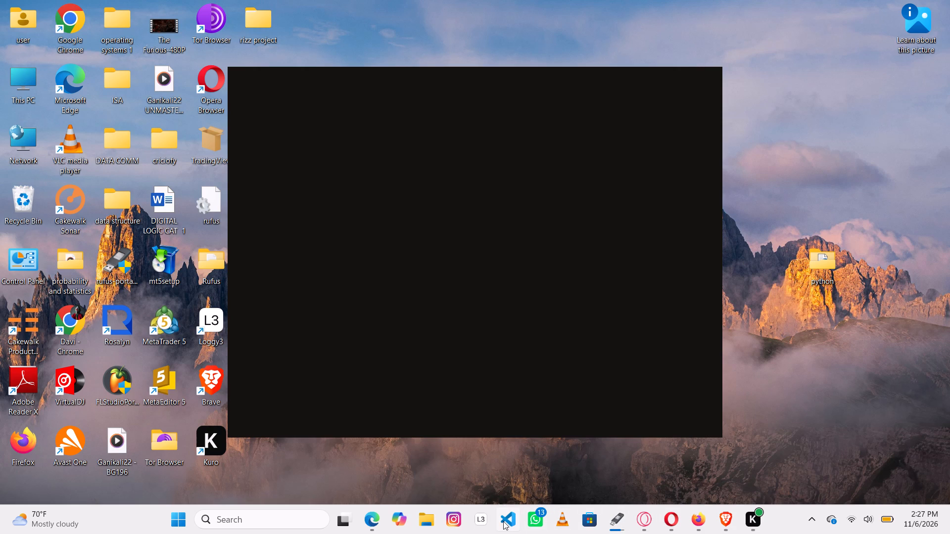
Open Excel, create a blank workbook and maximize its window.
{"action": "left_click", "coordinate": [290, 522]}
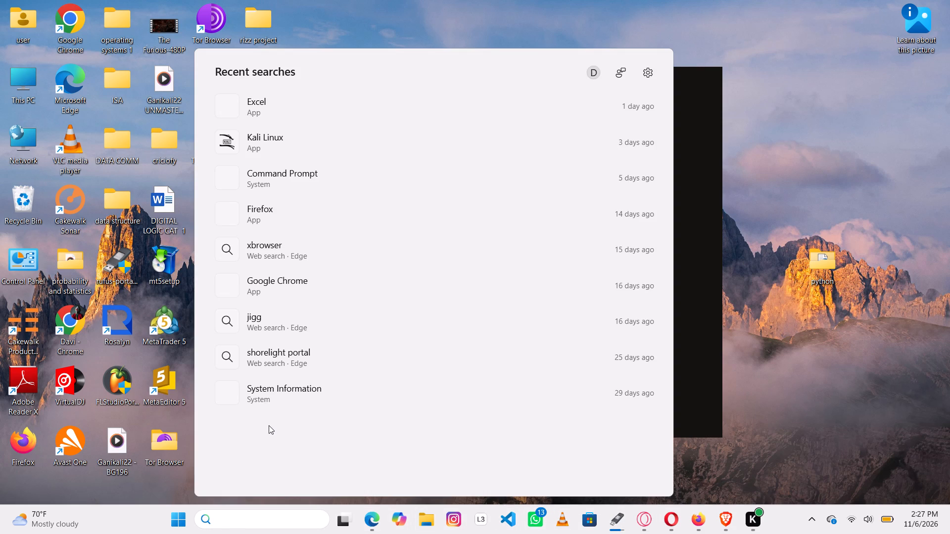
{"action": "double_click", "coordinate": [284, 114]}
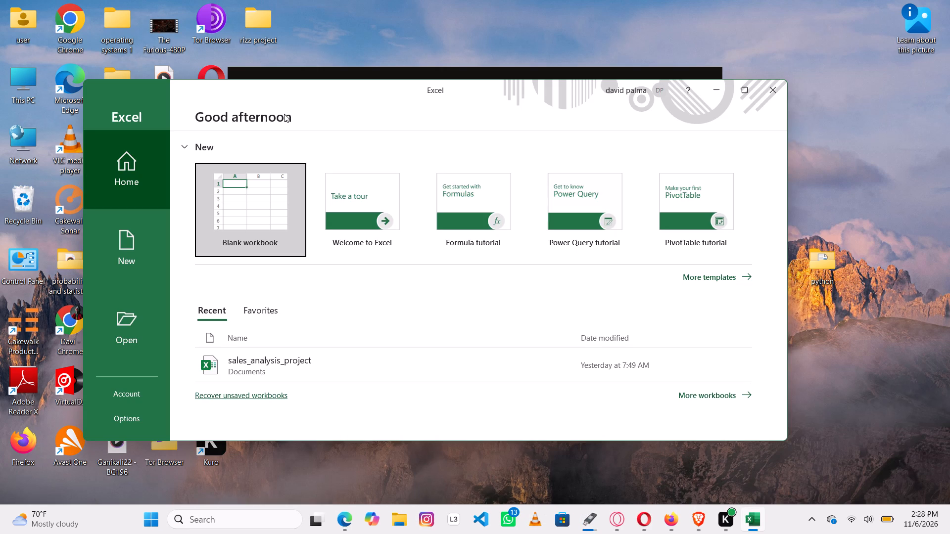
{"action": "left_click", "coordinate": [239, 212]}
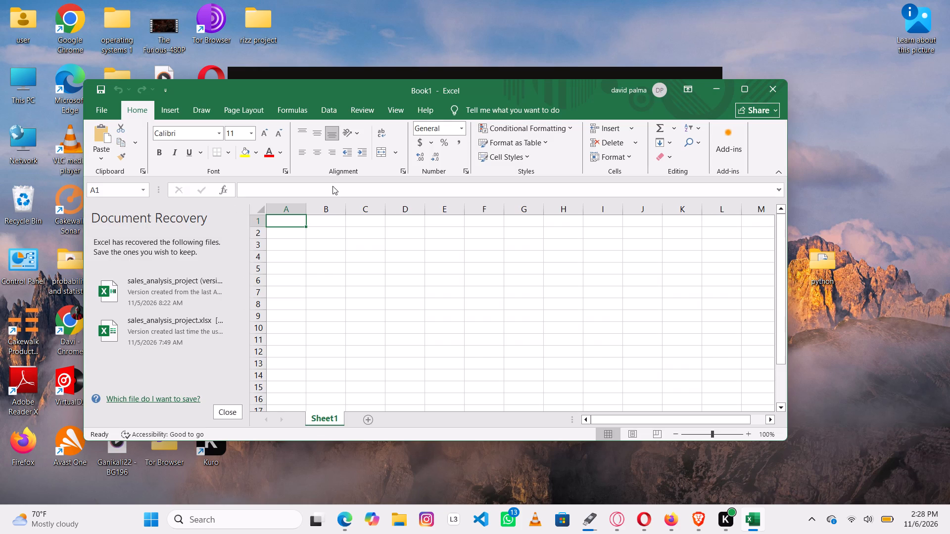
{"action": "left_click", "coordinate": [740, 89]}
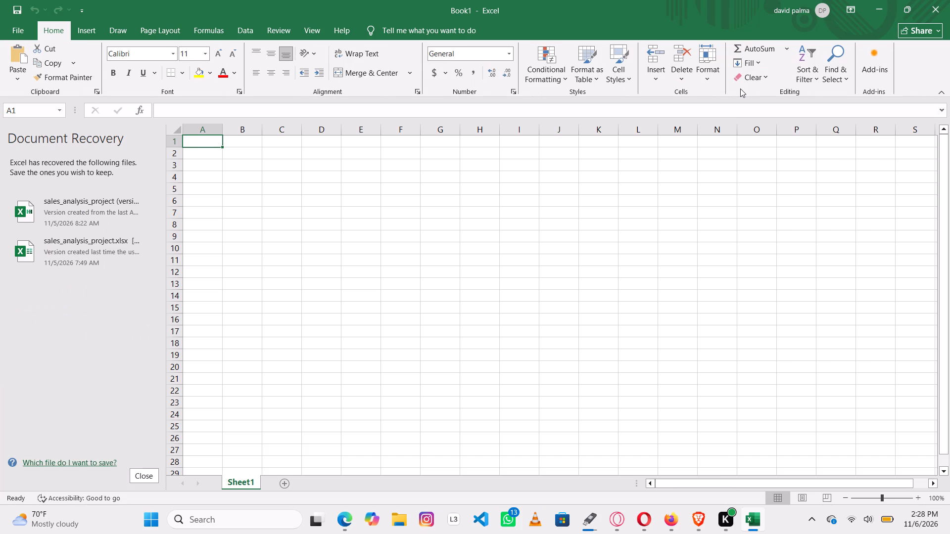
Enter the column headings NAMES in A1 and MATHS in B1.
{"action": "key", "text": "b"}
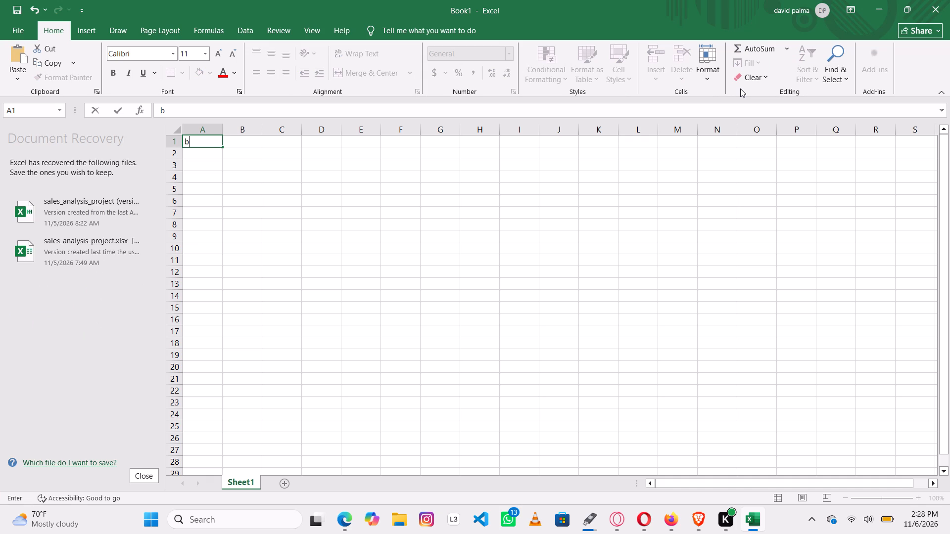
{"action": "key", "text": "BackSpace"}
{"action": "type", "text": "na"}
{"action": "key", "text": "BackSpace"}
{"action": "key", "text": "BackSpace"}
{"action": "type", "text": "NAME"}
{"action": "key", "text": "s"}
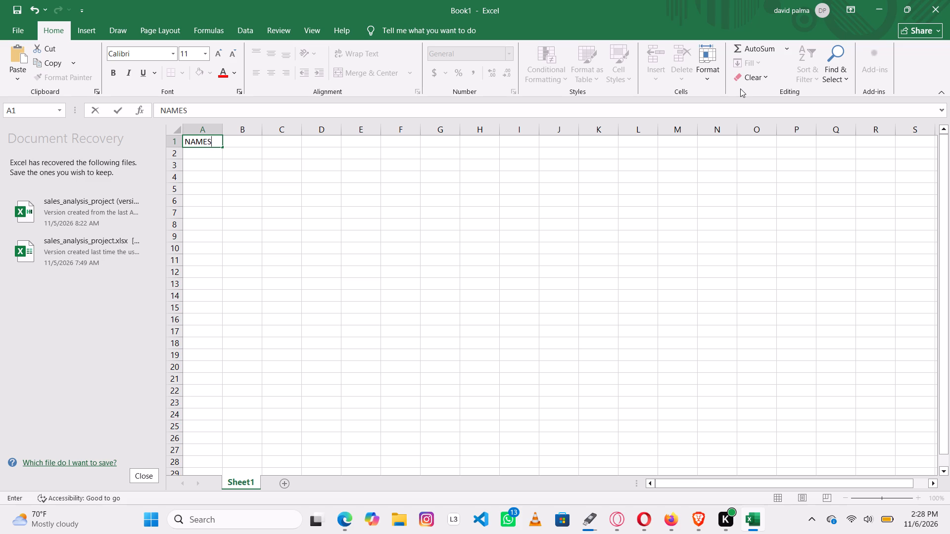
{"action": "key", "text": "Right"}
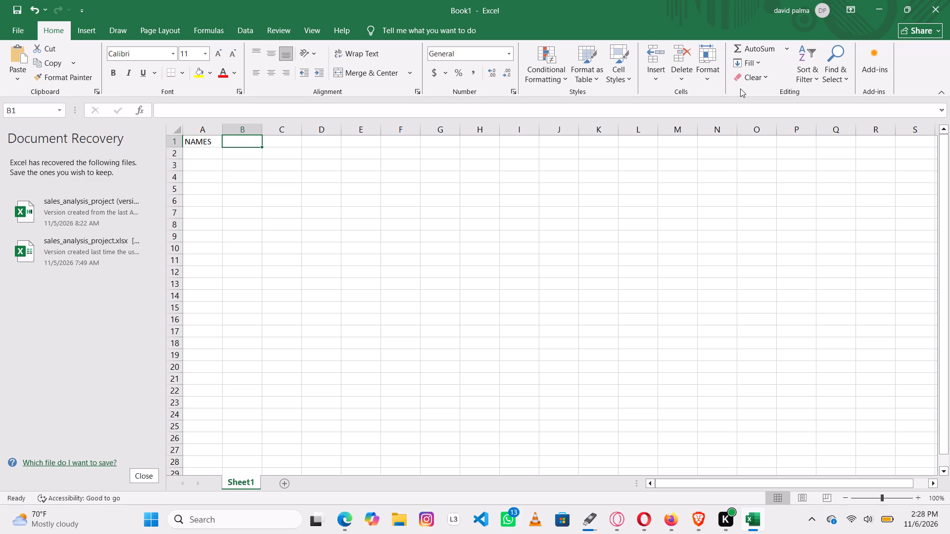
{"action": "type", "text": "MA"}
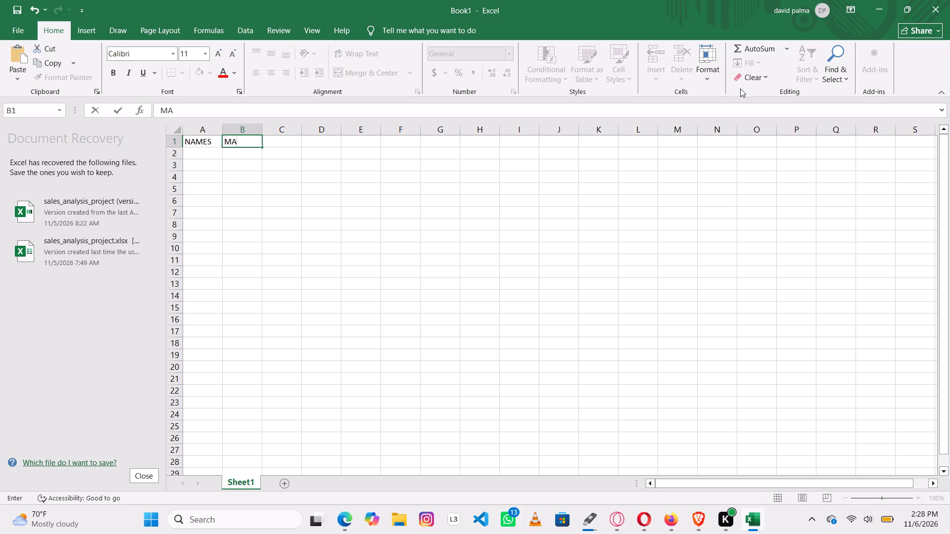
{"action": "type", "text": "THS"}
{"action": "key", "text": "Right"}
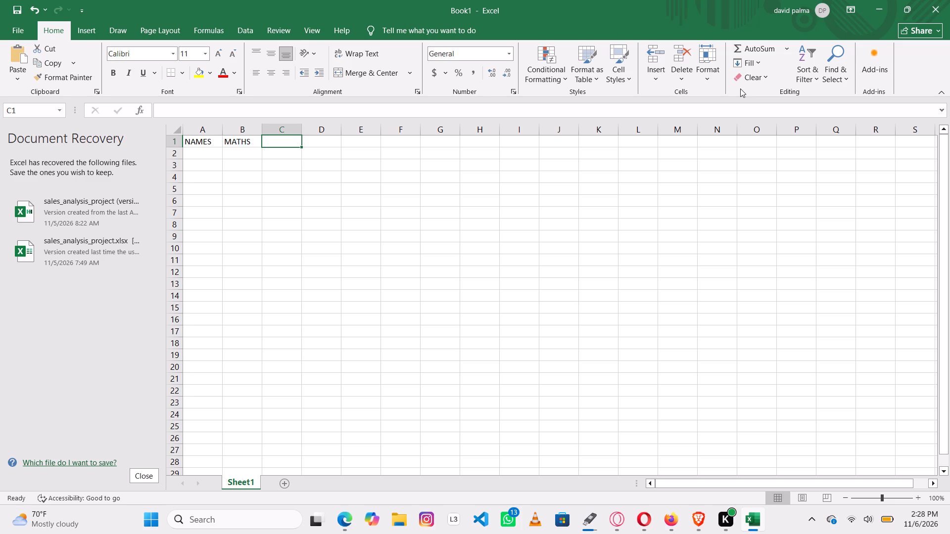
Enter the subject headings ENGLISH, KISWAHILI and PHYSICS in cells C1 to E1.
{"action": "type", "text": "EN"}
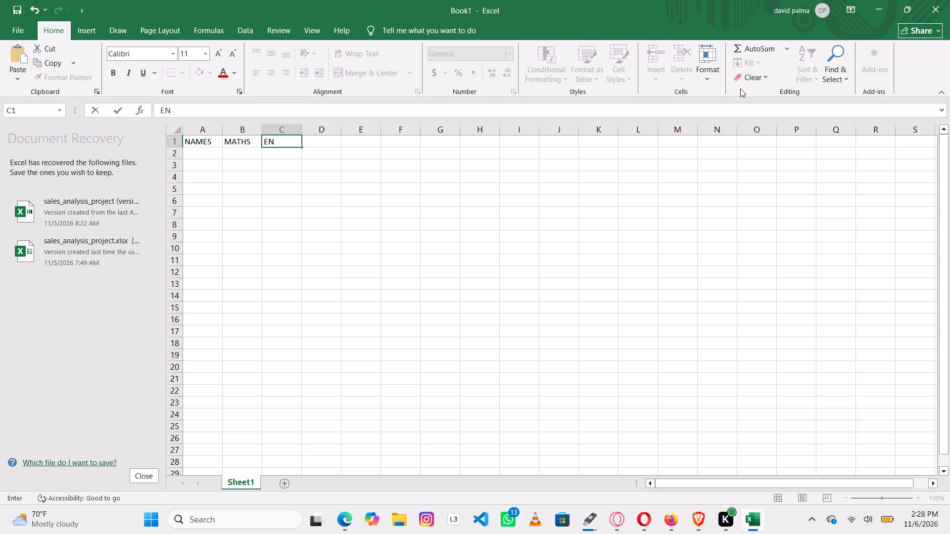
{"action": "type", "text": "GLISH"}
{"action": "key", "text": "Right"}
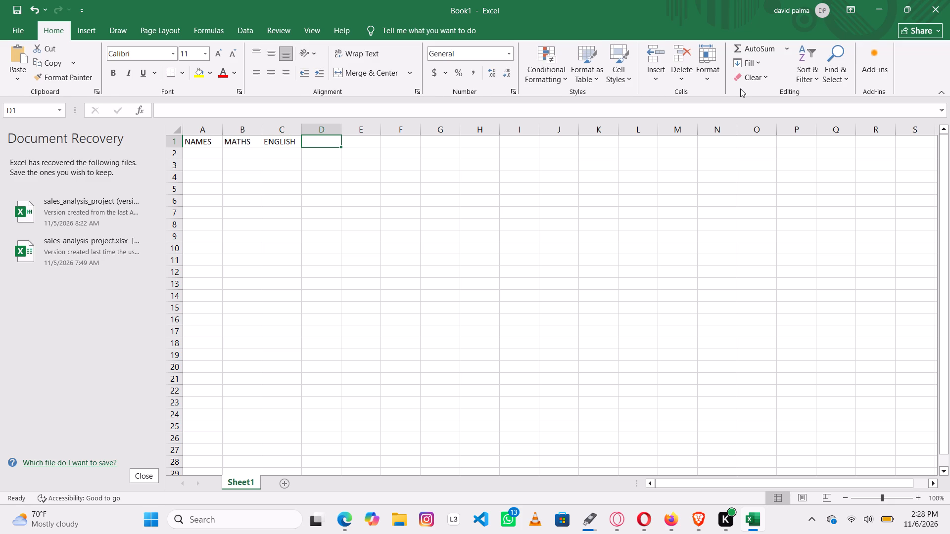
{"action": "type", "text": "KISW"}
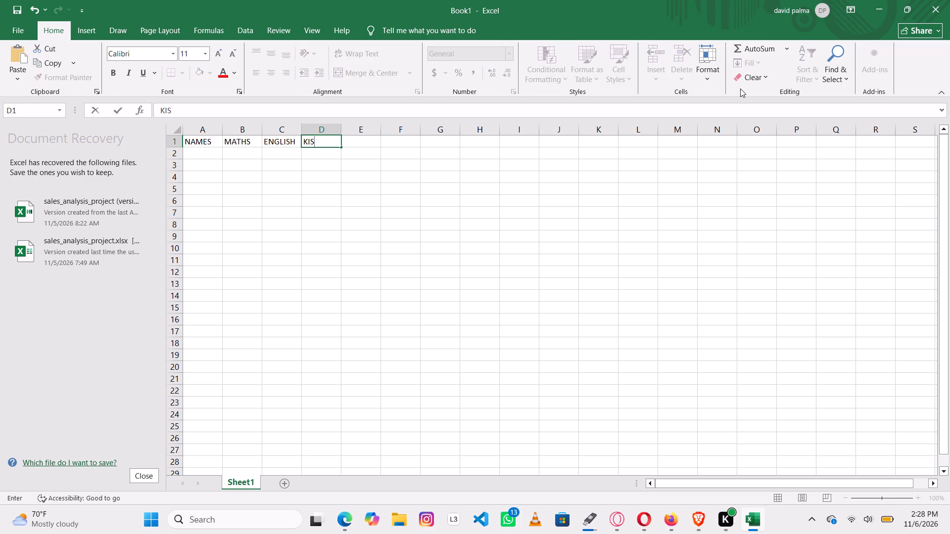
{"action": "type", "text": "AHILI"}
{"action": "key", "text": "Right"}
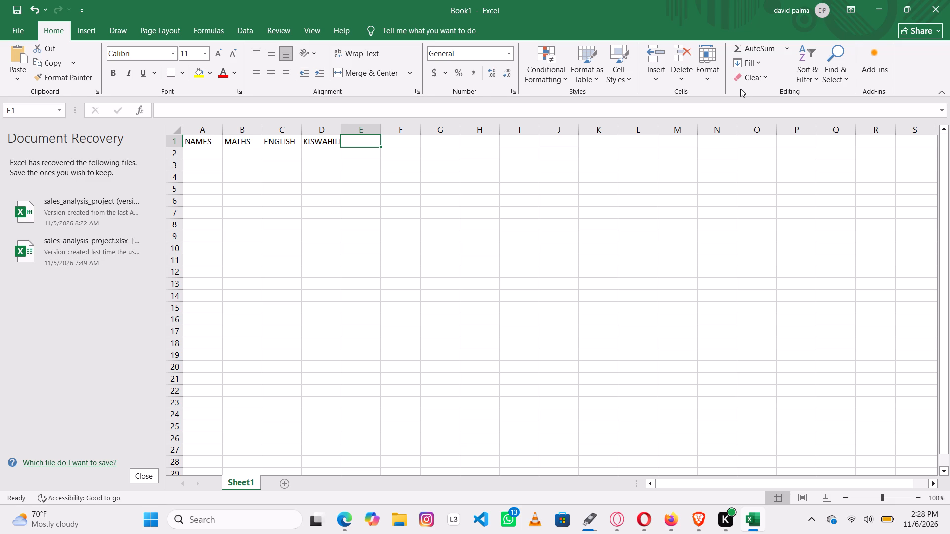
{"action": "type", "text": "PHY"}
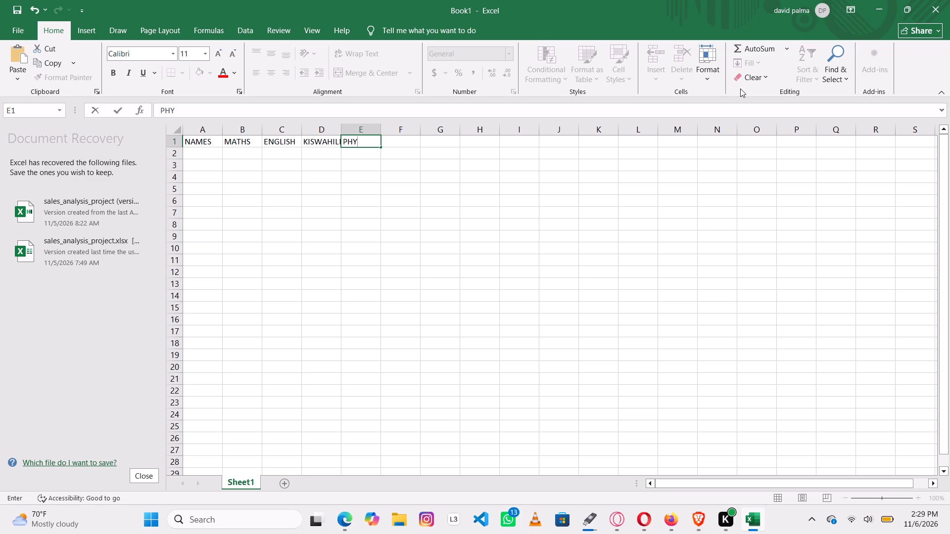
{"action": "type", "text": "SI"}
{"action": "type", "text": "CS"}
{"action": "key", "text": "Right"}
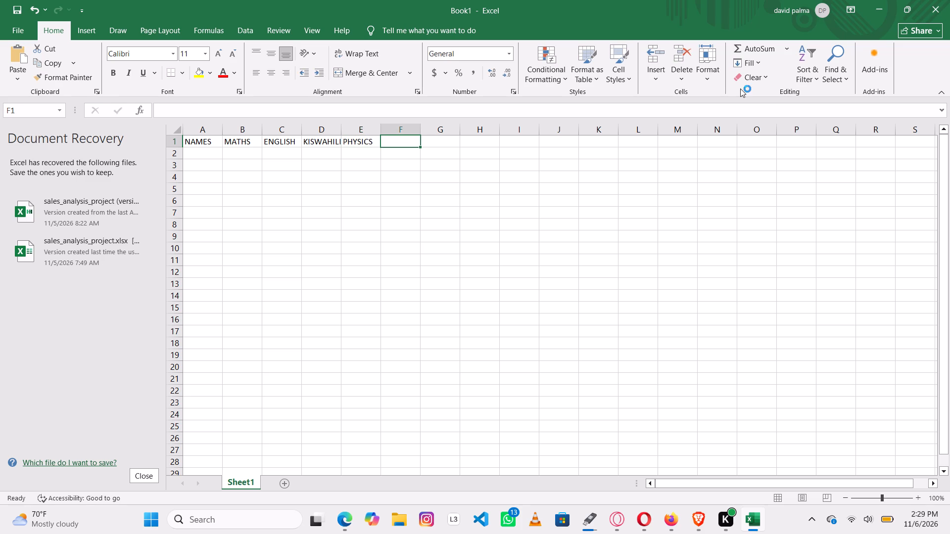
Enter the subject headings CHEMISTRY, BIOLOGY and HISTORY in cells F1 to H1.
{"action": "type", "text": "CK"}
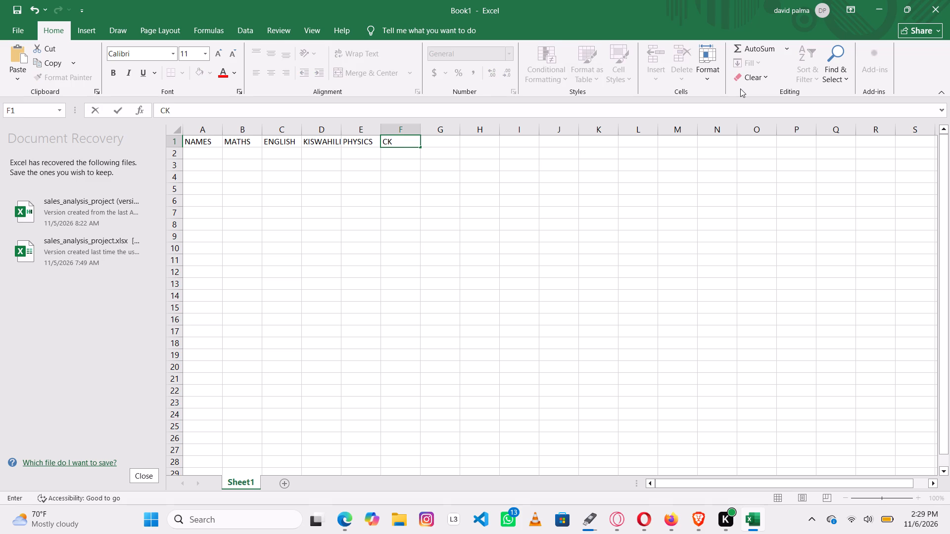
{"action": "key", "text": "BackSpace"}
{"action": "type", "text": "HEMIS"}
{"action": "key", "text": "t"}
{"action": "type", "text": "RY"}
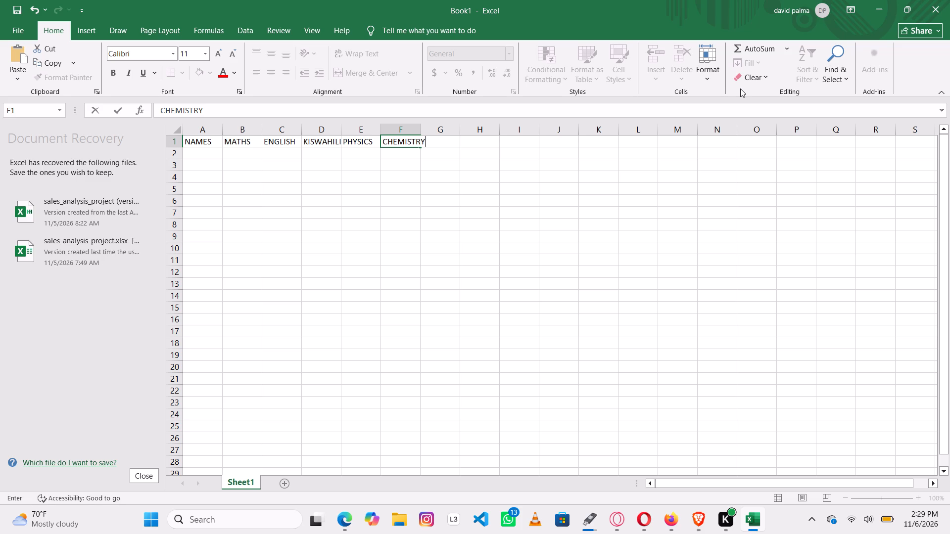
{"action": "key", "text": "Right"}
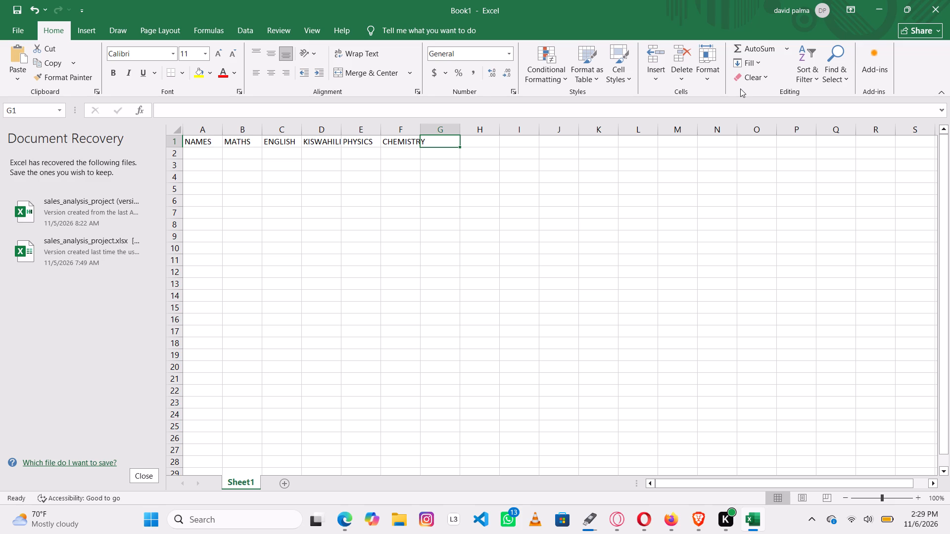
{"action": "type", "text": "BIOLOGY"}
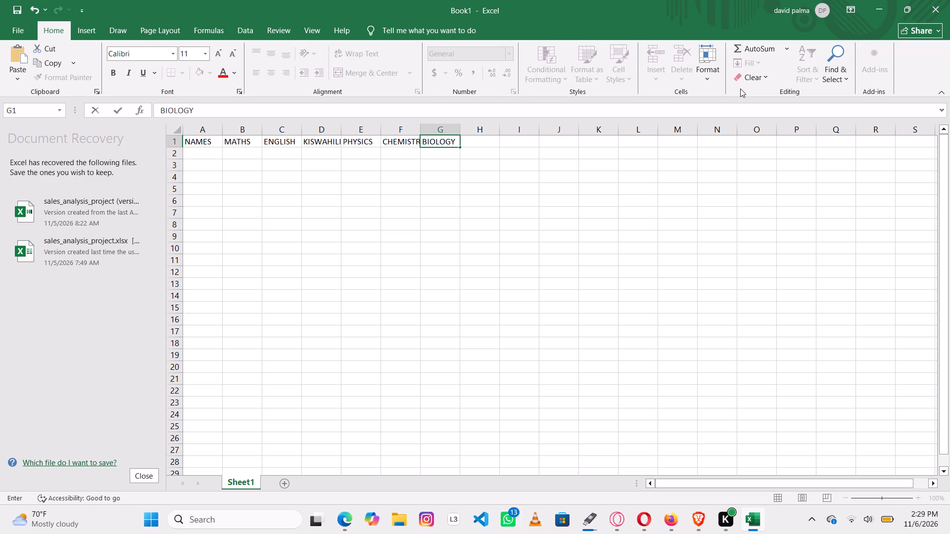
{"action": "key", "text": "Right"}
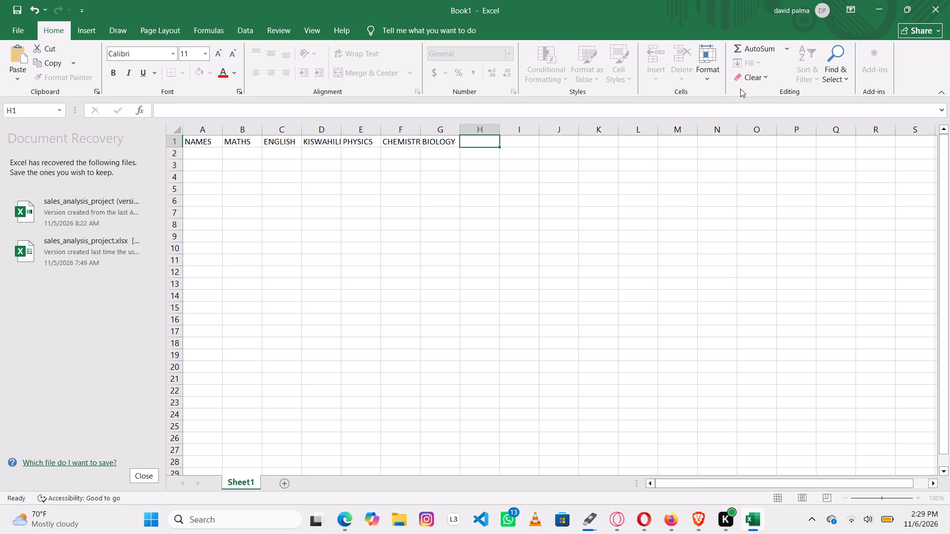
{"action": "type", "text": "HIST"}
{"action": "type", "text": "ORY"}
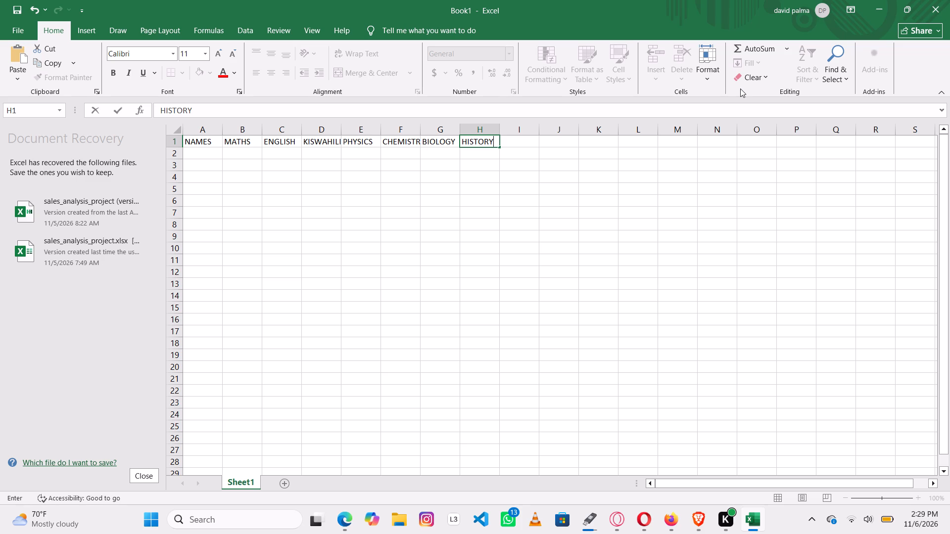
{"action": "key", "text": "Right"}
Enter the subject headings CRE, GEOGRAPHY, BUSINESS and COMPUTER in cells I1 to L1.
{"action": "key", "text": "c"}
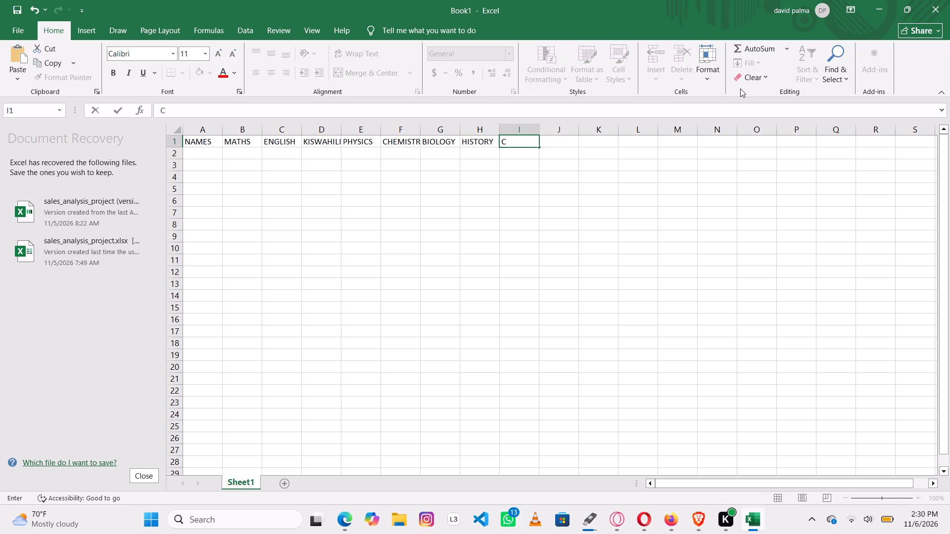
{"action": "type", "text": "RE"}
{"action": "key", "text": "Right"}
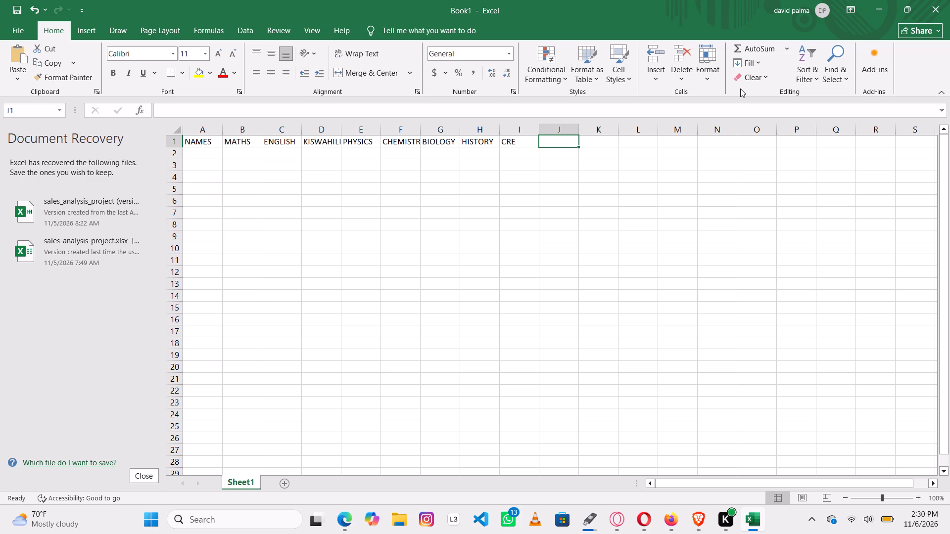
{"action": "type", "text": "GEOGRA"}
{"action": "type", "text": "PHY"}
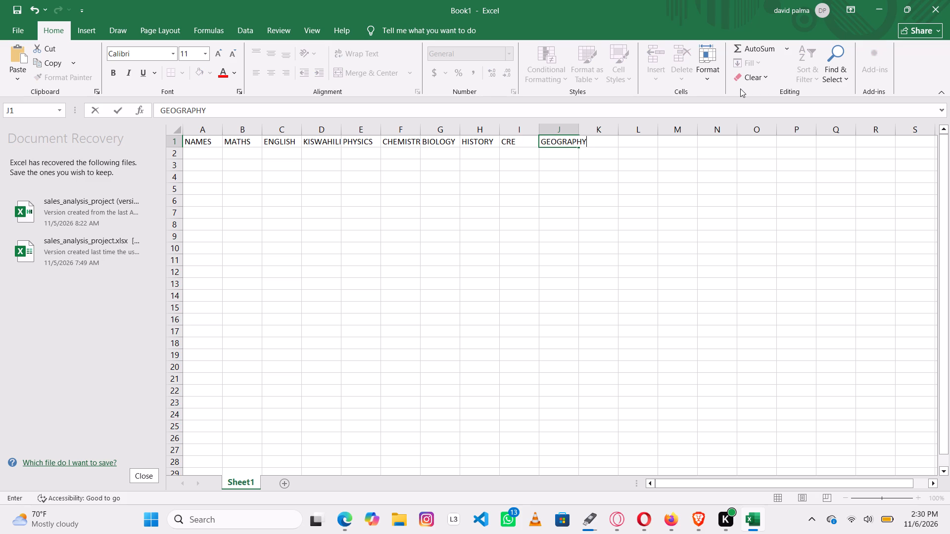
{"action": "key", "text": "Right"}
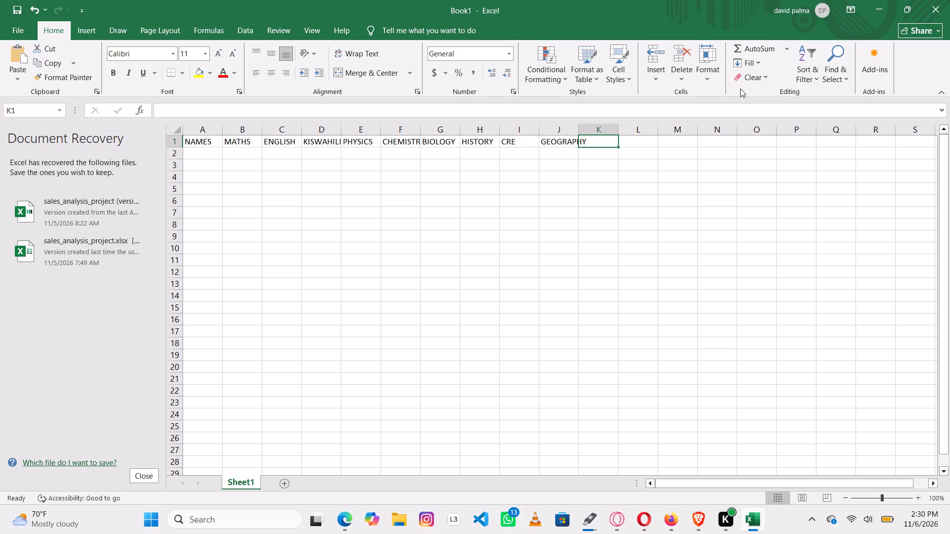
{"action": "type", "text": "BUSINESS"}
{"action": "key", "text": "Right"}
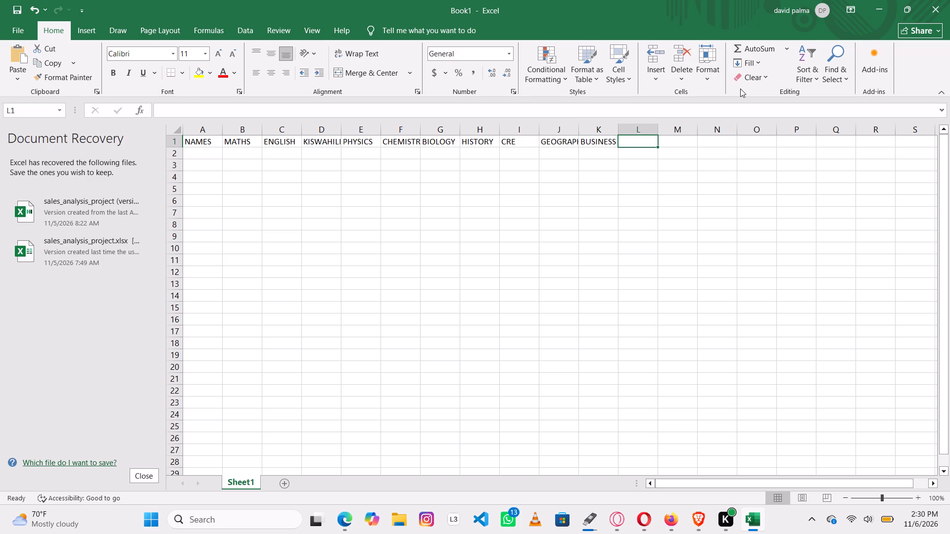
{"action": "type", "text": "COMPUTER"}
{"action": "key", "text": "Right"}
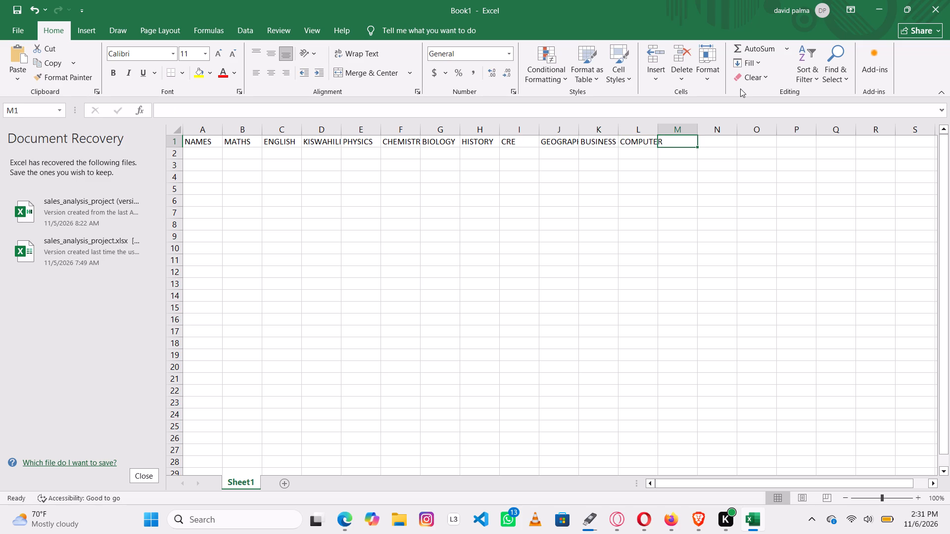
Enter the headings AGRICULRTURE, GRADE and STREAM in cells M1 to O1.
{"action": "key", "text": "a"}
{"action": "type", "text": "GRICULRTURE"}
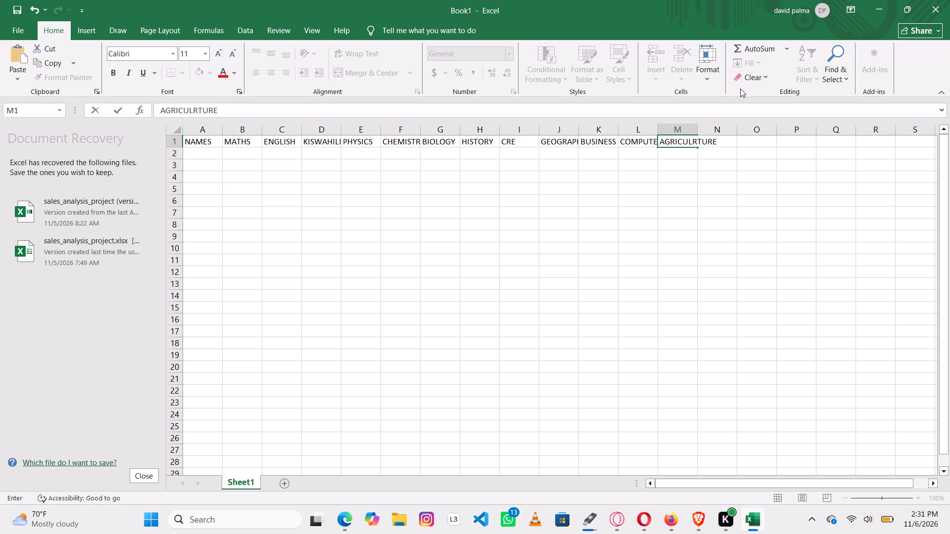
{"action": "key", "text": "Right"}
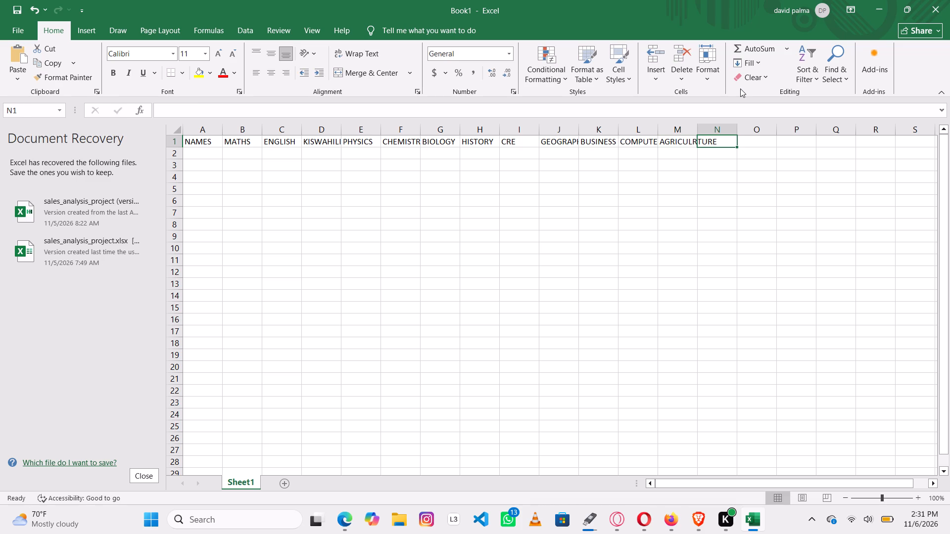
{"action": "type", "text": "GRADE"}
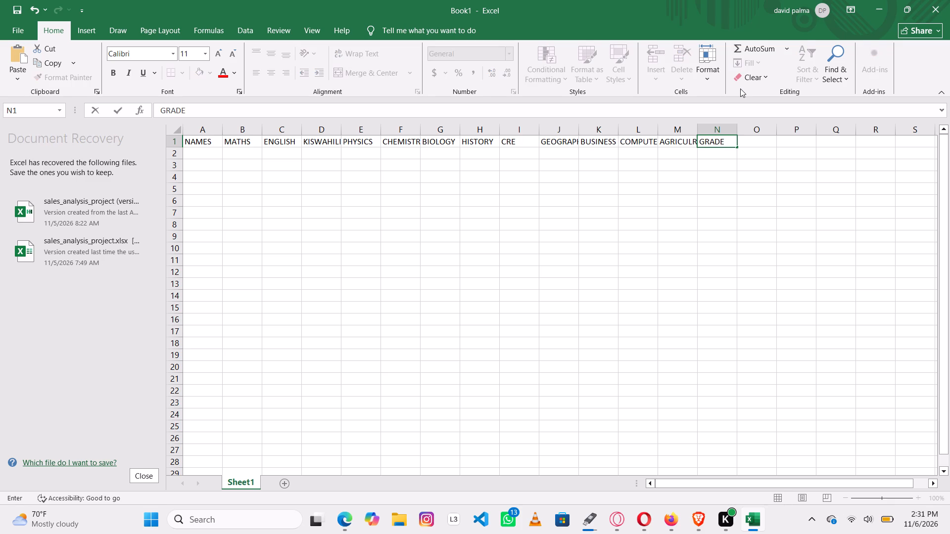
{"action": "key", "text": "Right"}
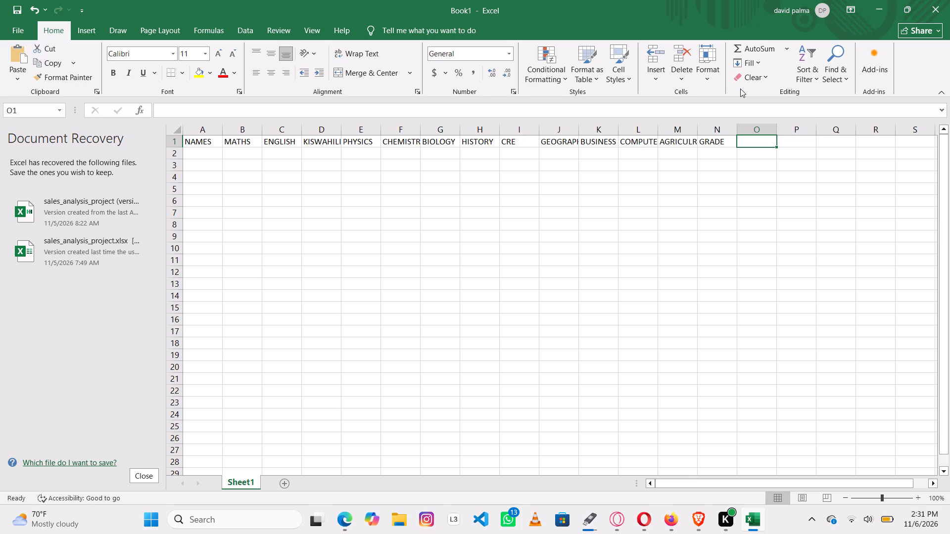
{"action": "type", "text": "STREAM"}
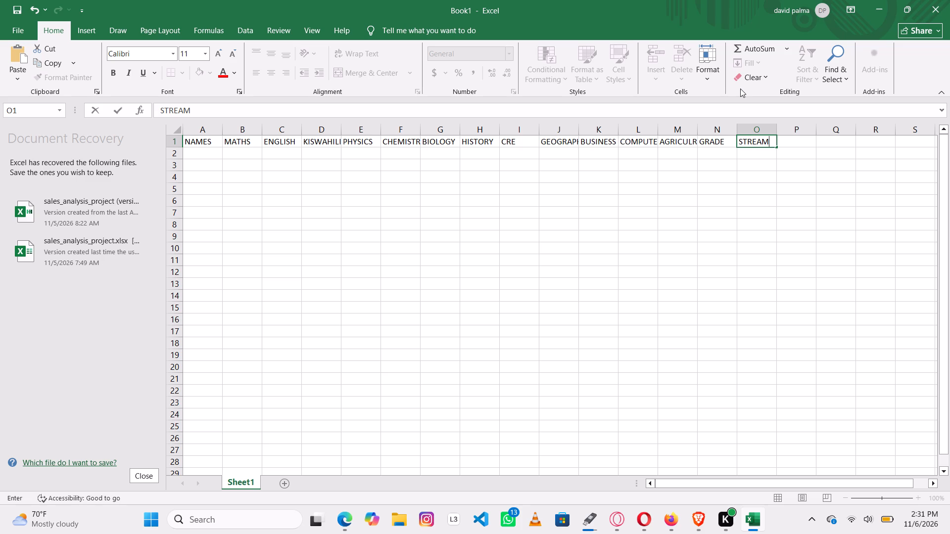
{"action": "key", "text": "Right"}
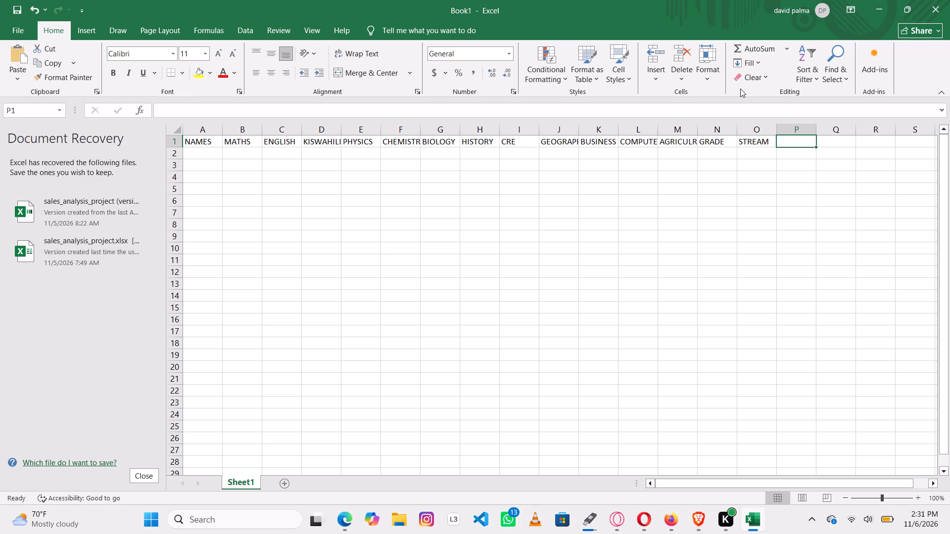
Enter the position headings FORM POS in P1 and CLASS POS in Q1.
{"action": "type", "text": "FORM"}
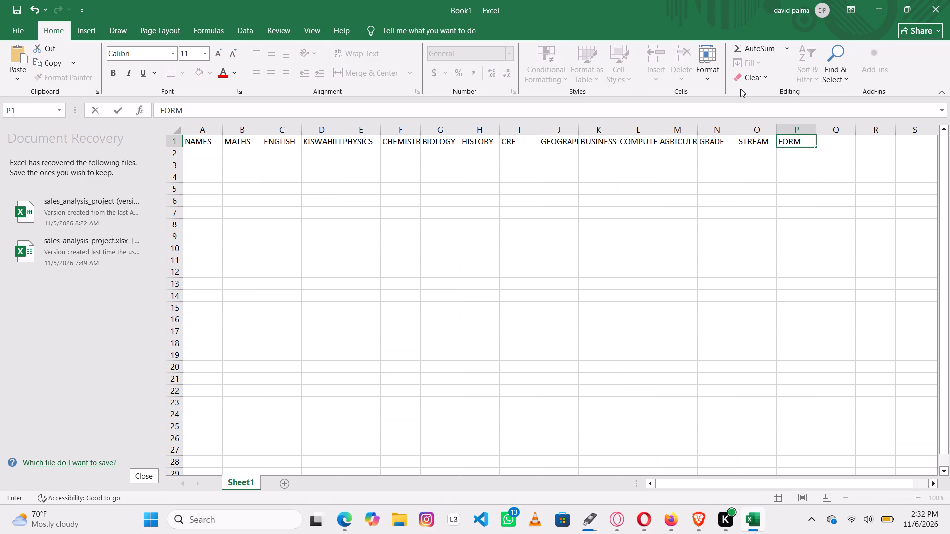
{"action": "key", "text": "space"}
{"action": "type", "text": "POS"}
{"action": "key", "text": "Right"}
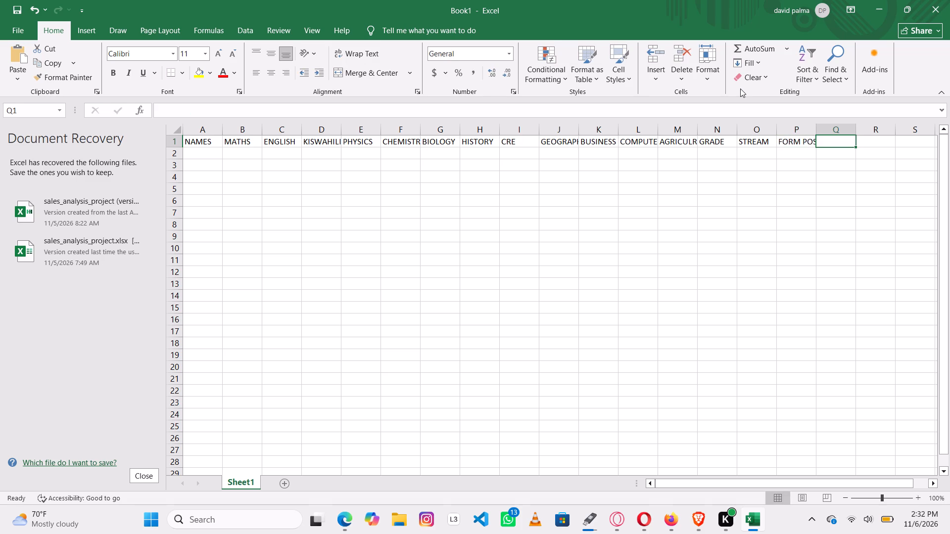
{"action": "key", "text": "c"}
{"action": "type", "text": "LASS"}
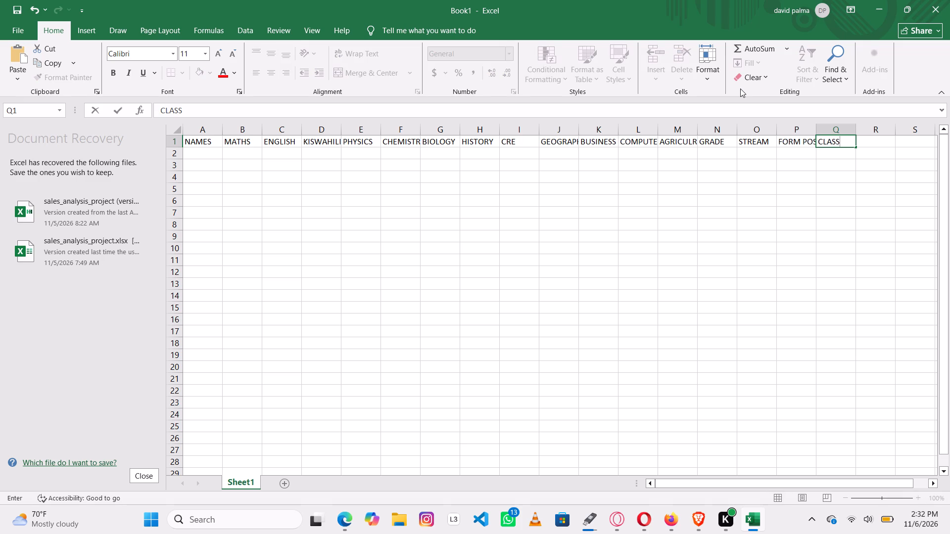
{"action": "key", "text": "space"}
{"action": "type", "text": "P"}
{"action": "key", "text": "o"}
{"action": "key", "text": "s"}
{"action": "key", "text": "Left"}
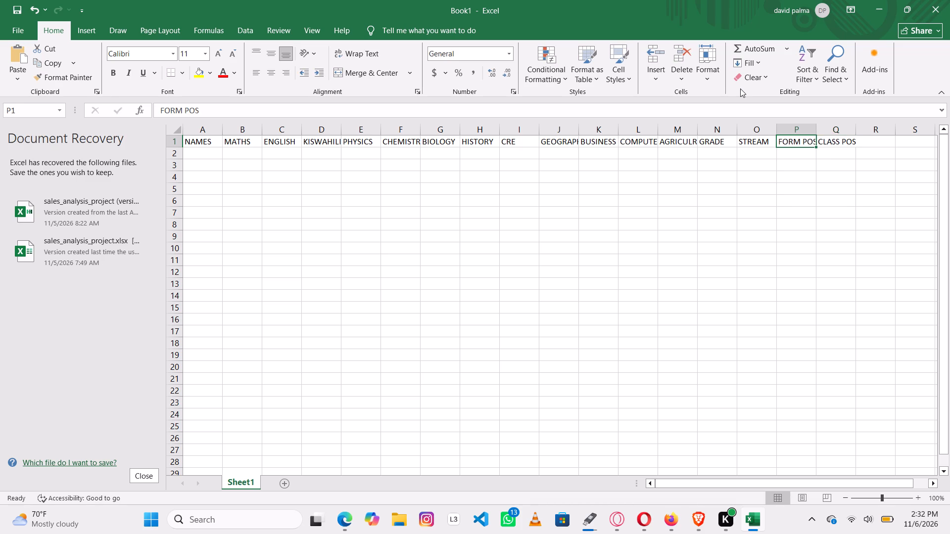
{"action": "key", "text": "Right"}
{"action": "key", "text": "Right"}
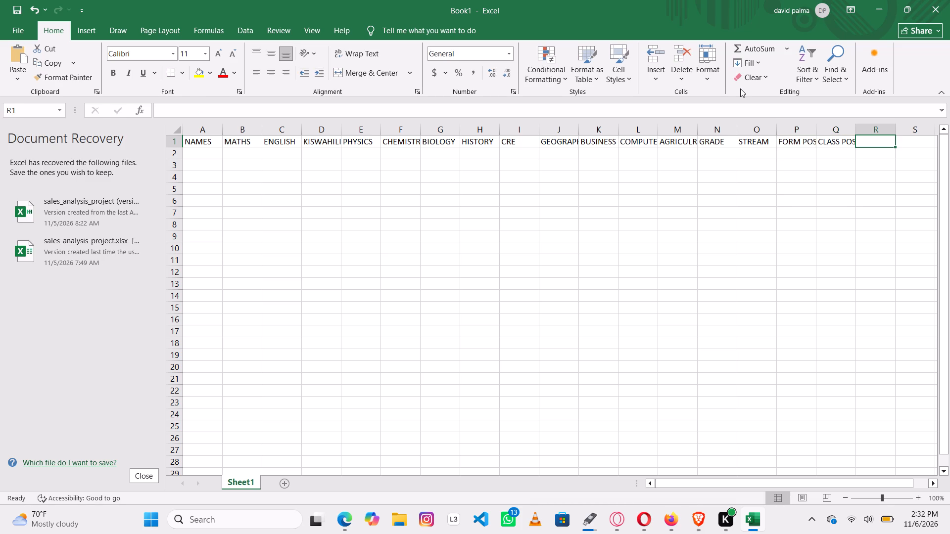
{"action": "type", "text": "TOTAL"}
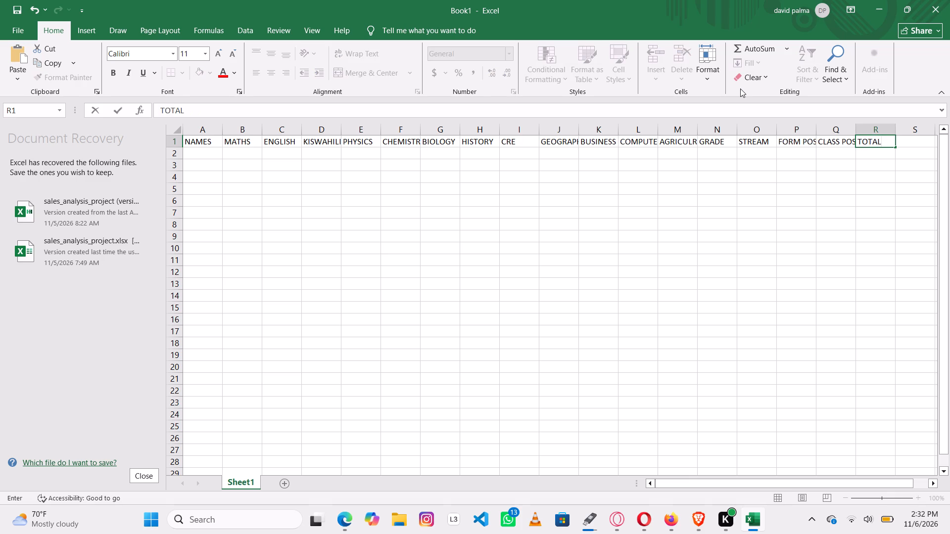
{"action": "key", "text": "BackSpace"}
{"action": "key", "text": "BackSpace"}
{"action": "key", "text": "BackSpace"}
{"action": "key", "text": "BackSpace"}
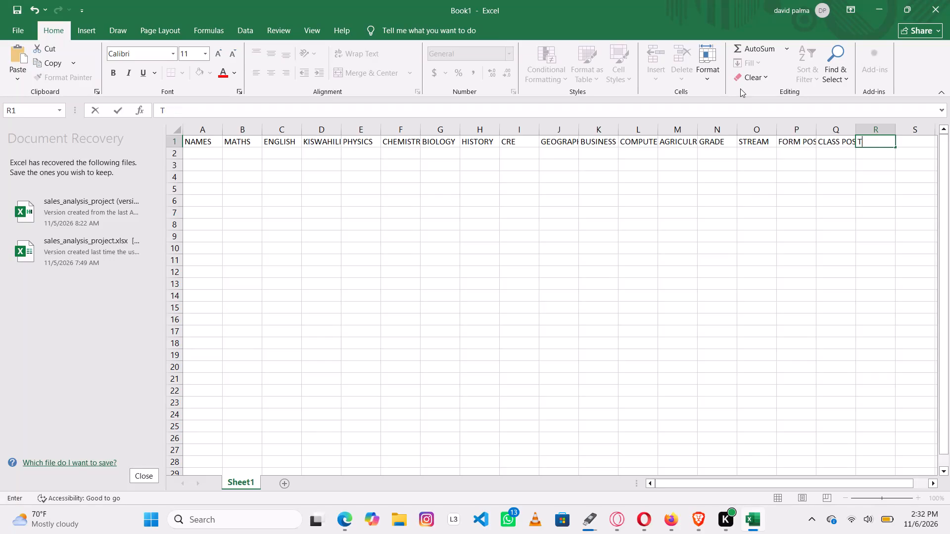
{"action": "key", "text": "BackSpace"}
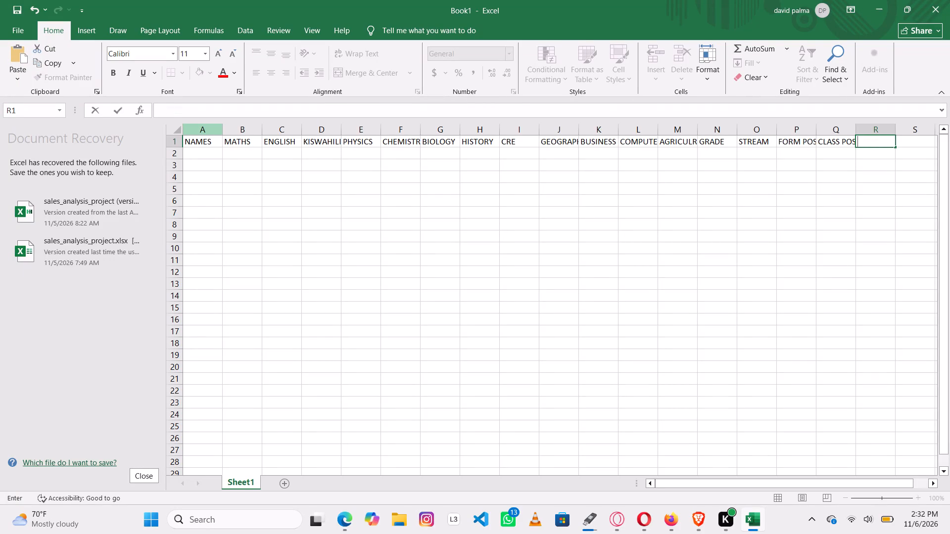
Enter the first student's name, David, in cell A2 under NAMES.
{"action": "left_click", "coordinate": [209, 155]}
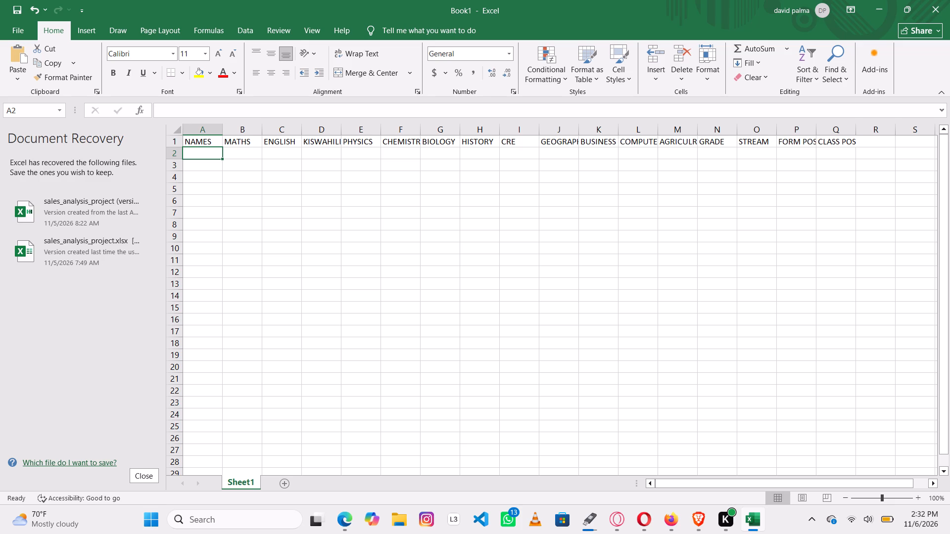
{"action": "type", "text": "DAV"}
{"action": "type", "text": "ID"}
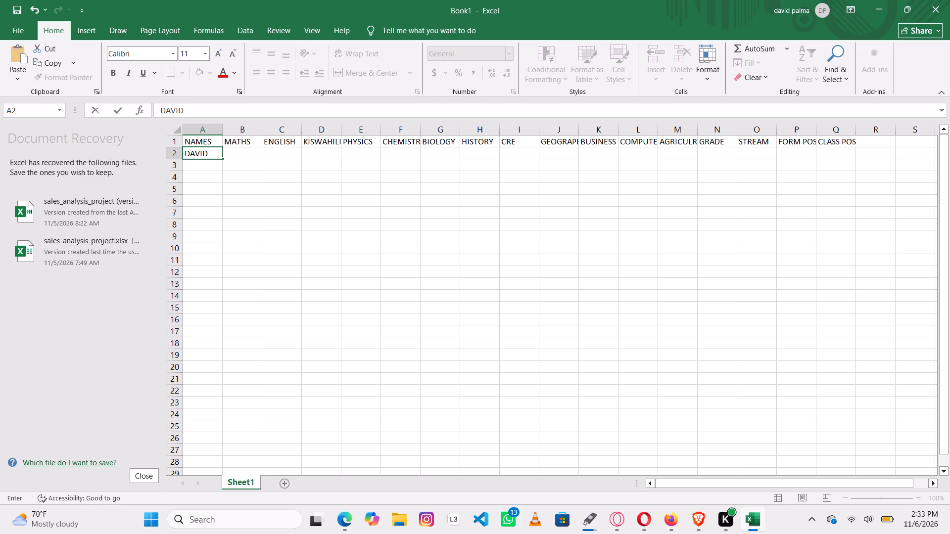
{"action": "key", "text": "BackSpace"}
{"action": "key", "text": "BackSpace"}
{"action": "key", "text": "BackSpace"}
{"action": "key", "text": "BackSpace"}
{"action": "type", "text": "avid"}
{"action": "key", "text": "Return"}
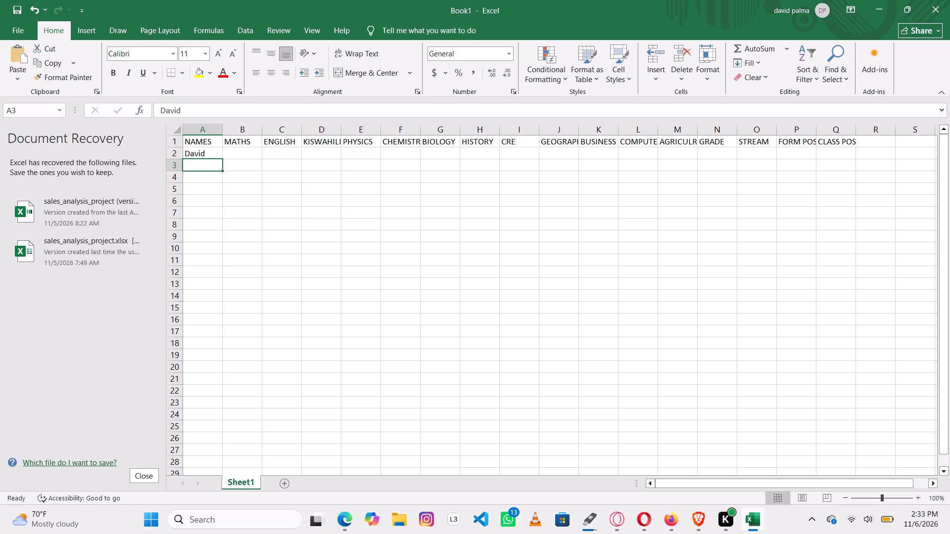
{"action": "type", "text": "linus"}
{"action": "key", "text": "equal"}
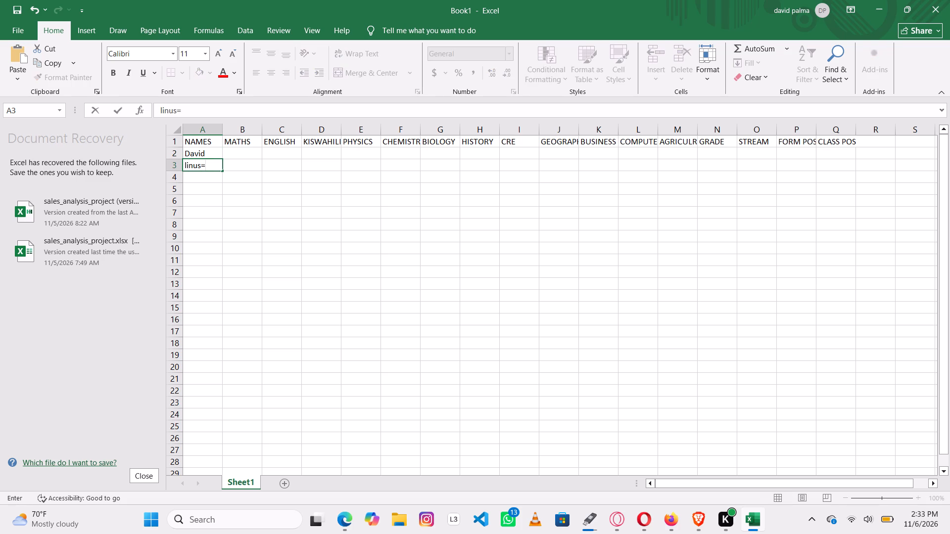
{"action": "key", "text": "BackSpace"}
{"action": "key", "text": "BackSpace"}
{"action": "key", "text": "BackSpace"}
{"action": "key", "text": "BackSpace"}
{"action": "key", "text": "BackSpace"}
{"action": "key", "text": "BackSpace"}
Enter the second student's name, Linus, in cell A3.
{"action": "key", "text": "l"}
{"action": "key", "text": "i"}
{"action": "type", "text": "nus"}
{"action": "key", "text": "Return"}
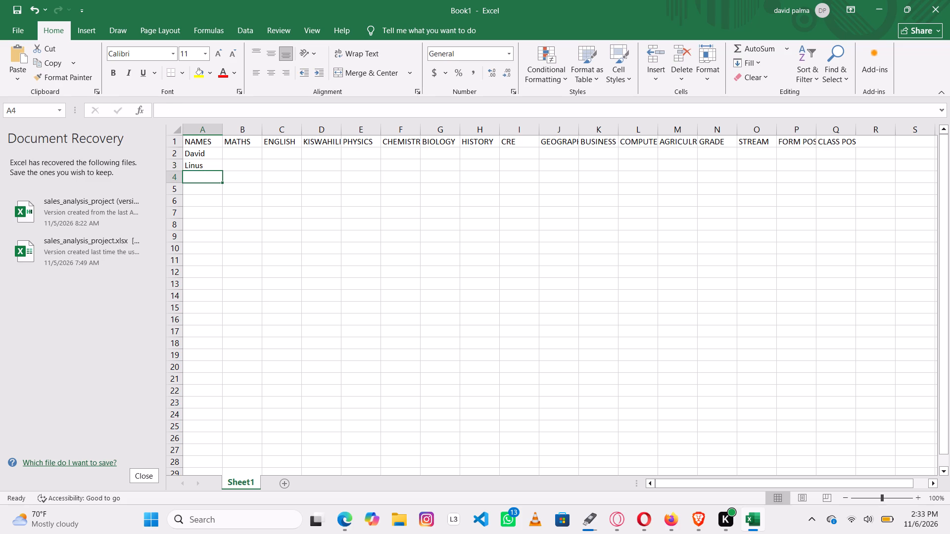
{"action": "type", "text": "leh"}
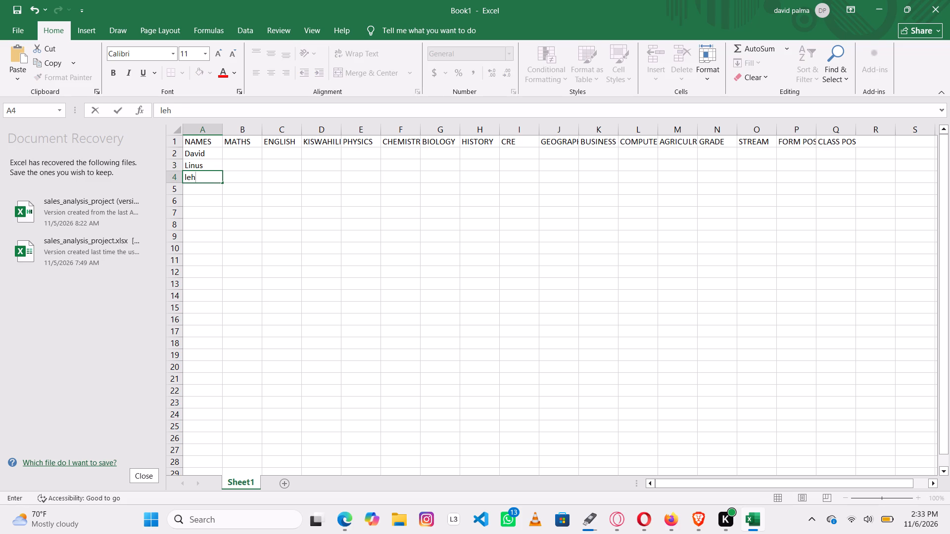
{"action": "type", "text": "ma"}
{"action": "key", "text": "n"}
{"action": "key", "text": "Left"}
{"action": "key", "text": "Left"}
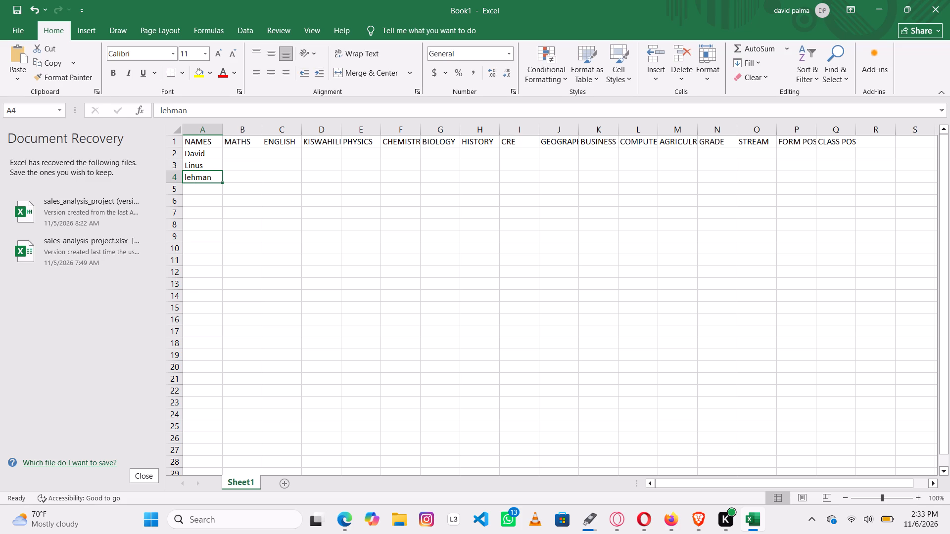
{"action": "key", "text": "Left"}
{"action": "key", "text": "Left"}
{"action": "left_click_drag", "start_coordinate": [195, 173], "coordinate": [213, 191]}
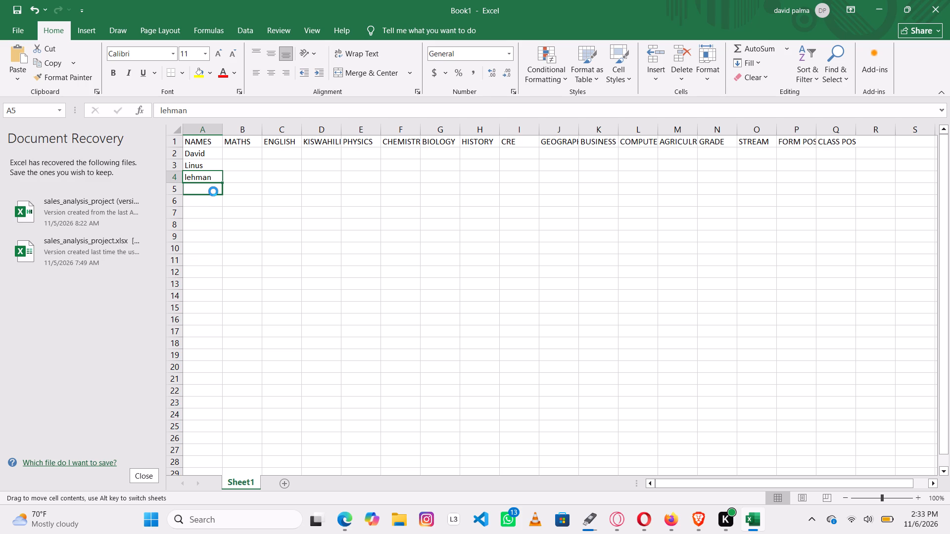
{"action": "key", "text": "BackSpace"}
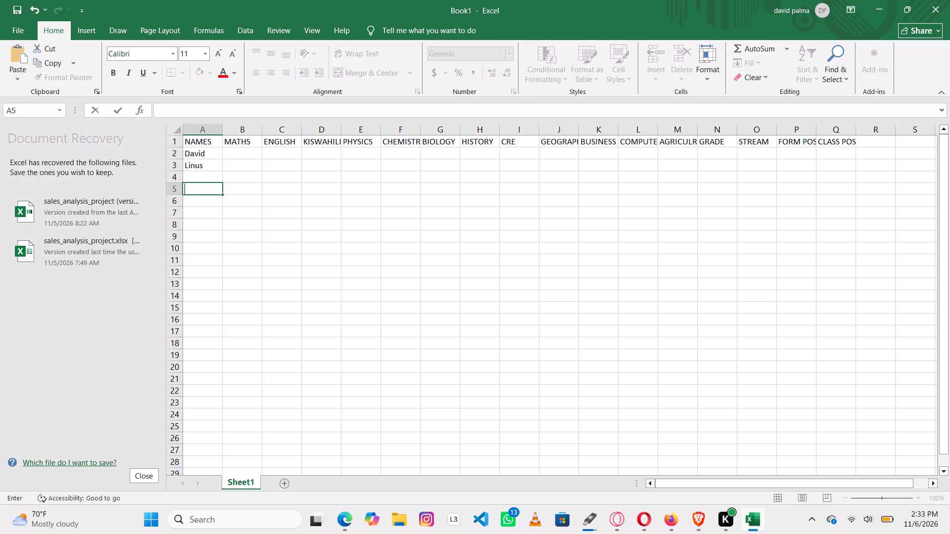
Enter the third student's name, Lehman, in cell A4.
{"action": "key", "text": "Up"}
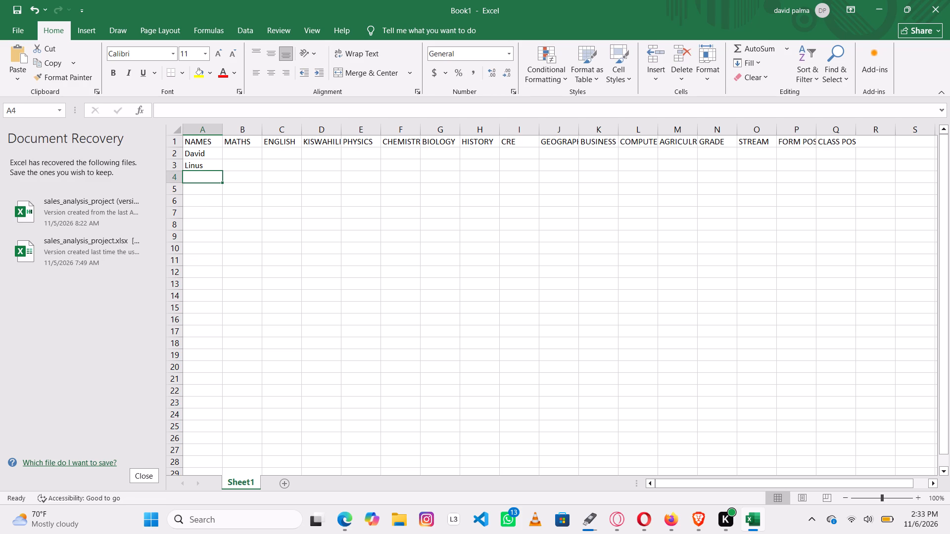
{"action": "type", "text": "ehman"}
{"action": "key", "text": "Return"}
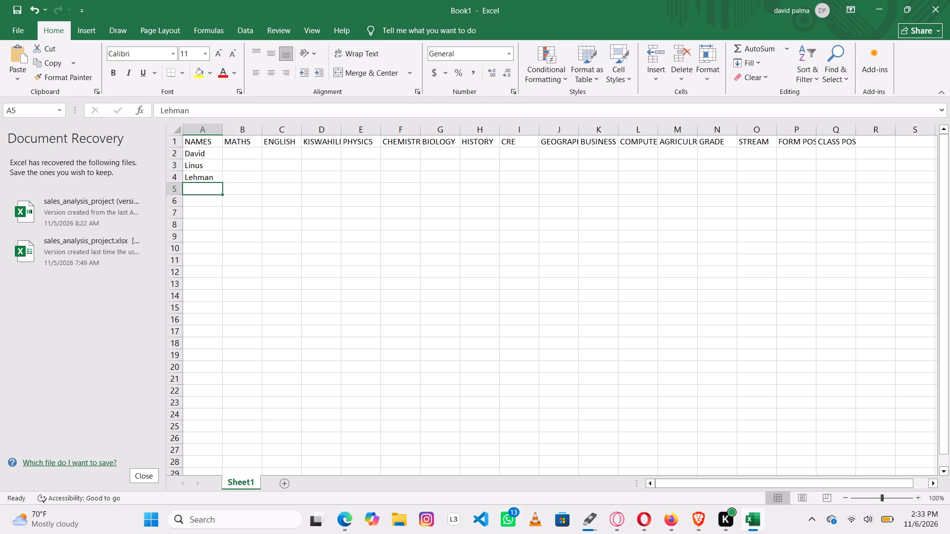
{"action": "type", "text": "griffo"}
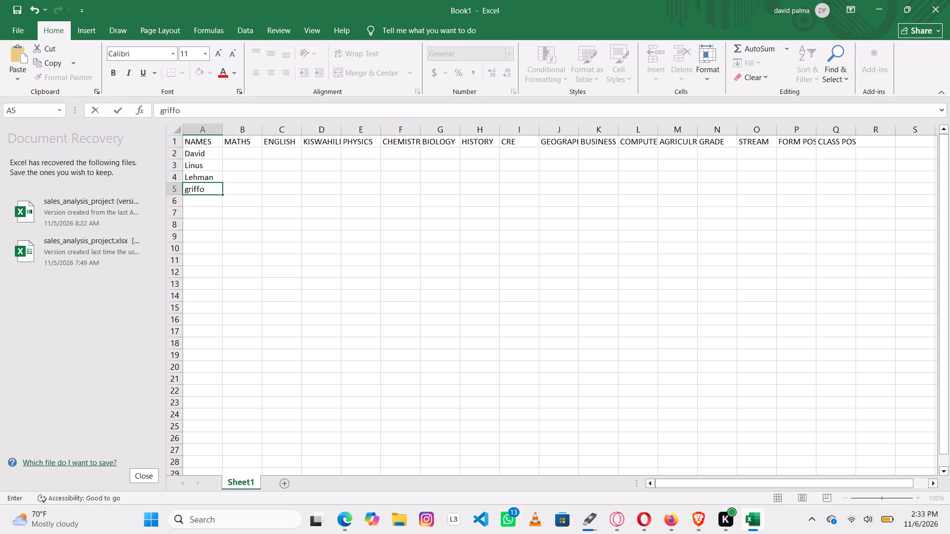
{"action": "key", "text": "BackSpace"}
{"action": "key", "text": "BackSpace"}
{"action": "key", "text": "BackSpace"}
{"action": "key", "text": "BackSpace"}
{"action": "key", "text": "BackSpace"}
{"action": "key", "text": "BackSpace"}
Enter the fourth student's name, Griffo, in cell A5 under NAMES.
{"action": "type", "text": "GR"}
{"action": "key", "text": "BackSpace"}
{"action": "key", "text": "Tab"}
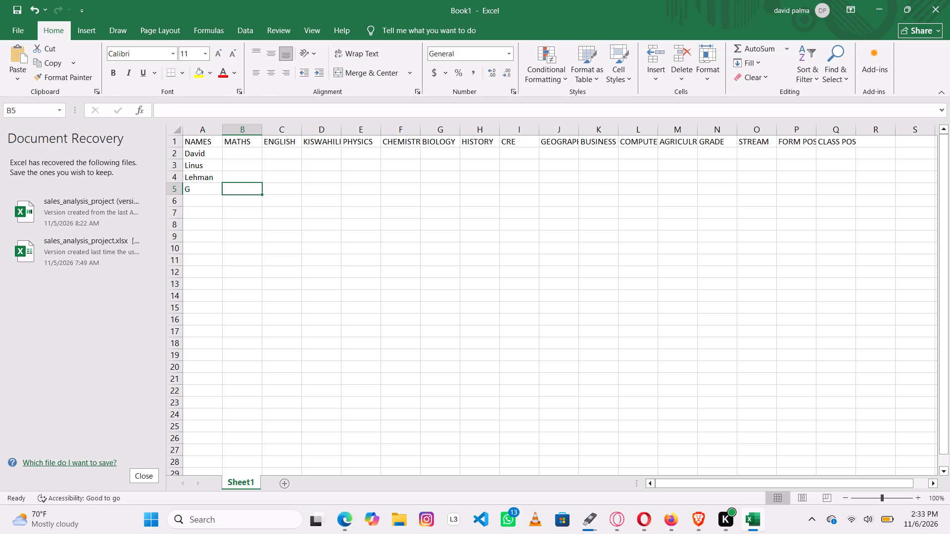
{"action": "key", "text": "r"}
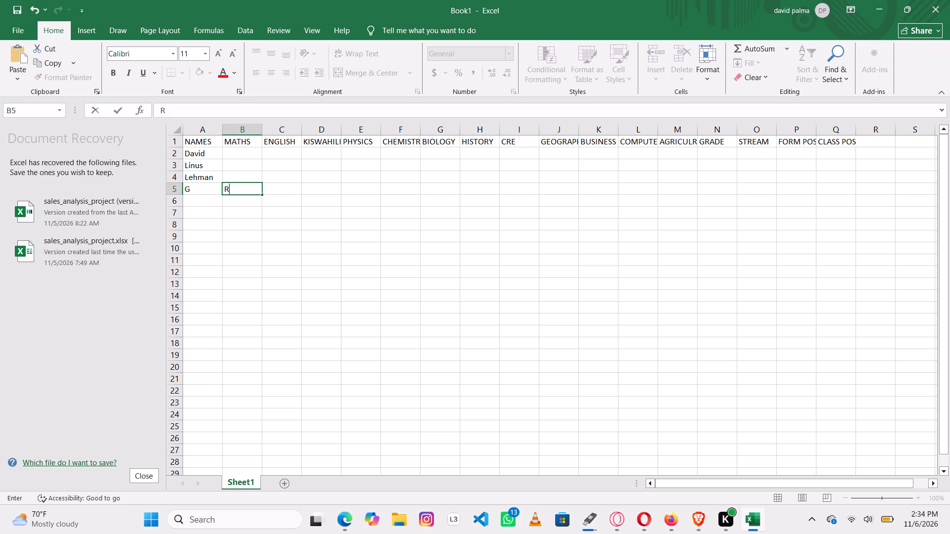
{"action": "key", "text": "BackSpace"}
{"action": "key", "text": "Left"}
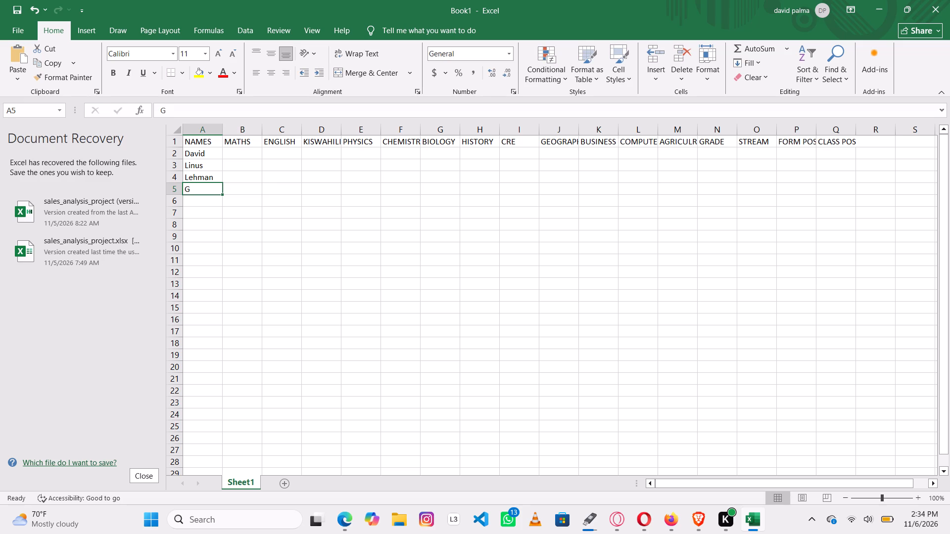
{"action": "key", "text": "r"}
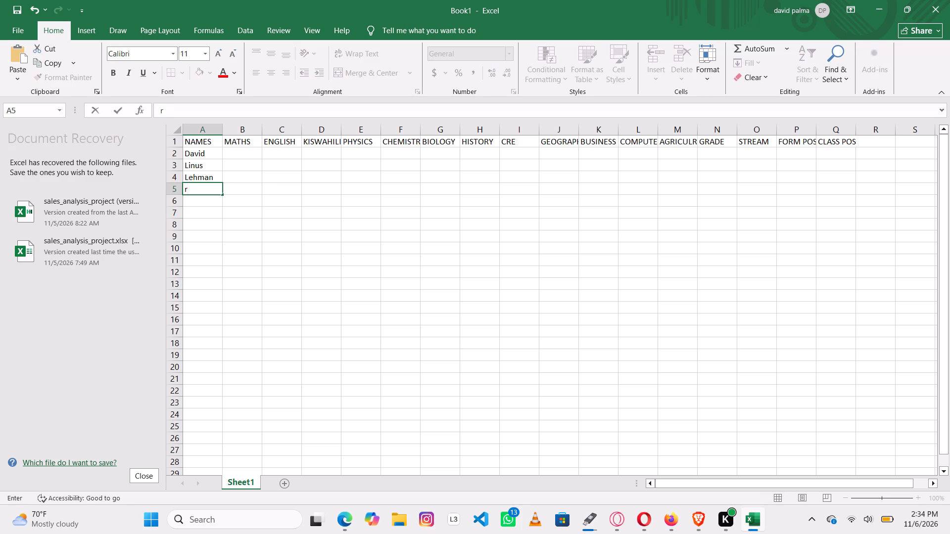
{"action": "key", "text": "BackSpace"}
{"action": "type", "text": "ri"}
{"action": "type", "text": "ff"}
{"action": "key", "text": "o"}
{"action": "key", "text": "Return"}
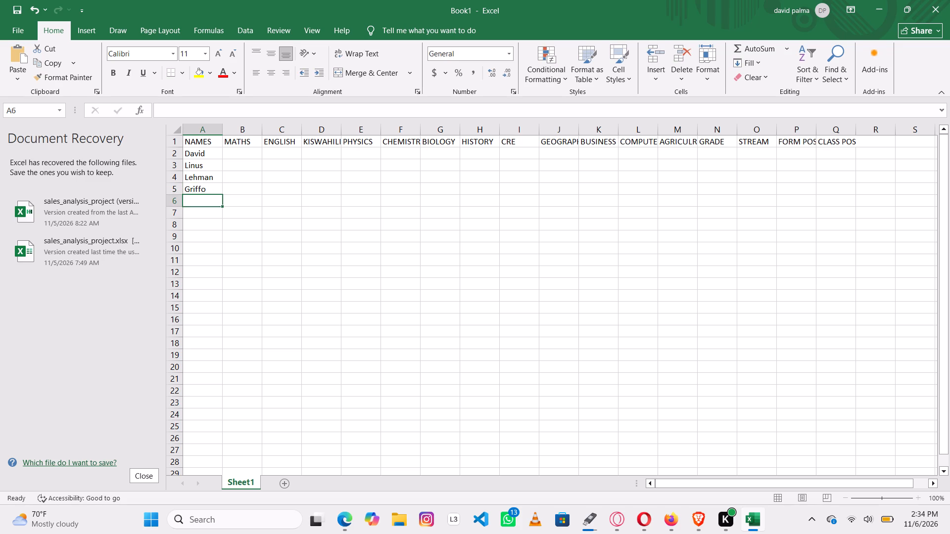
Enter the fifth student's name, Tito, in cell A6.
{"action": "type", "text": "ito"}
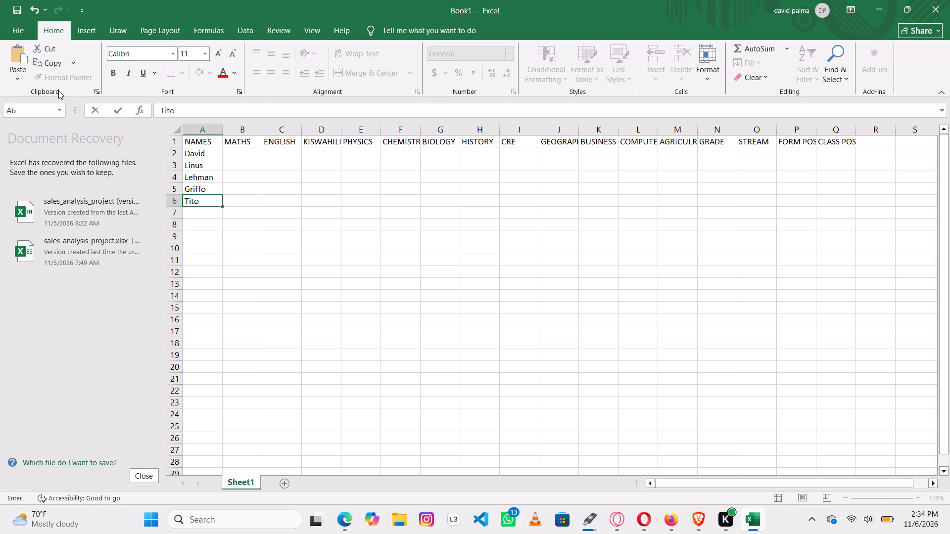
Save the workbook in the Documents folder on this PC under the file name "results 2026".
{"action": "left_click", "coordinate": [21, 31]}
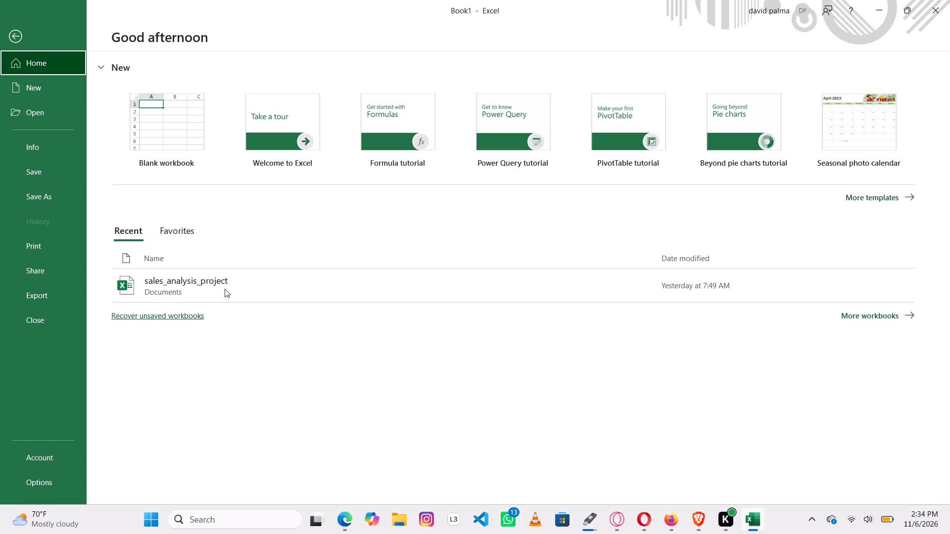
{"action": "left_click", "coordinate": [174, 263]}
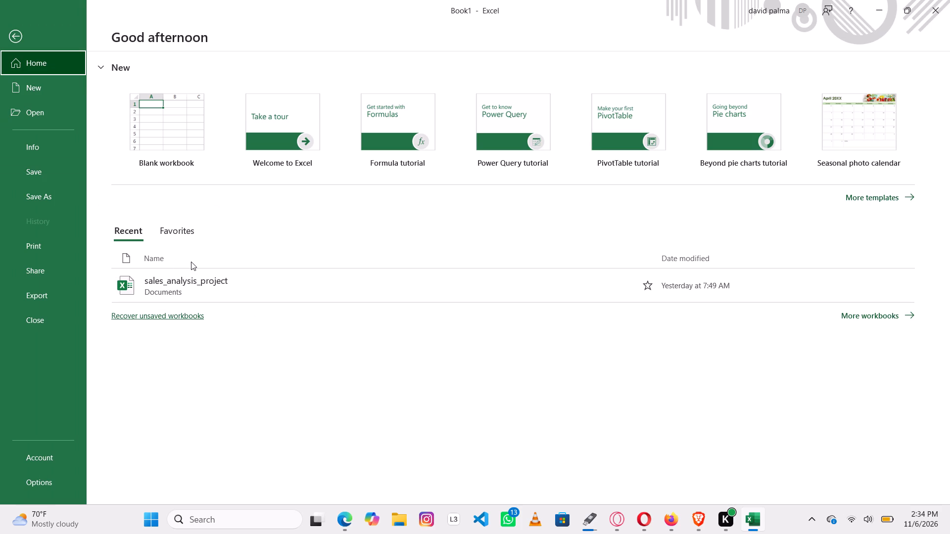
{"action": "left_click", "coordinate": [192, 262]}
{"action": "left_click", "coordinate": [192, 262]}
{"action": "left_click", "coordinate": [31, 174]}
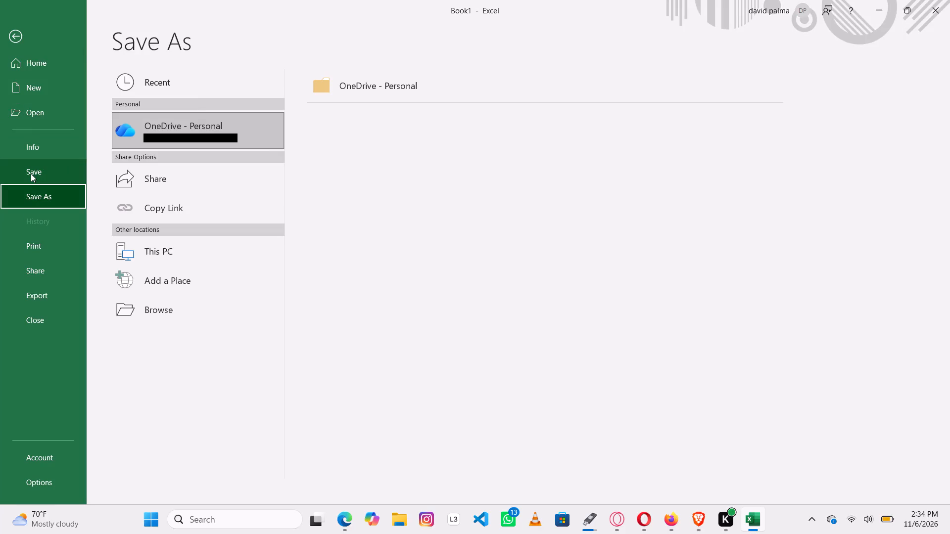
{"action": "left_click", "coordinate": [183, 252]}
{"action": "left_click", "coordinate": [403, 133]}
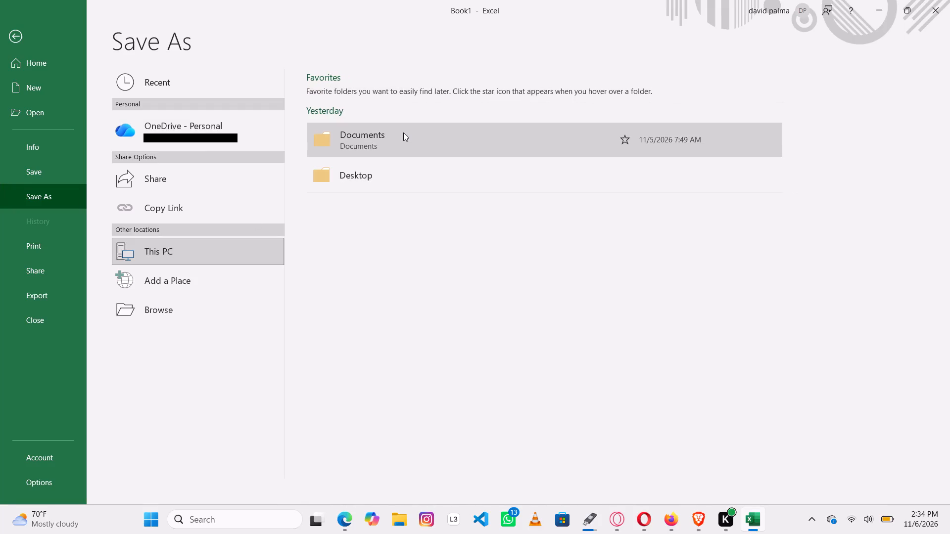
{"action": "left_click", "coordinate": [403, 133]}
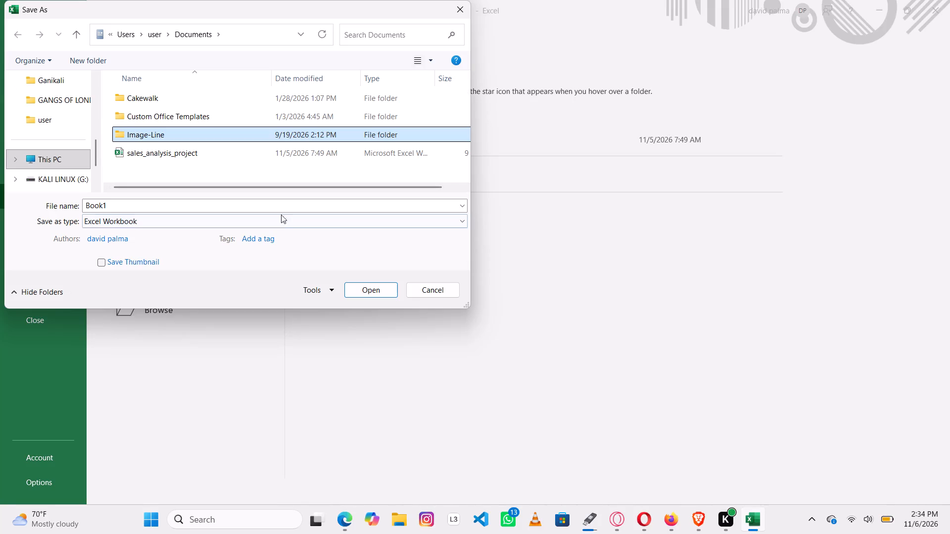
{"action": "left_click", "coordinate": [245, 201]}
{"action": "key", "text": "BackSpace"}
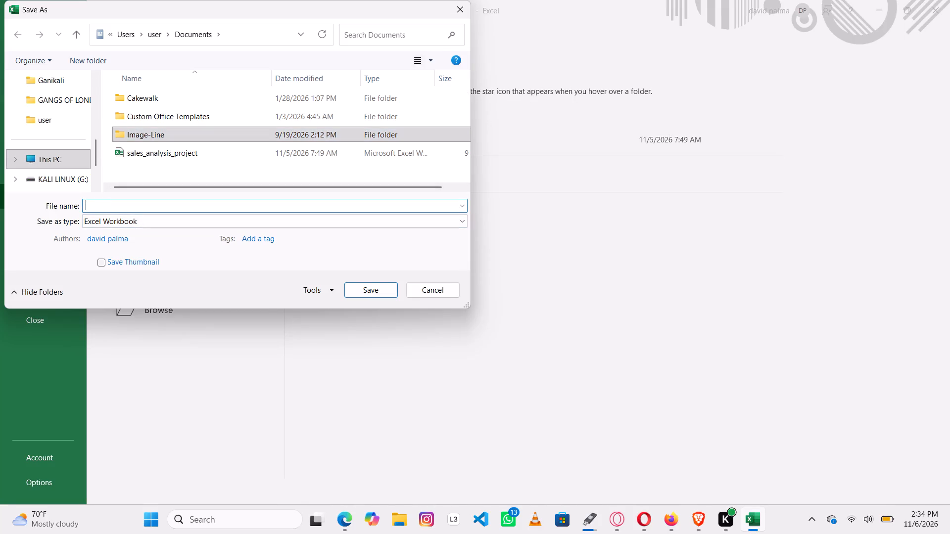
{"action": "type", "text": "results"}
{"action": "key", "text": "space"}
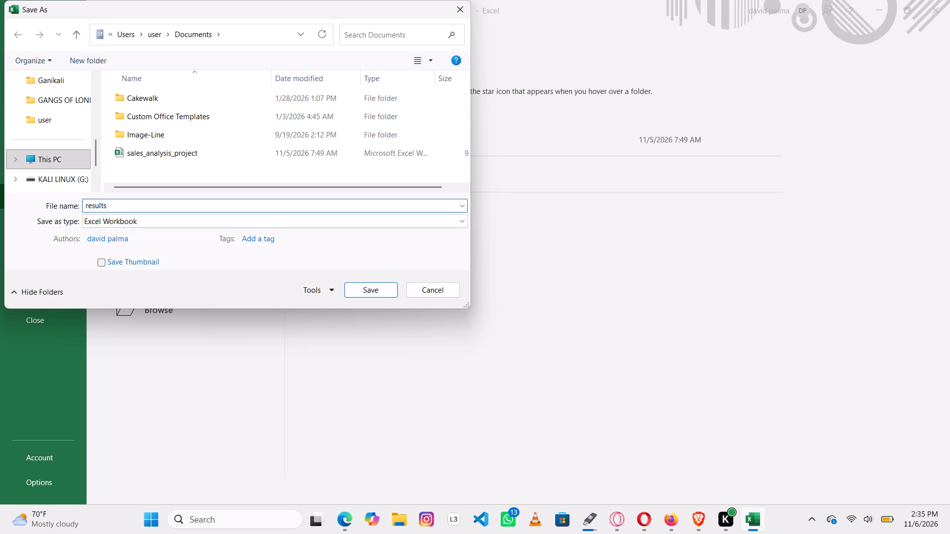
{"action": "type", "text": "2026"}
{"action": "left_click", "coordinate": [368, 294]}
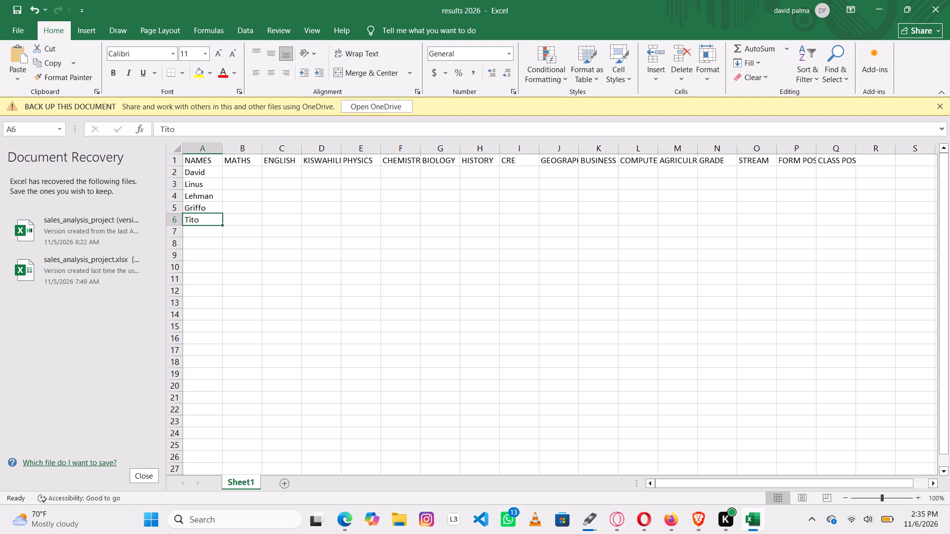
Enter the sixth student's name, Aleko, in cell A7.
{"action": "key", "text": "Return"}
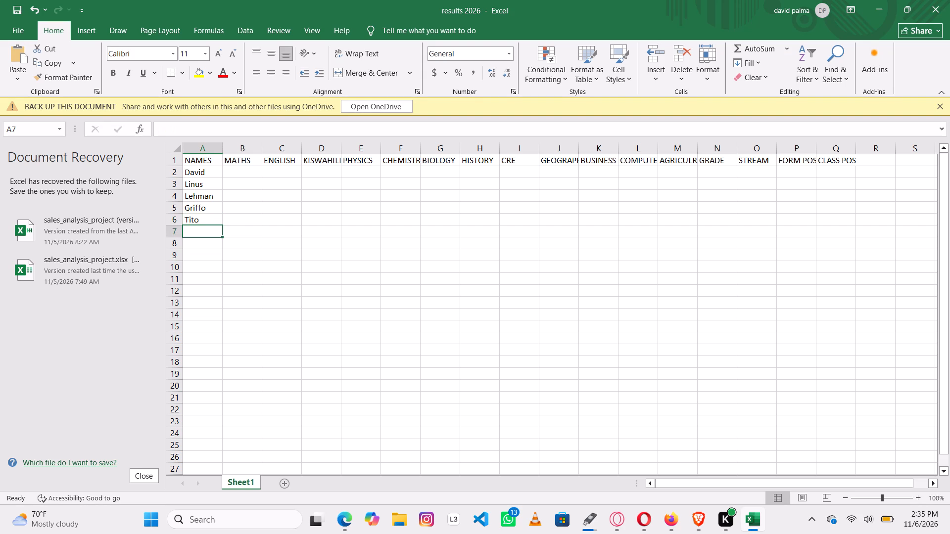
{"action": "key", "text": "a"}
{"action": "type", "text": "le"}
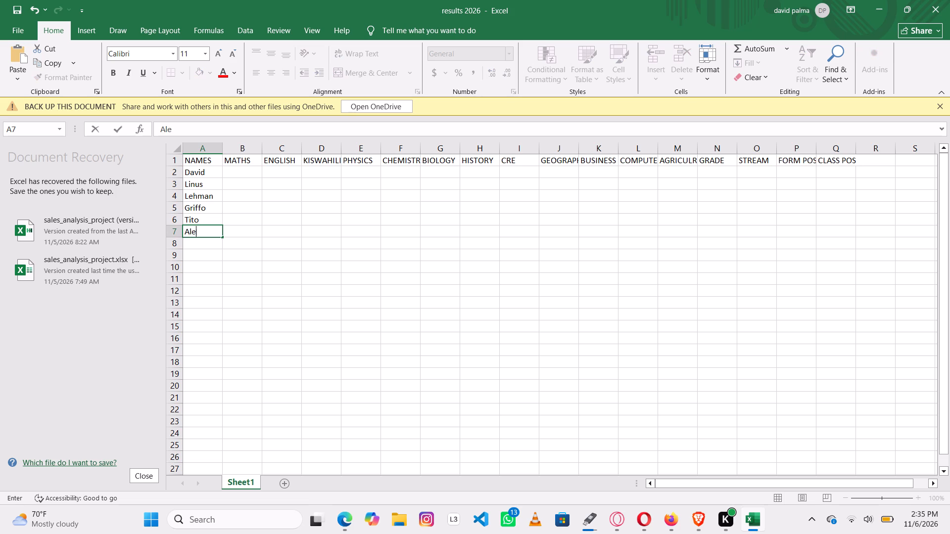
{"action": "type", "text": "ko"}
{"action": "key", "text": "Return"}
Enter the seventh student's name, Kevoo, in cell A8.
{"action": "type", "text": "KEV"}
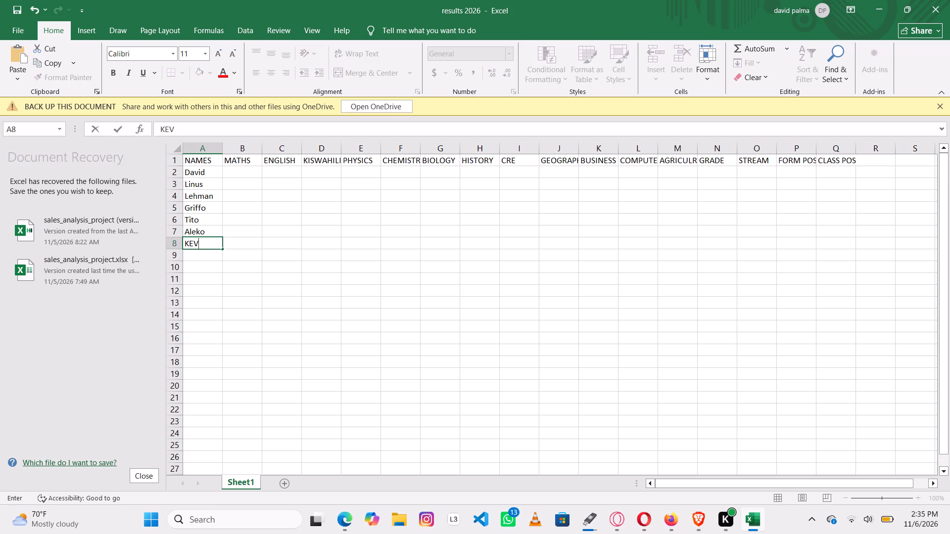
{"action": "key", "text": "BackSpace"}
{"action": "key", "text": "BackSpace"}
{"action": "type", "text": "evoo"}
{"action": "key", "text": "Return"}
Enter the eighth student's name, Juan, in cell A9.
{"action": "key", "text": "j"}
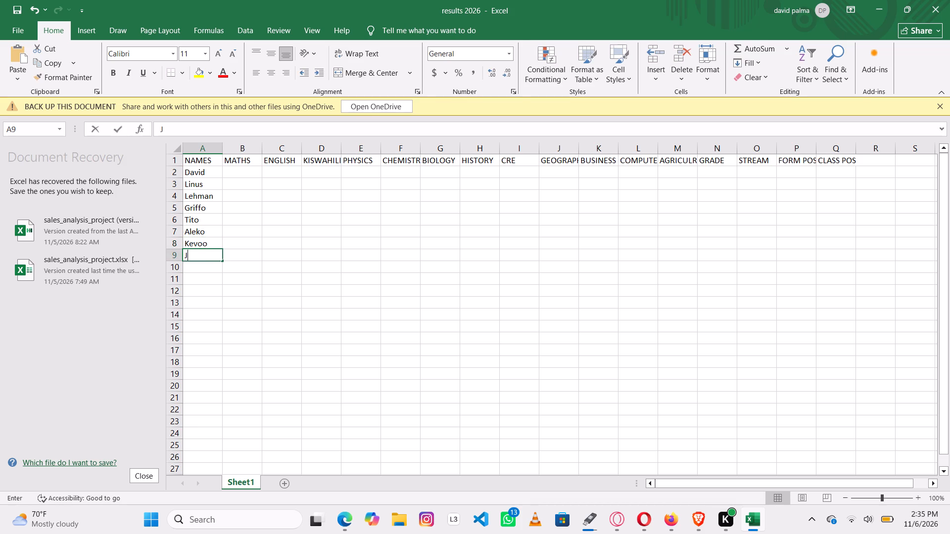
{"action": "type", "text": "uan"}
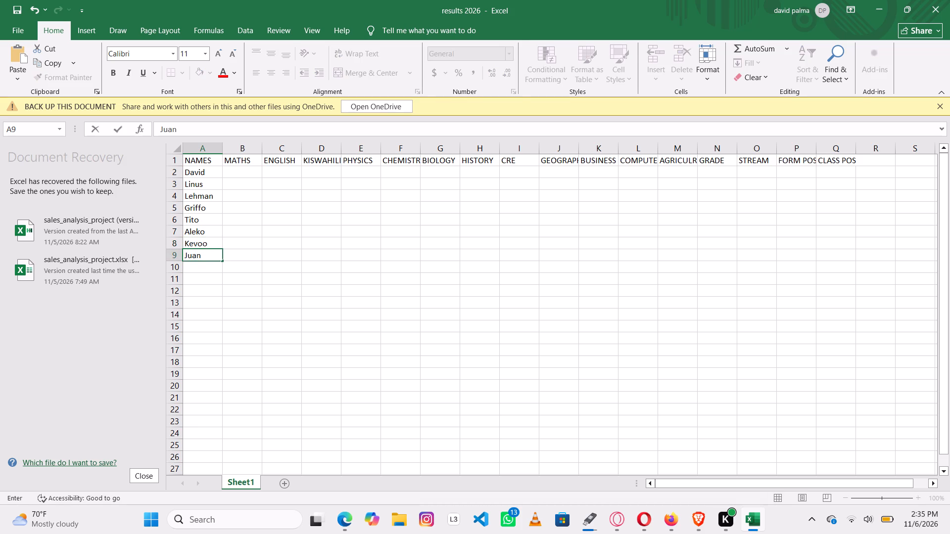
{"action": "key", "text": "Return"}
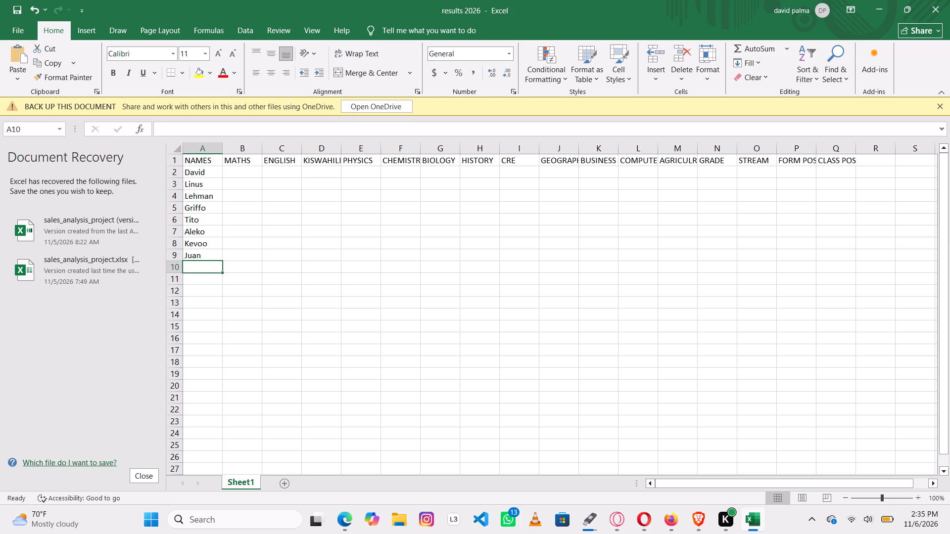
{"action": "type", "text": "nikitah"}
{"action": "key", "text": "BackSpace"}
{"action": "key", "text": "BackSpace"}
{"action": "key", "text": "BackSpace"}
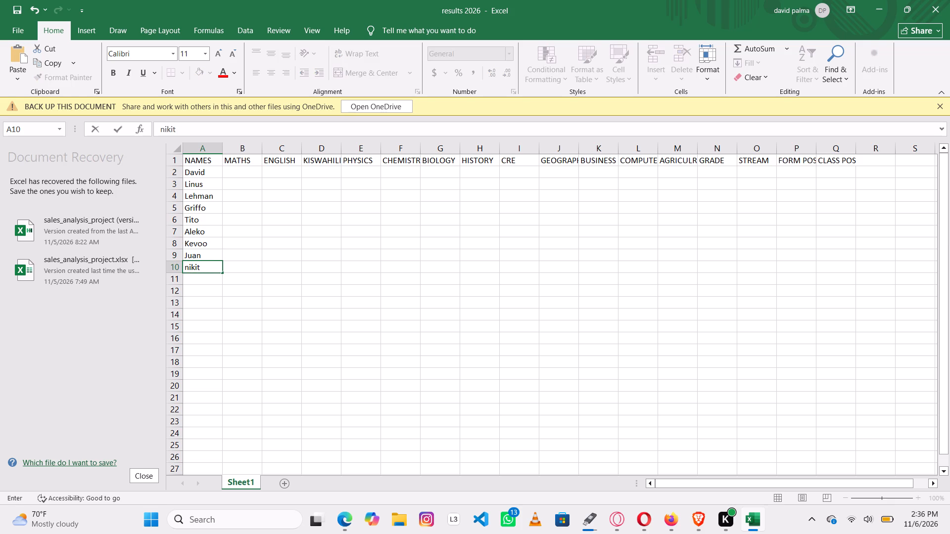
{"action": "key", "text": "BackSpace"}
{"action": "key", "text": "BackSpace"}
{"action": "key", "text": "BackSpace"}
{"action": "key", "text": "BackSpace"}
Enter the ninth student's name, Nikitah, in cell A10.
{"action": "key", "text": "n"}
{"action": "type", "text": "ikitah"}
{"action": "key", "text": "Return"}
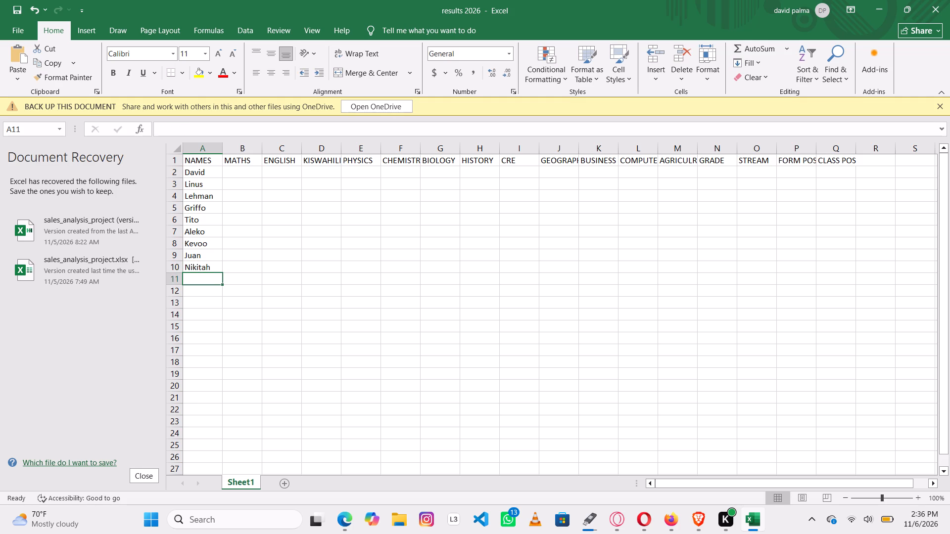
Enter the tenth student's name, Yvone, in cell A11.
{"action": "key", "text": "y"}
{"action": "key", "text": "y"}
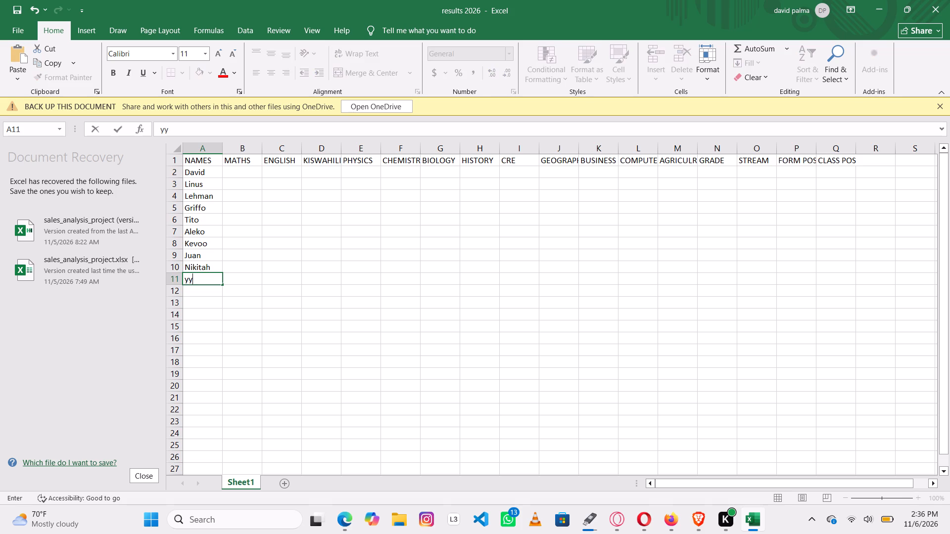
{"action": "key", "text": "BackSpace"}
{"action": "key", "text": "BackSpace"}
{"action": "key", "text": "Return"}
Enter the student names Sharon and Joy in cells A12 and A13.
{"action": "key", "text": "s"}
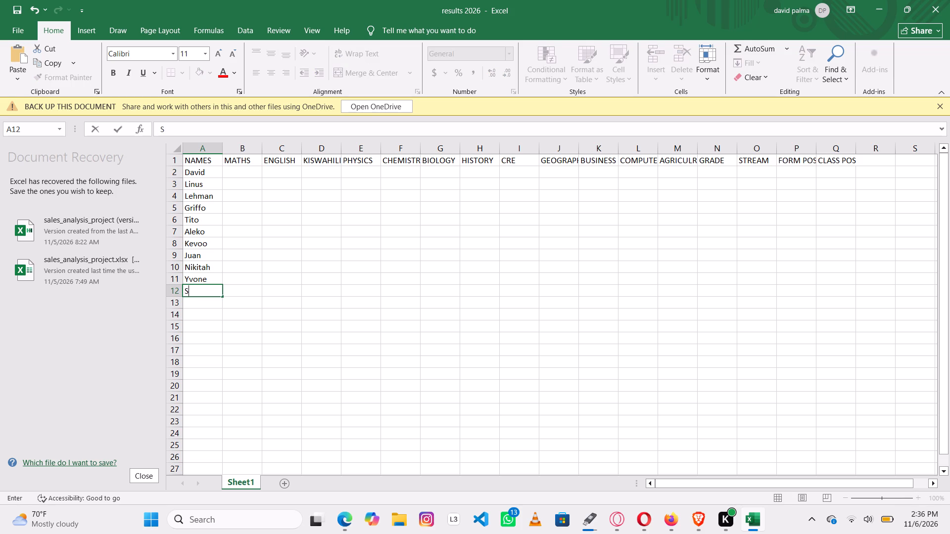
{"action": "type", "text": "haron"}
{"action": "key", "text": "Return"}
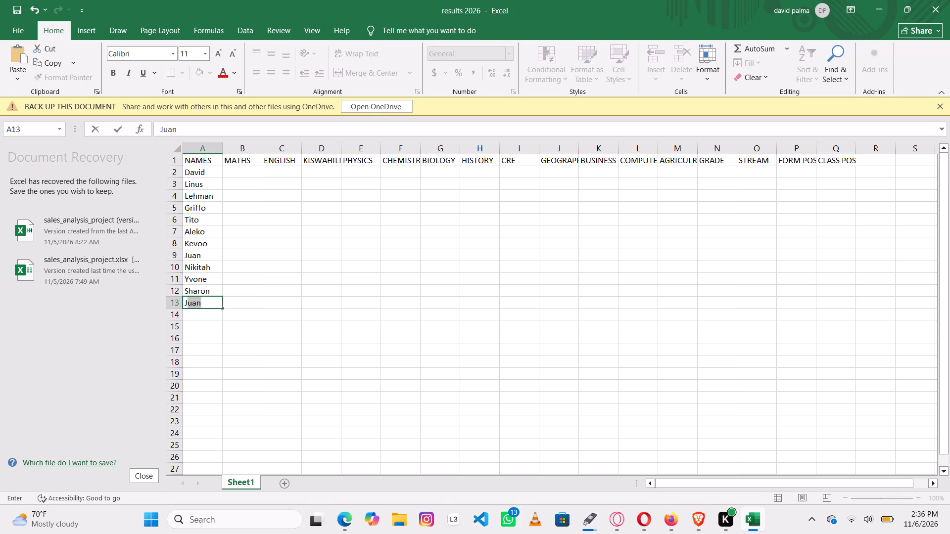
{"action": "type", "text": "oy"}
{"action": "key", "text": "Return"}
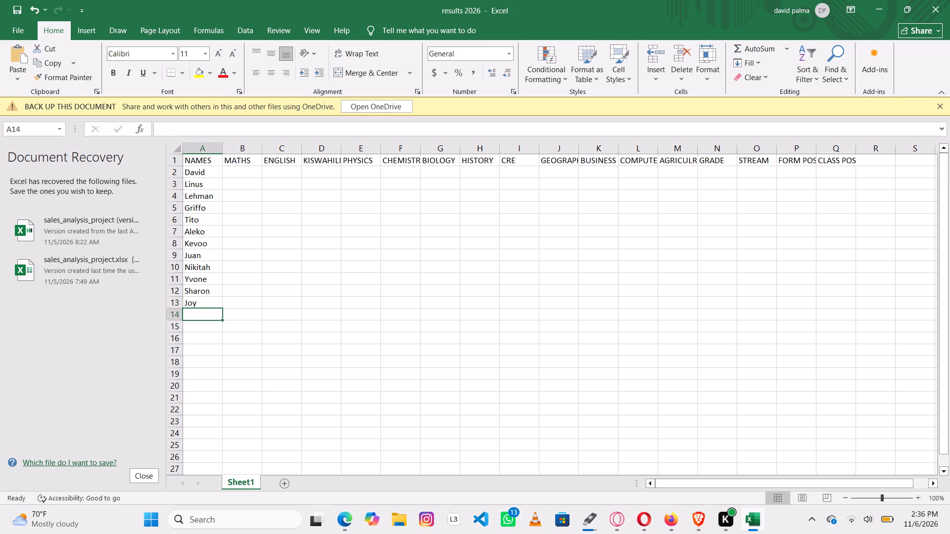
Enter the thirteenth student's name, Genius, with a capital G in cell A14.
{"action": "key", "text": "g"}
{"action": "type", "text": "enius"}
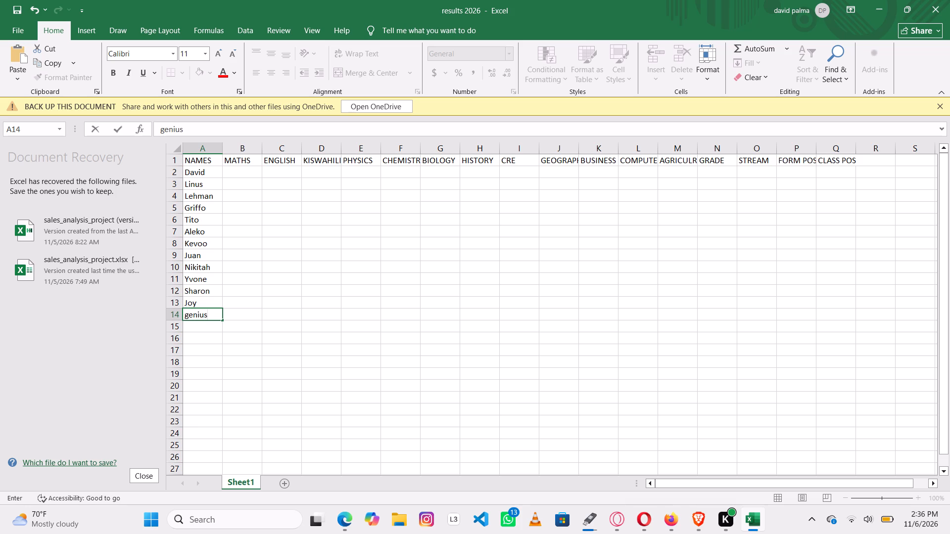
{"action": "key", "text": "Left"}
{"action": "key", "text": "Left"}
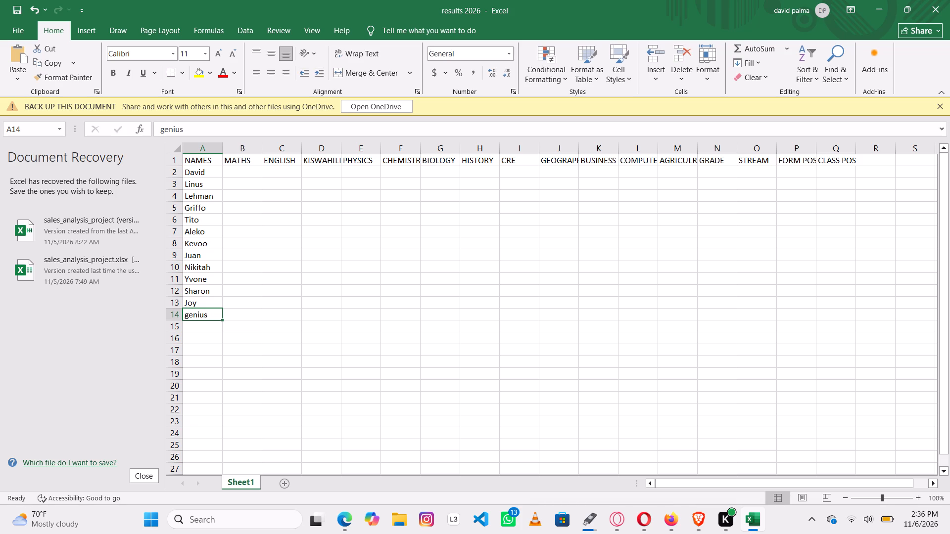
{"action": "key", "text": "BackSpace"}
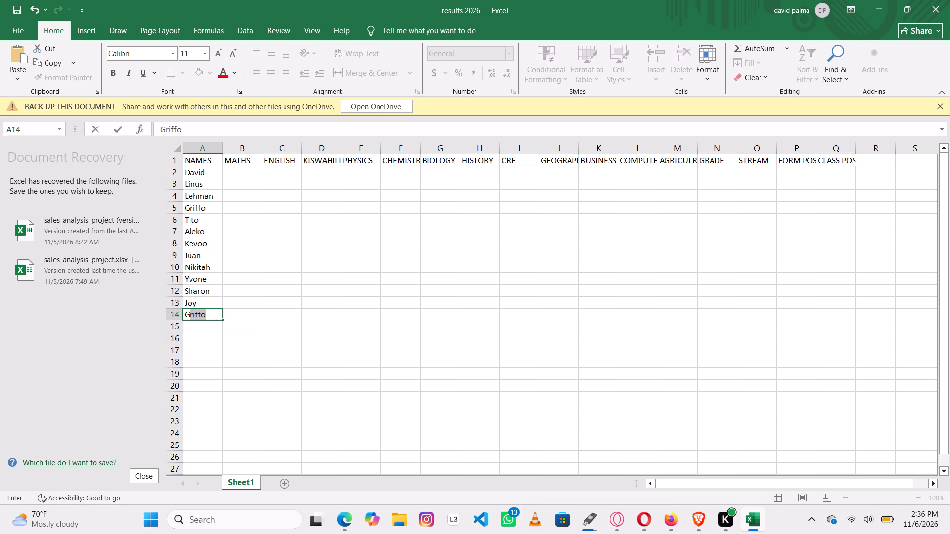
{"action": "key", "text": "e"}
{"action": "type", "text": "nius"}
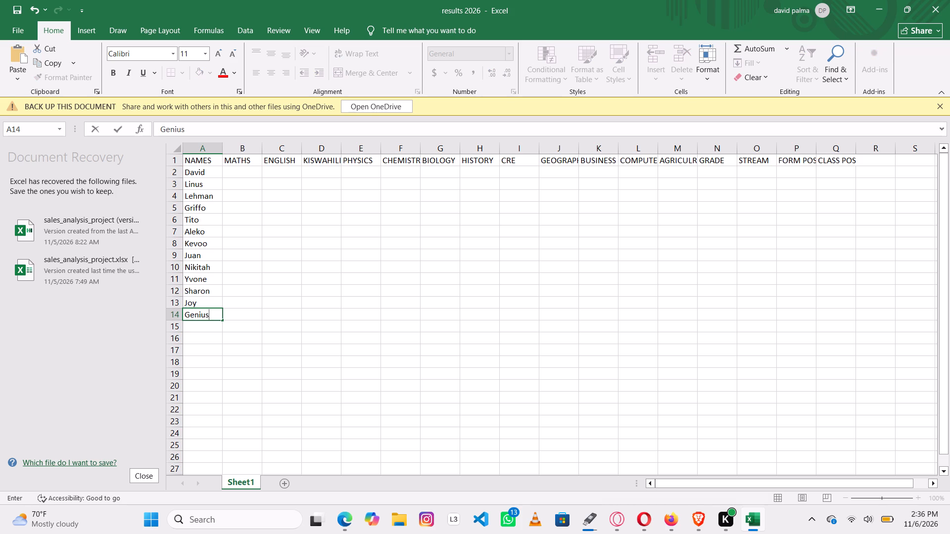
{"action": "key", "text": "Return"}
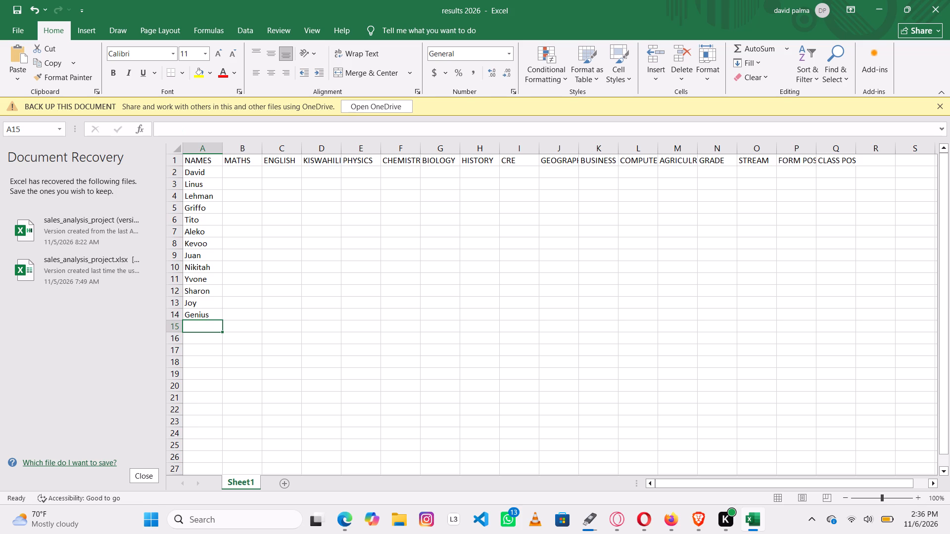
Enter the fourteenth student's name, Liam, in cell A15.
{"action": "type", "text": "LI"}
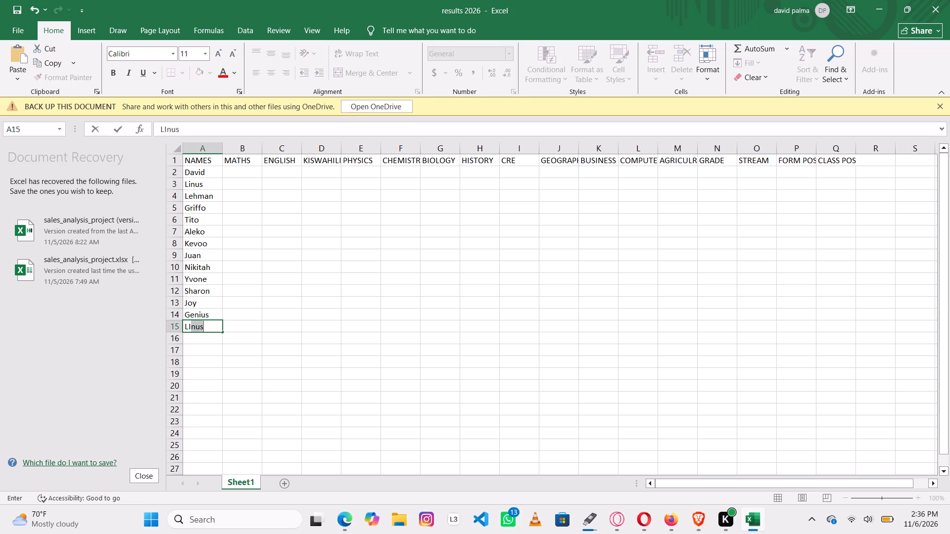
{"action": "key", "text": "BackSpace"}
{"action": "key", "text": "BackSpace"}
{"action": "key", "text": "a"}
{"action": "key", "text": "BackSpace"}
{"action": "type", "text": "iam"}
{"action": "key", "text": "Return"}
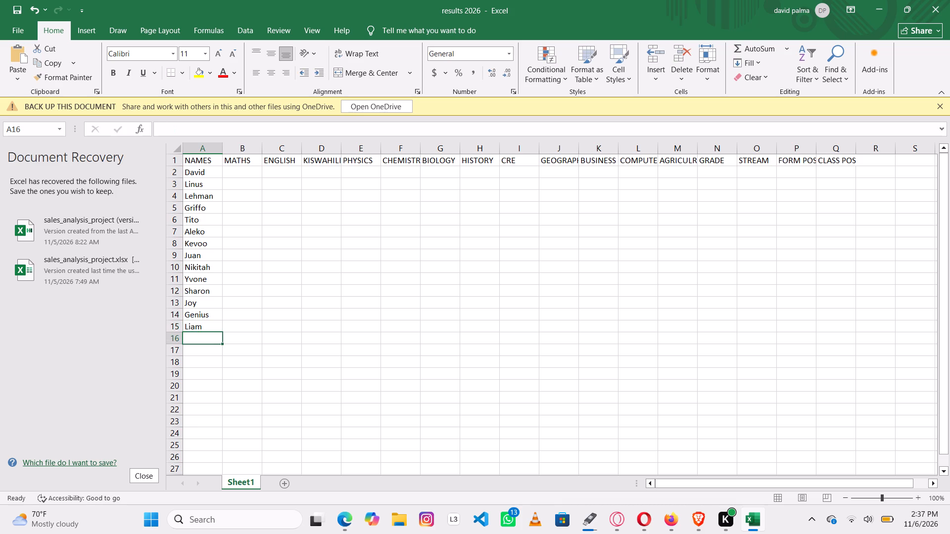
Enter the student names Josse and Hamisi in cells A16 and A17.
{"action": "key", "text": "o"}
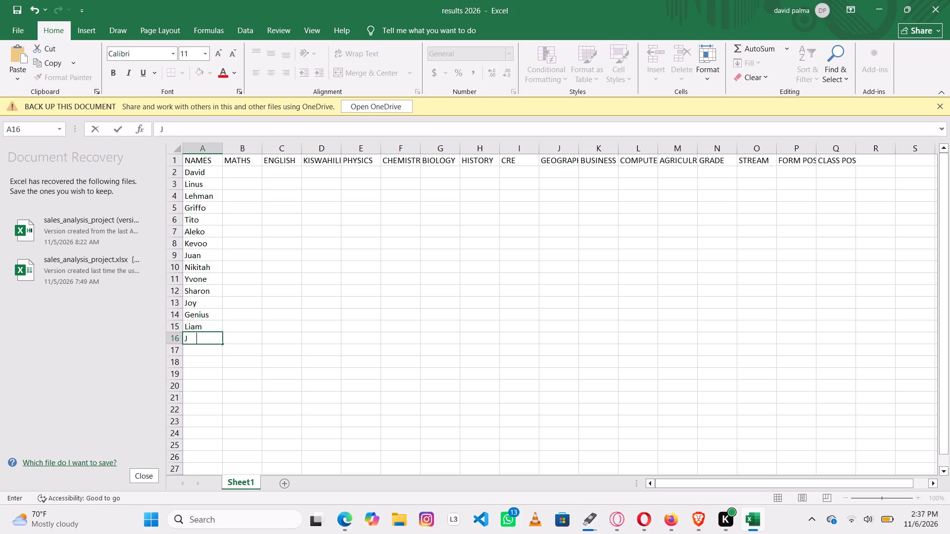
{"action": "key", "text": "s"}
{"action": "type", "text": "se"}
{"action": "key", "text": "Return"}
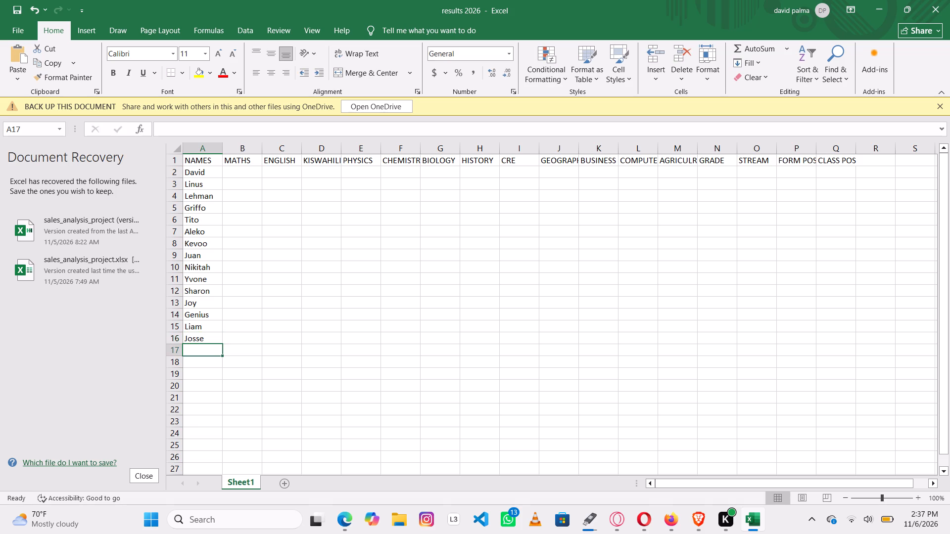
{"action": "key", "text": "h"}
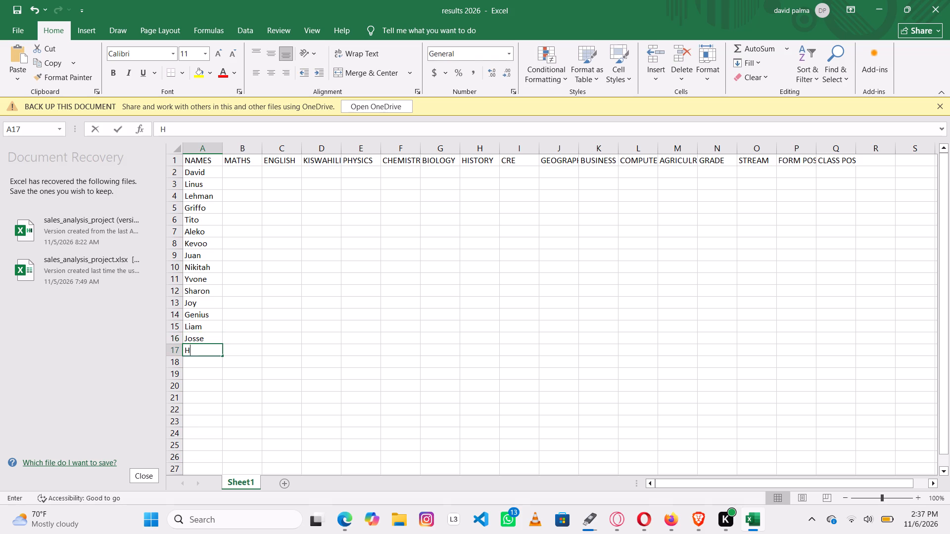
{"action": "type", "text": "amisi"}
{"action": "key", "text": "Return"}
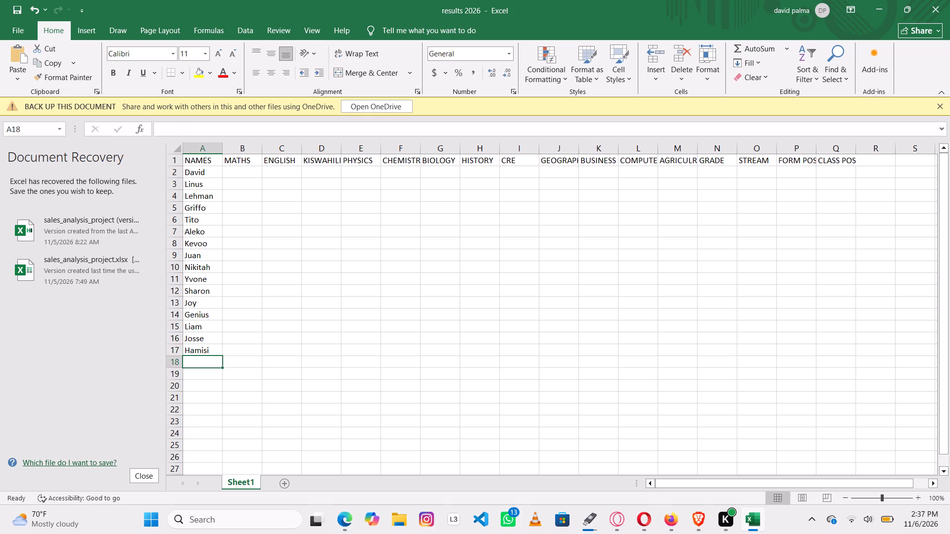
Enter the seventeenth student's name, Jumma, in cell A18.
{"action": "key", "text": "j"}
{"action": "key", "text": "u"}
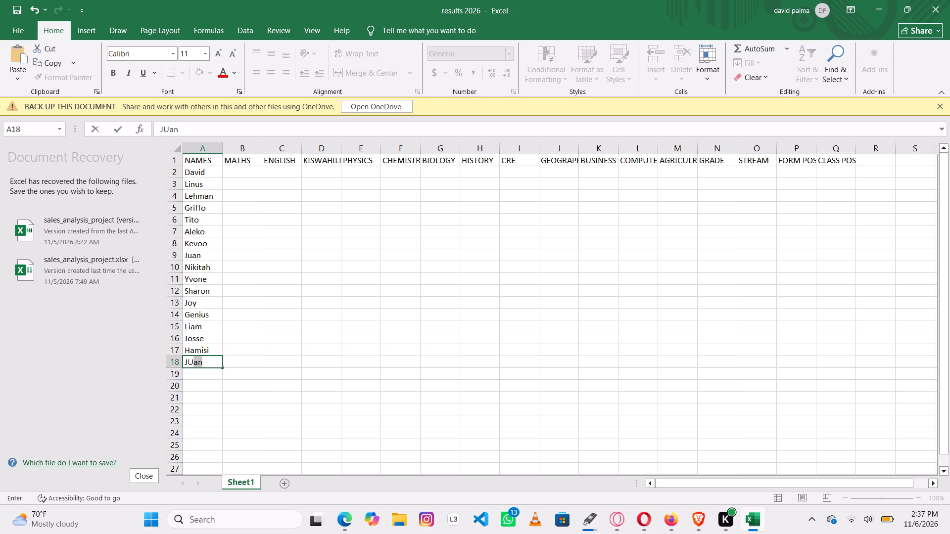
{"action": "type", "text": "uma"}
{"action": "key", "text": "BackSpace"}
{"action": "key", "text": "BackSpace"}
{"action": "key", "text": "BackSpace"}
{"action": "key", "text": "BackSpace"}
{"action": "type", "text": "umma"}
{"action": "key", "text": "Return"}
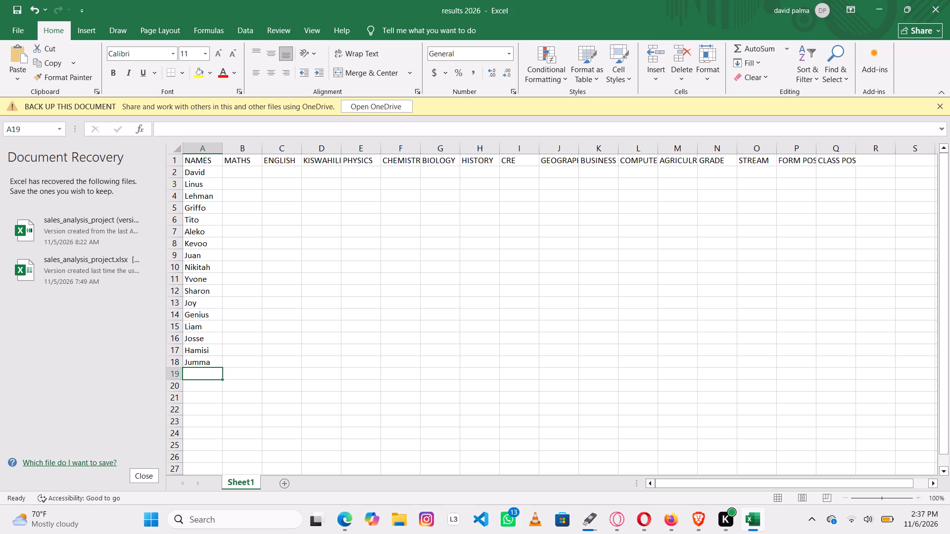
Enter the eighteenth student's name, Mohemed, in cell A19.
{"action": "key", "text": "m"}
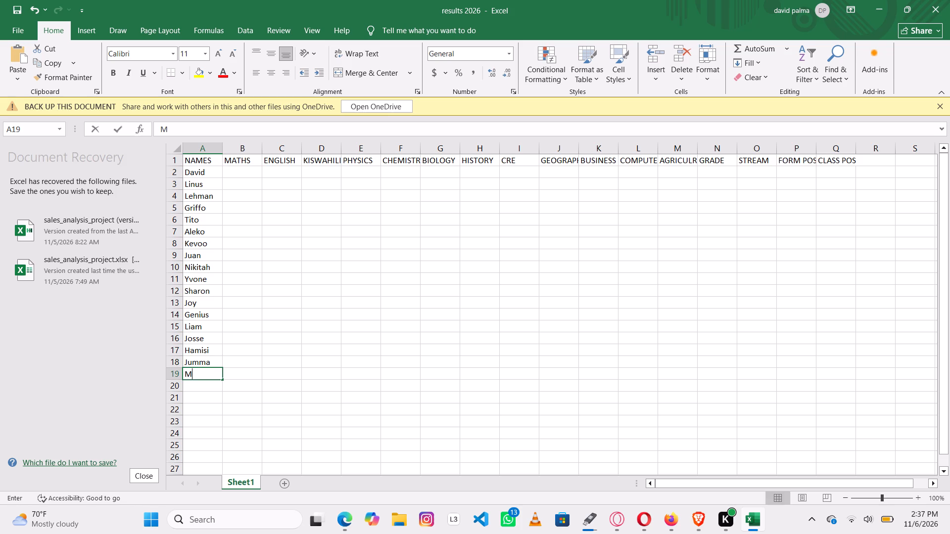
{"action": "key", "text": "o"}
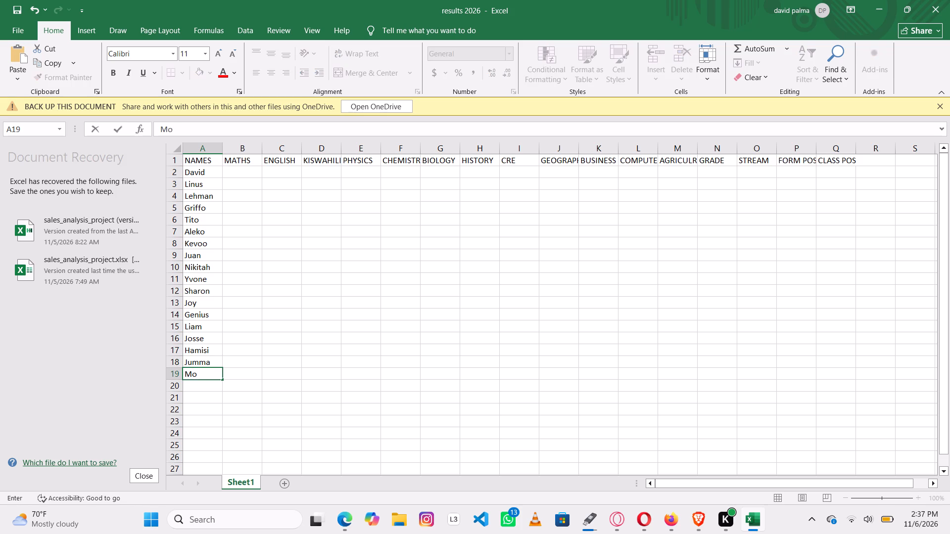
{"action": "type", "text": "hhe"}
{"action": "key", "text": "m"}
{"action": "key", "text": "BackSpace"}
{"action": "key", "text": "BackSpace"}
{"action": "key", "text": "BackSpace"}
{"action": "key", "text": "e"}
{"action": "key", "text": "m"}
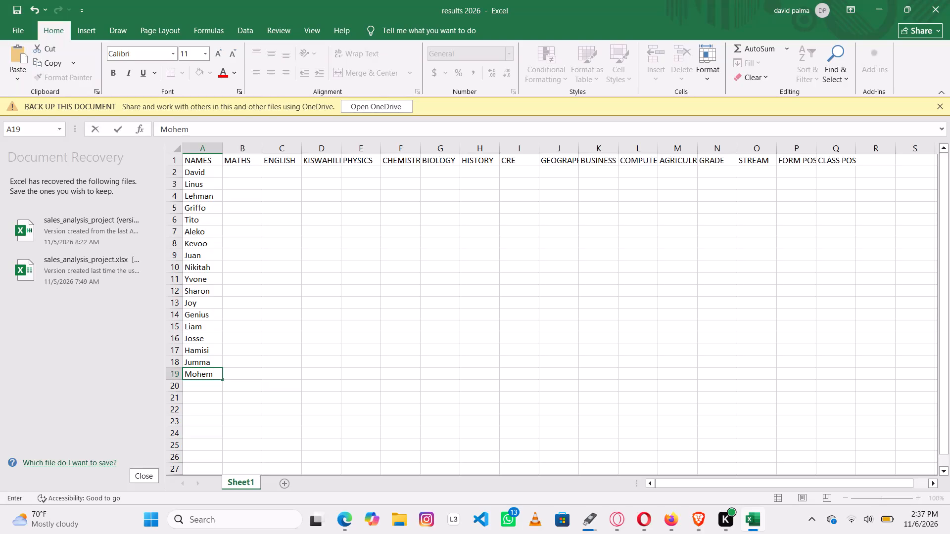
{"action": "type", "text": "ed"}
{"action": "key", "text": "Return"}
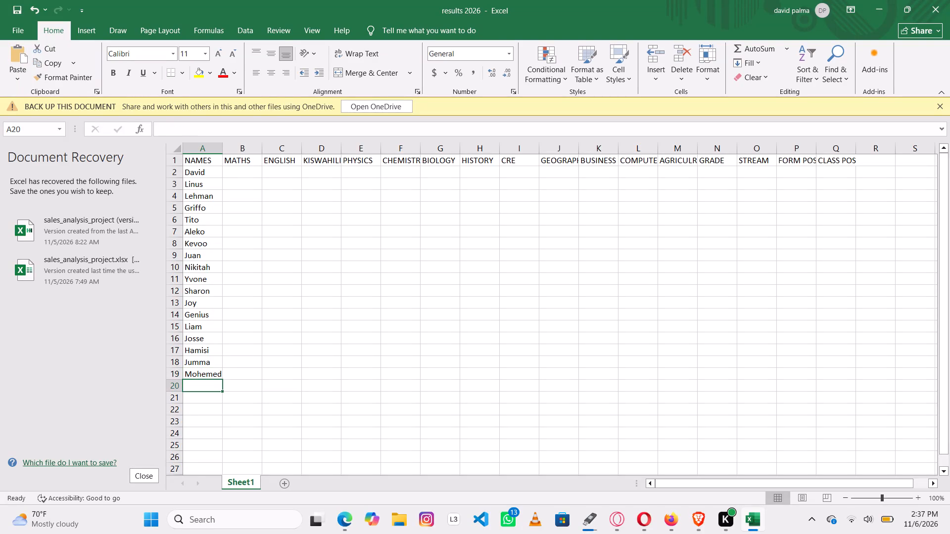
Enter the student names Kamau and Muchiri in cells A20 and A21.
{"action": "key", "text": "k"}
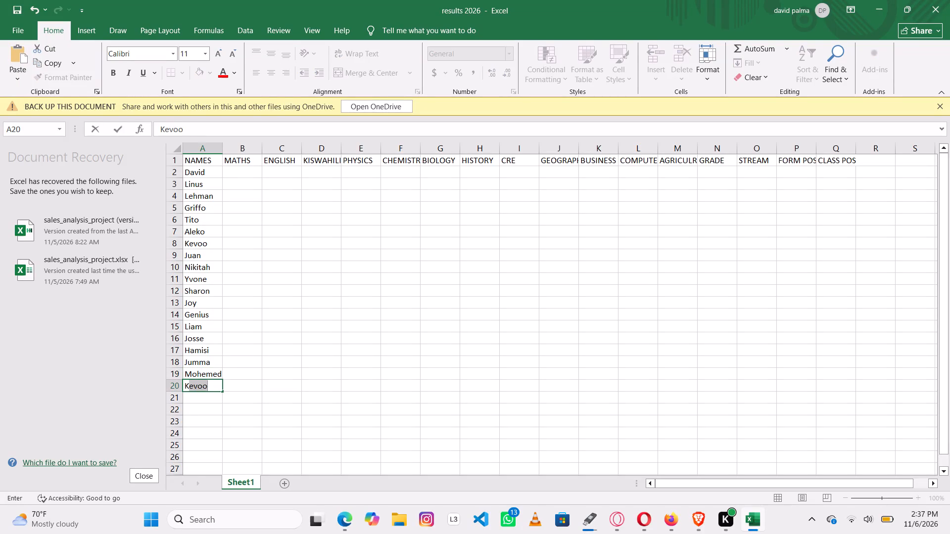
{"action": "type", "text": "amau"}
{"action": "key", "text": "Return"}
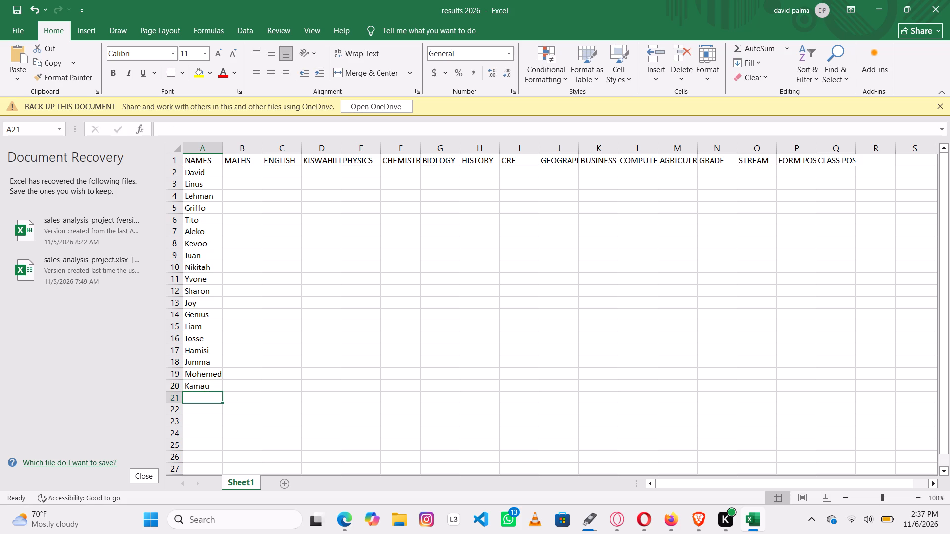
{"action": "type", "text": "mu"}
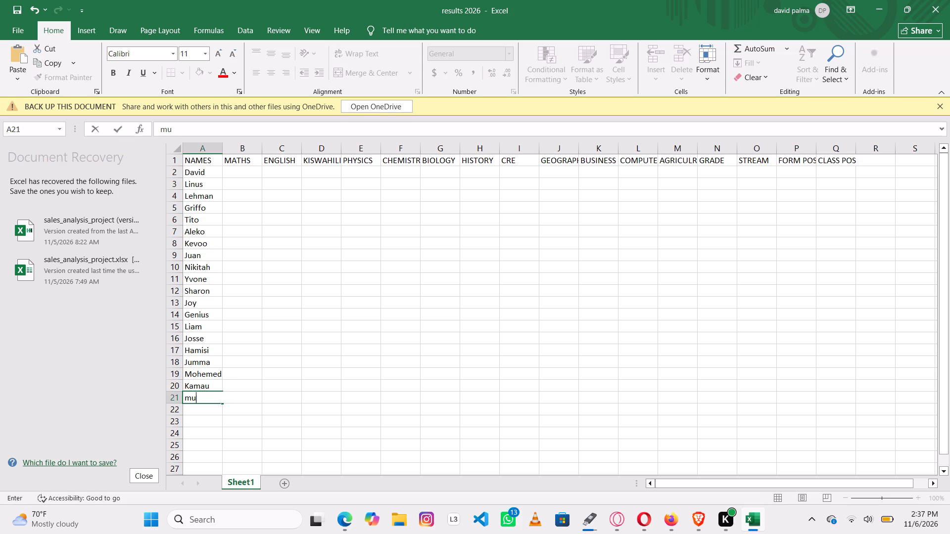
{"action": "key", "text": "BackSpace"}
{"action": "key", "text": "BackSpace"}
{"action": "type", "text": "uchir"}
{"action": "key", "text": "i"}
{"action": "key", "text": "Return"}
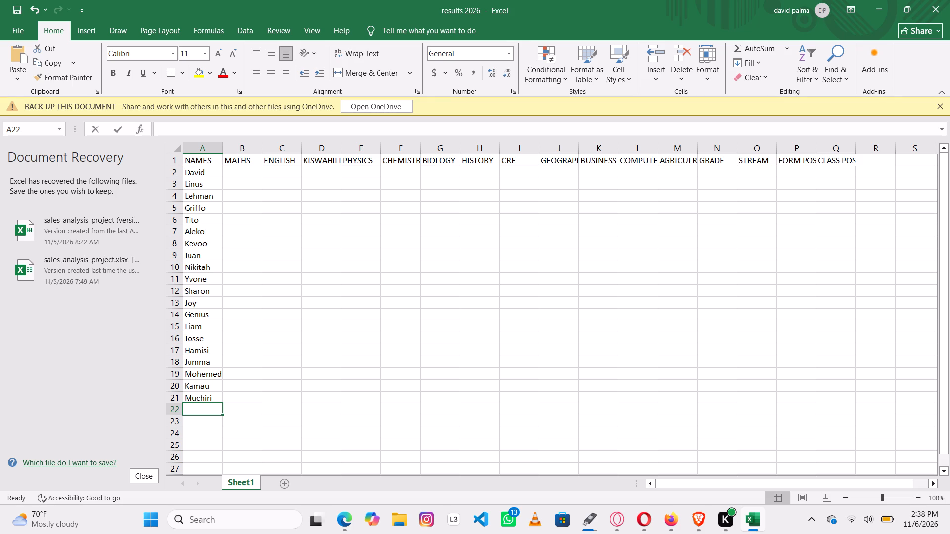
Enter the student names Njogu and Gatwiri in cells A22 and A23.
{"action": "type", "text": "jod"}
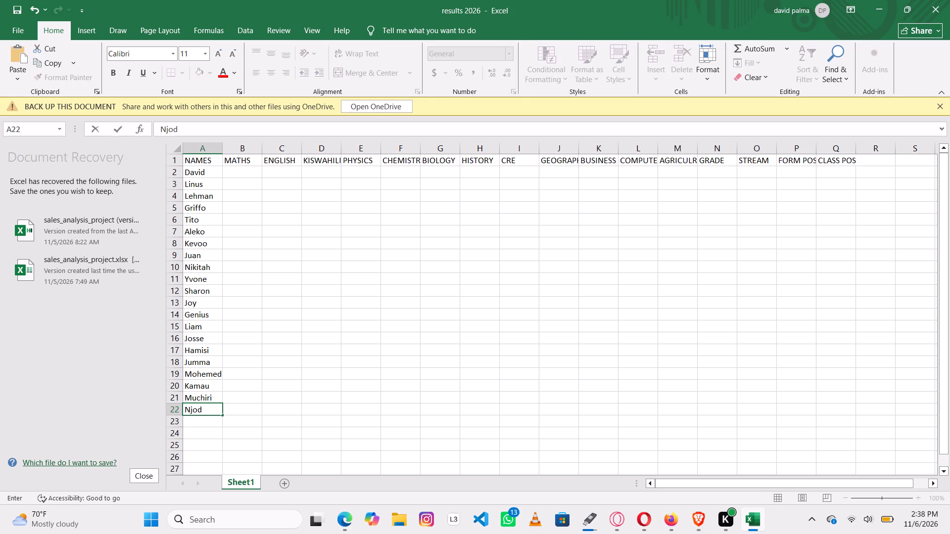
{"action": "key", "text": "BackSpace"}
{"action": "type", "text": "gu"}
{"action": "key", "text": "Return"}
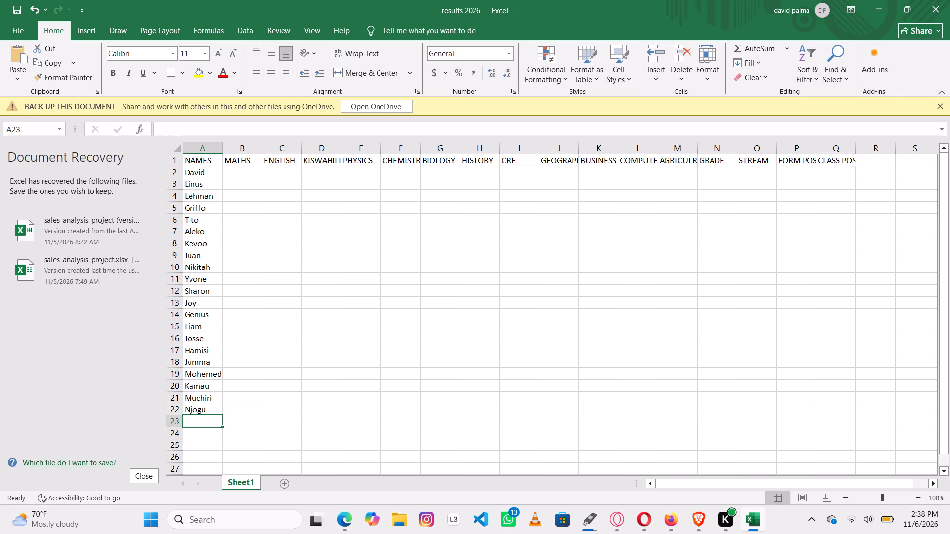
{"action": "key", "text": "g"}
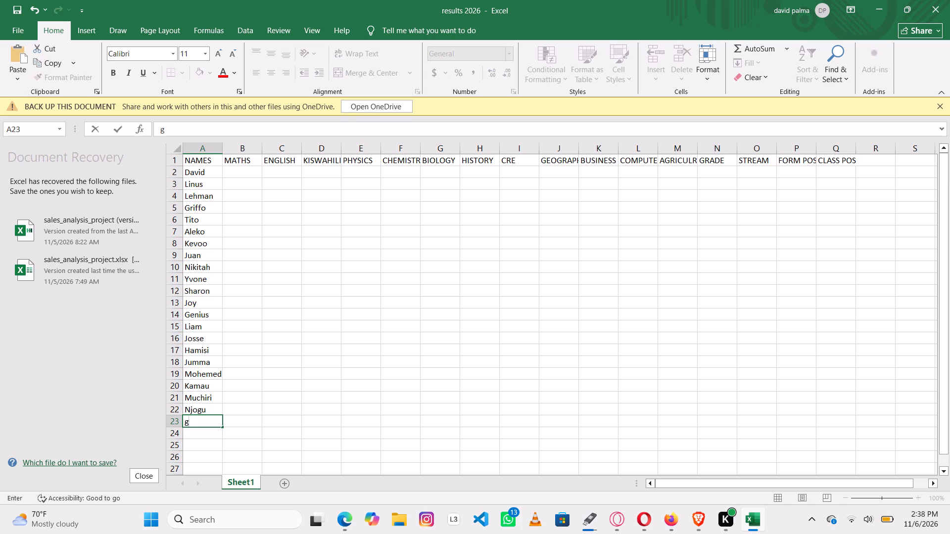
{"action": "key", "text": "g"}
{"action": "type", "text": "ar"}
{"action": "key", "text": "BackSpace"}
{"action": "type", "text": "ti"}
{"action": "key", "text": "BackSpace"}
{"action": "key", "text": "w"}
{"action": "type", "text": "iri"}
{"action": "key", "text": "Return"}
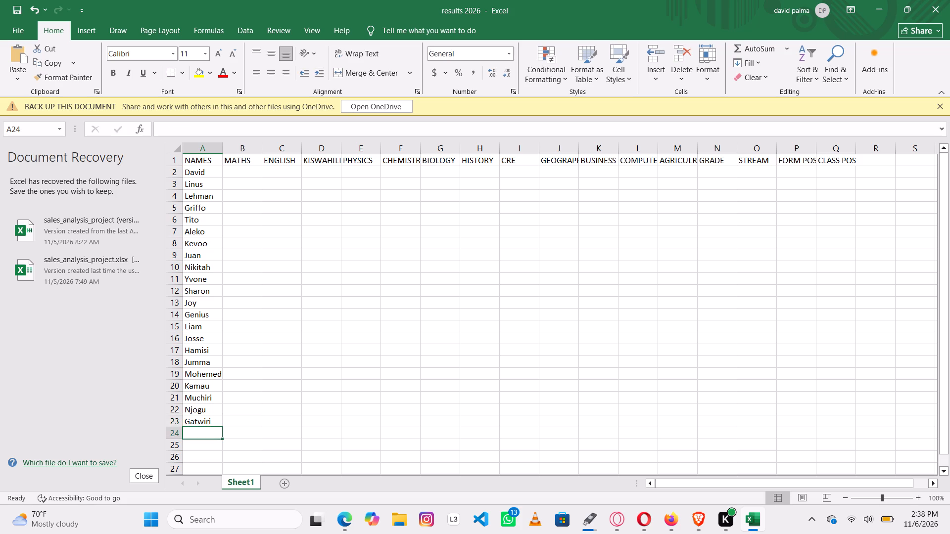
Enter the student names Soloo and Amoos in cells A24 and A25.
{"action": "type", "text": "oloo"}
{"action": "key", "text": "Return"}
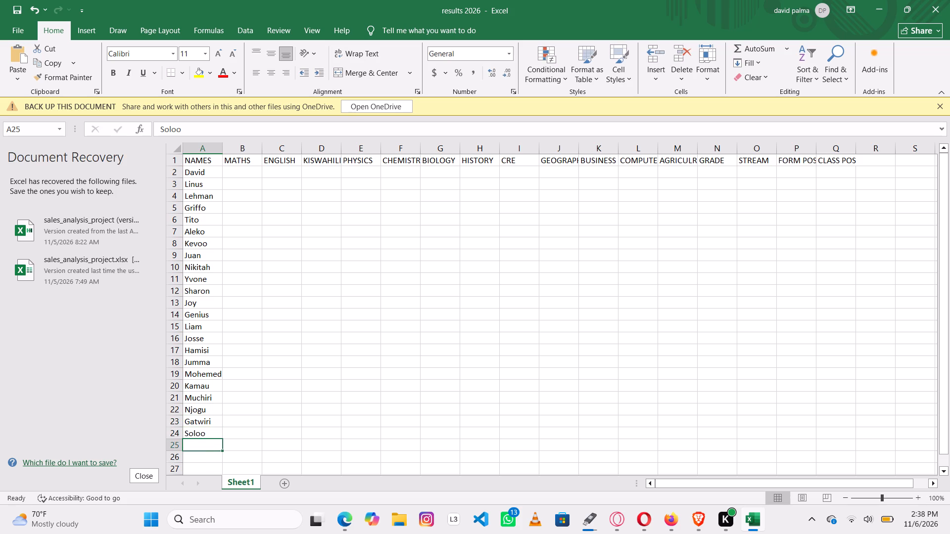
{"action": "type", "text": "am"}
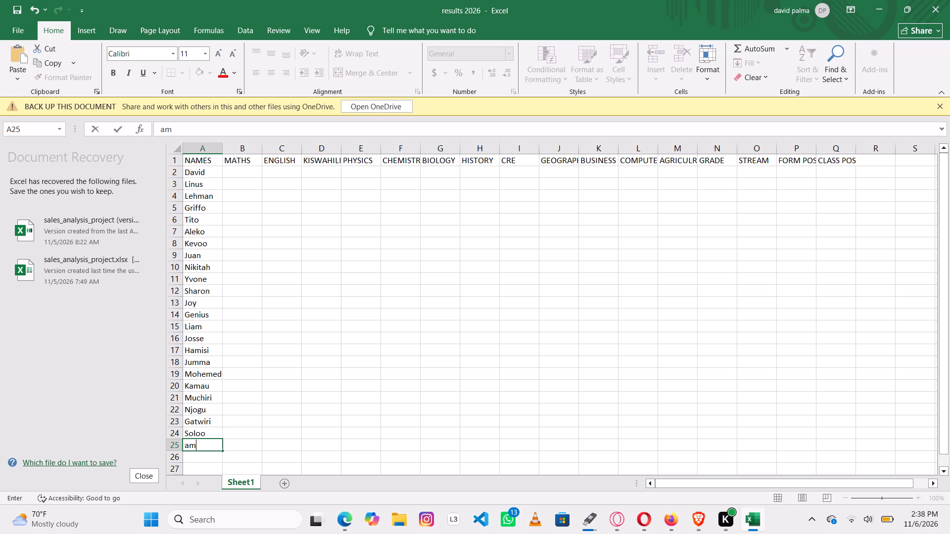
{"action": "key", "text": "BackSpace"}
{"action": "key", "text": "BackSpace"}
{"action": "key", "text": "a"}
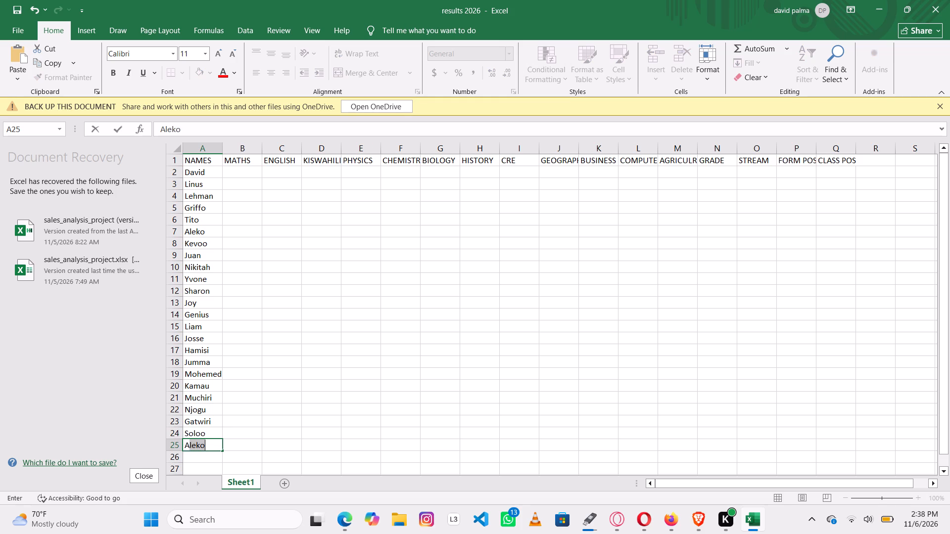
{"action": "key", "text": "m"}
{"action": "key", "text": "BackSpace"}
{"action": "key", "text": "m"}
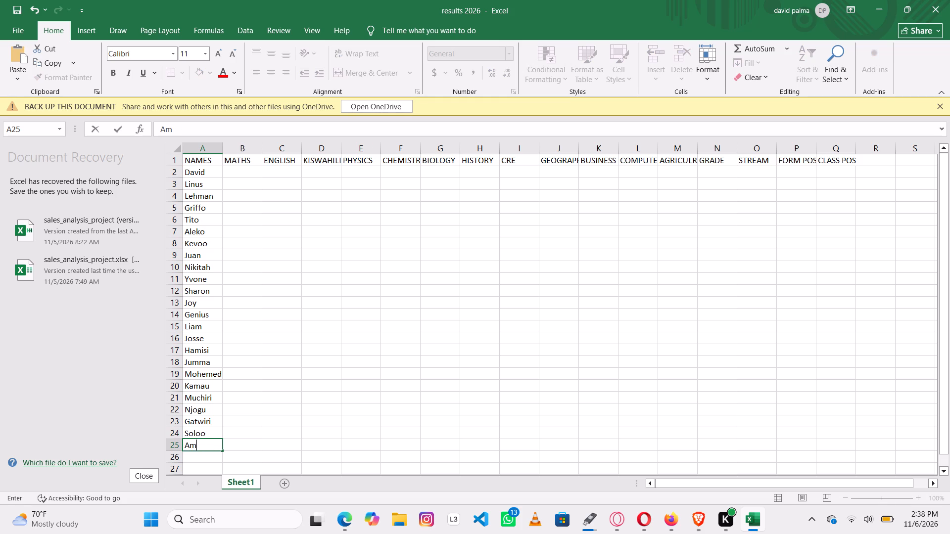
{"action": "type", "text": "oo"}
{"action": "key", "text": "s"}
{"action": "key", "text": "Return"}
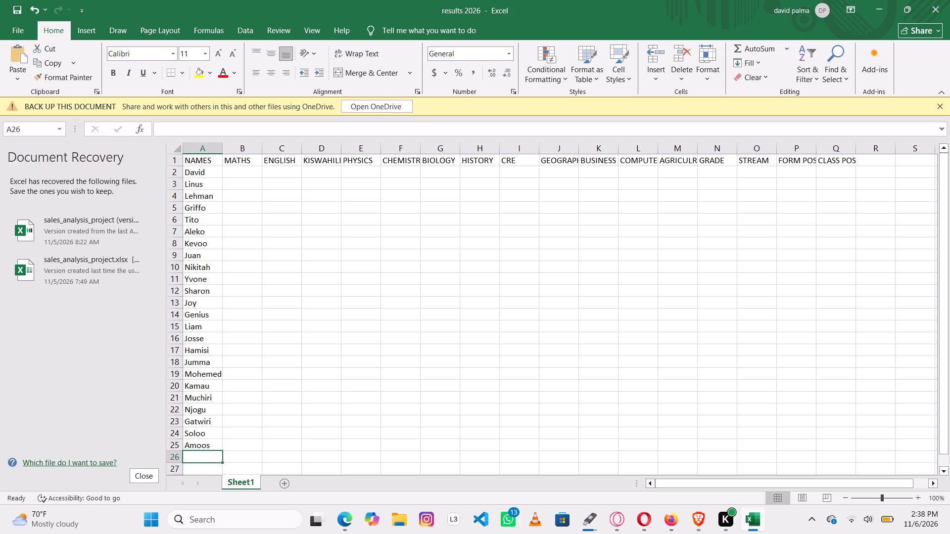
Enter the student names Njeri and Fancy in cells A26 and A27.
{"action": "key", "text": "n"}
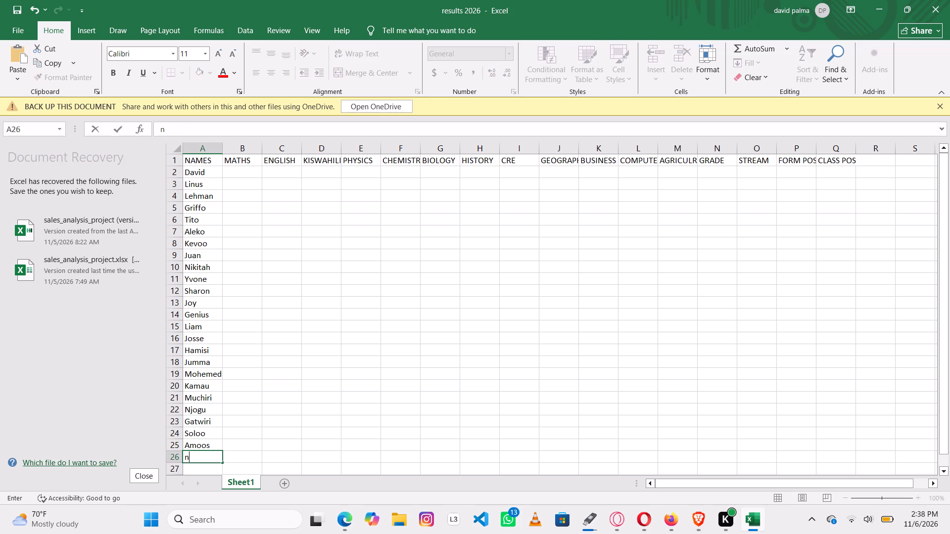
{"action": "key", "text": "BackSpace"}
{"action": "key", "text": "j"}
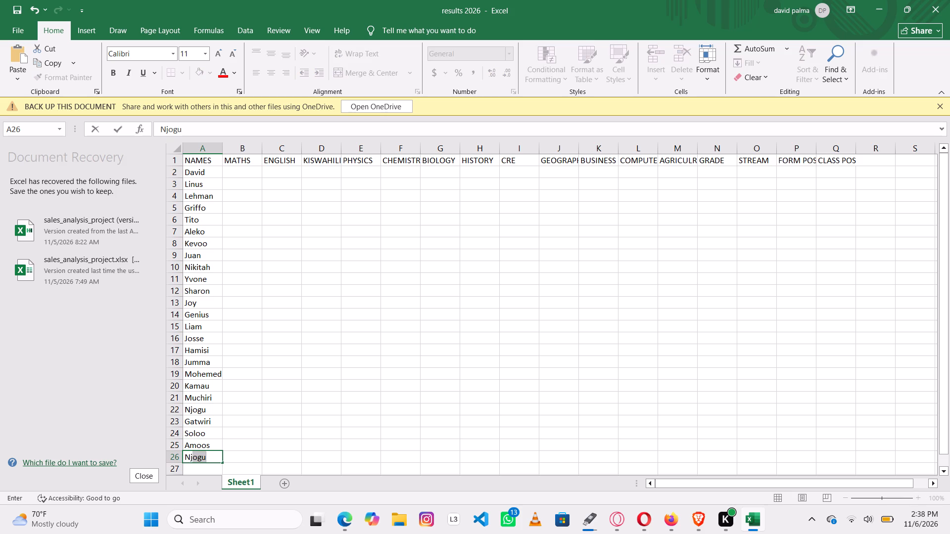
{"action": "key", "text": "j"}
{"action": "key", "text": "BackSpace"}
{"action": "type", "text": "er"}
{"action": "key", "text": "i"}
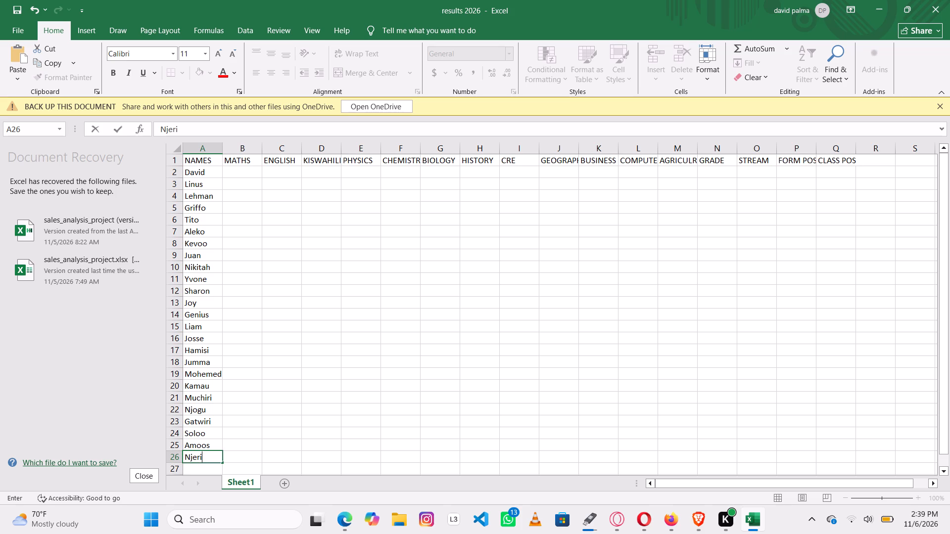
{"action": "key", "text": "Return"}
{"action": "type", "text": "fa"}
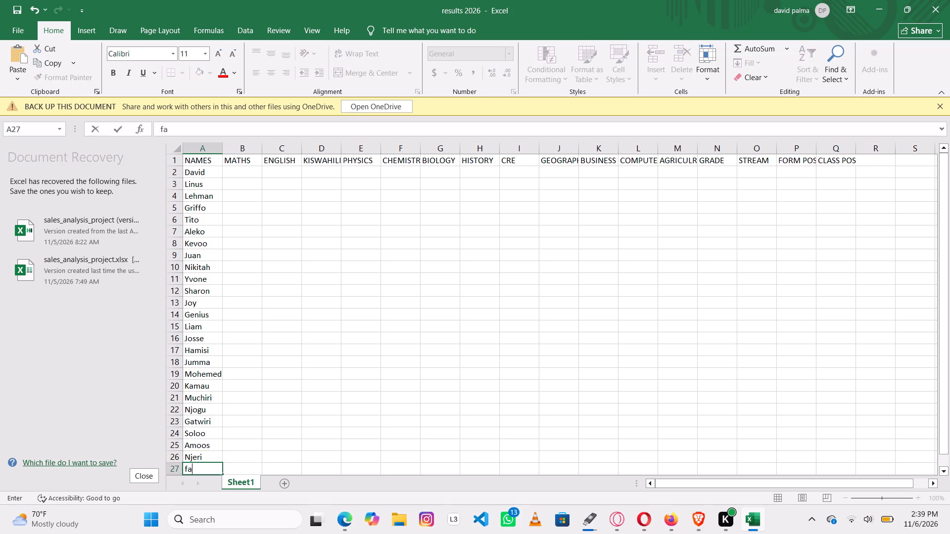
{"action": "key", "text": "BackSpace"}
{"action": "key", "text": "BackSpace"}
{"action": "key", "text": "a"}
{"action": "type", "text": "ncy"}
{"action": "key", "text": "Up"}
Enter the MATHS marks 95, 95 and 90 for David, Linus and Lehman in cells B2 to B4.
{"action": "key", "text": "Right"}
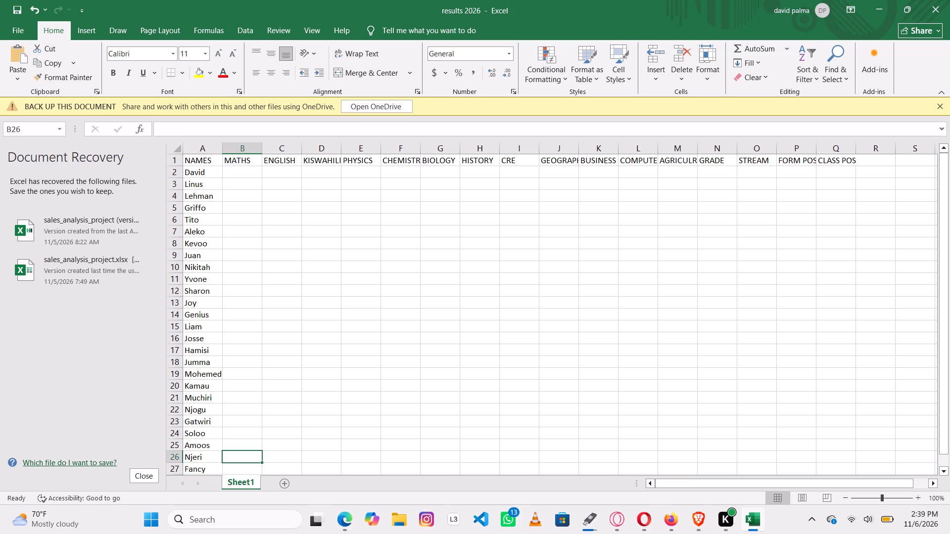
{"action": "key", "text": "Up"}
{"action": "key", "text": "Up"}
{"action": "key", "text": "Up"}
{"action": "key", "text": "Up"}
{"action": "key", "text": "Up"}
{"action": "key", "text": "Up"}
{"action": "key", "text": "Up"}
{"action": "key", "text": "Up"}
{"action": "key", "text": "Up"}
{"action": "key", "text": "Up"}
{"action": "key", "text": "Up"}
{"action": "key", "text": "Up"}
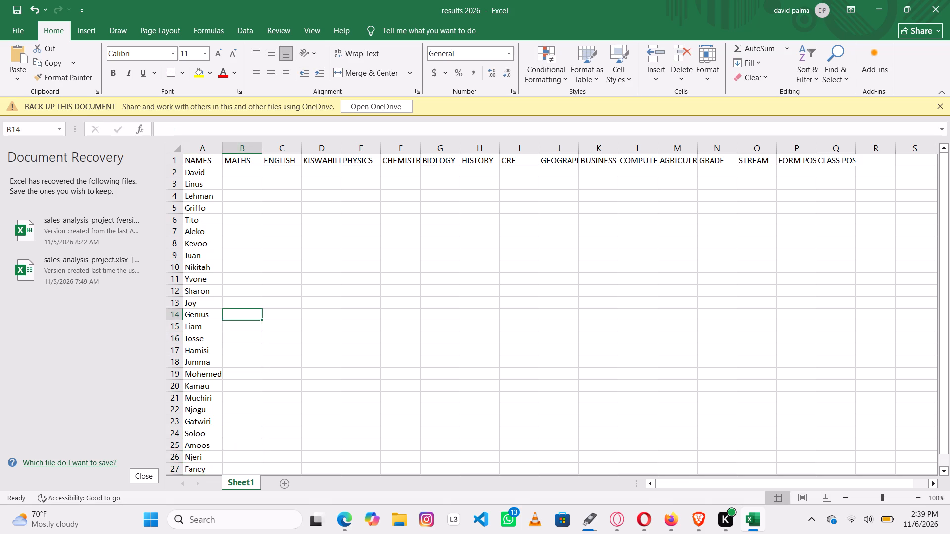
{"action": "key", "text": "Up"}
{"action": "key", "text": "Up"}
{"action": "key", "text": "Up"}
{"action": "key", "text": "Up"}
{"action": "key", "text": "Up"}
{"action": "key", "text": "Up"}
{"action": "key", "text": "Up"}
{"action": "key", "text": "Up"}
{"action": "key", "text": "Up"}
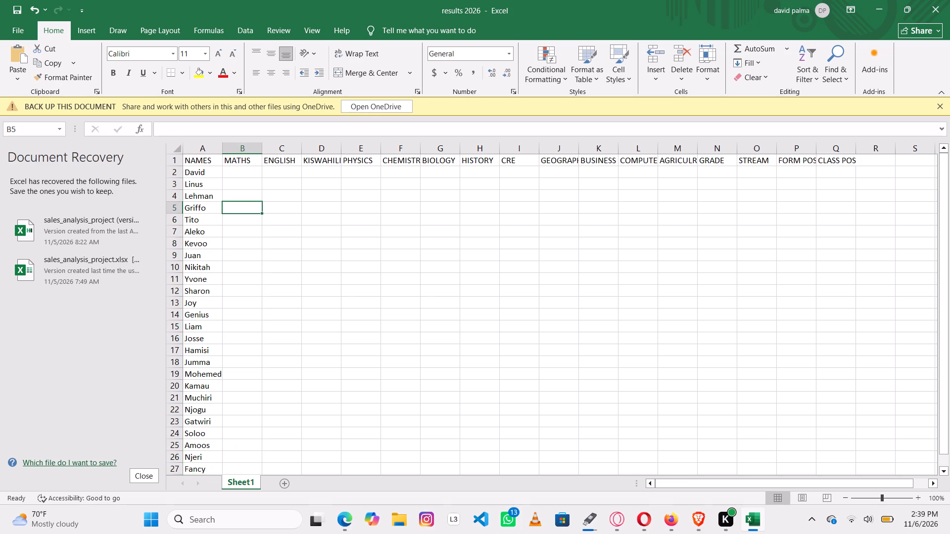
{"action": "key", "text": "Up"}
{"action": "key", "text": "Up"}
{"action": "key", "text": "Up"}
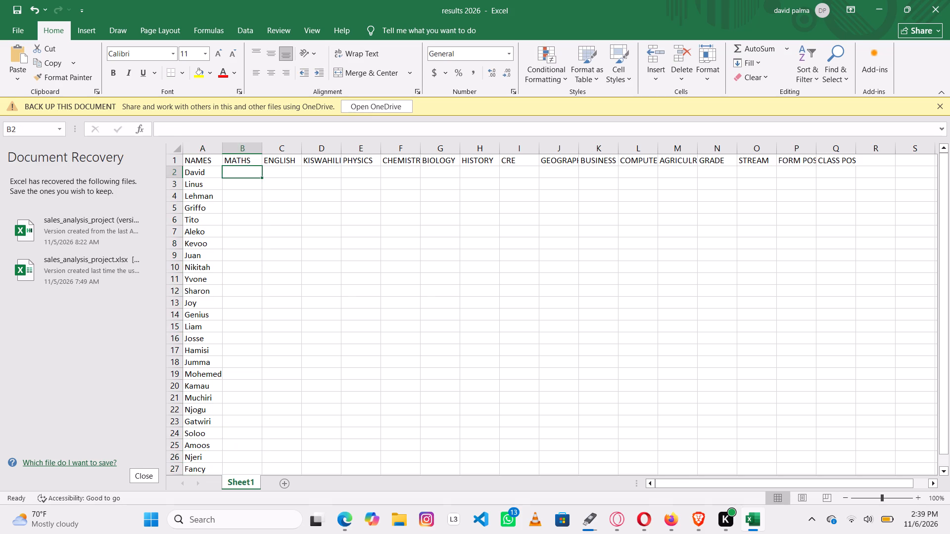
{"action": "key", "text": "9"}
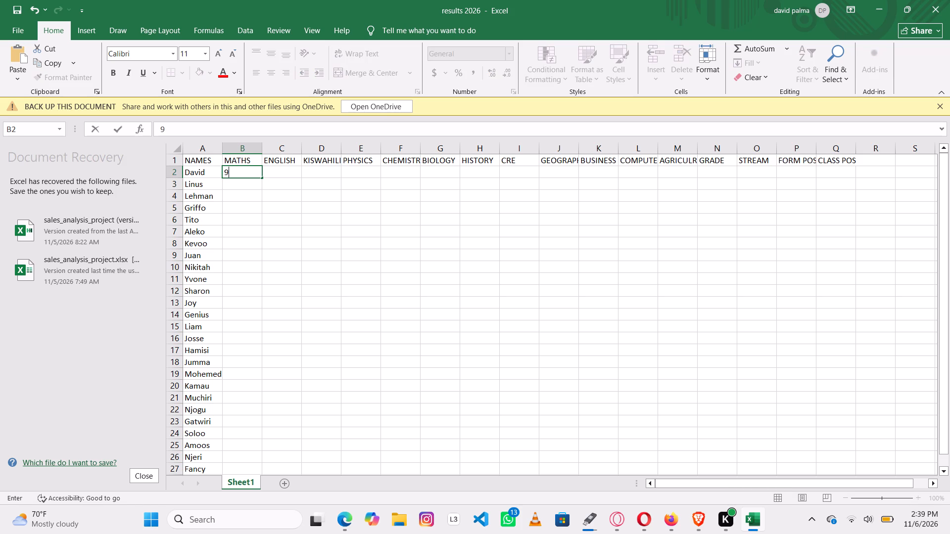
{"action": "key", "text": "5"}
{"action": "key", "text": "Return"}
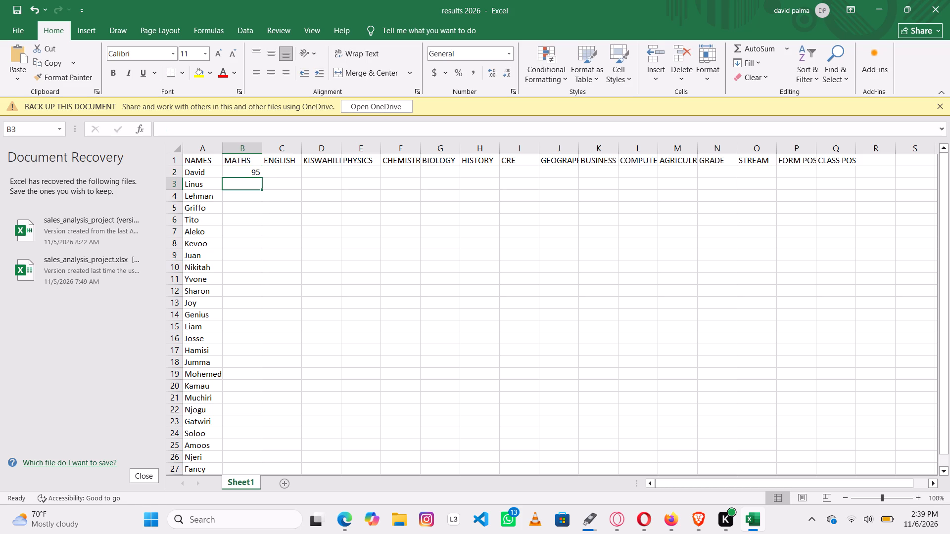
{"action": "key", "text": "9"}
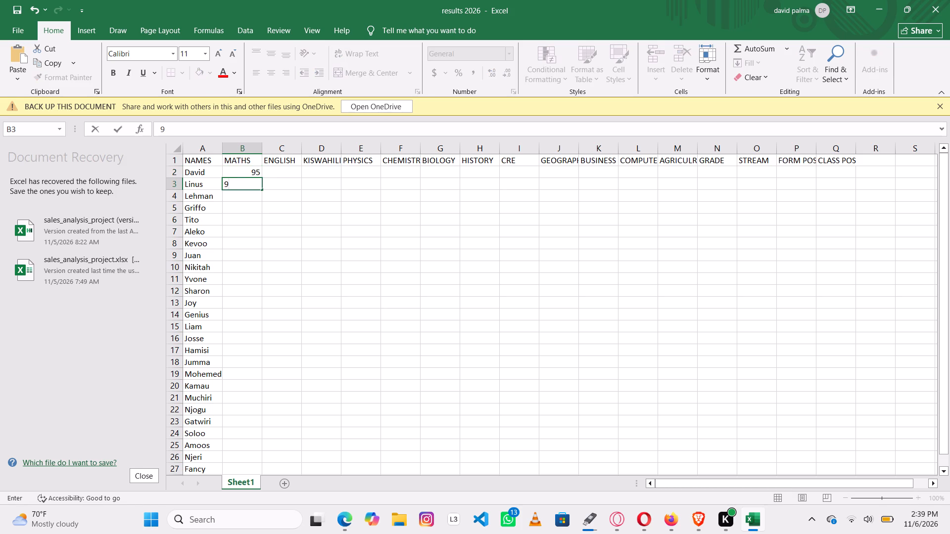
{"action": "key", "text": "5"}
{"action": "key", "text": "Return"}
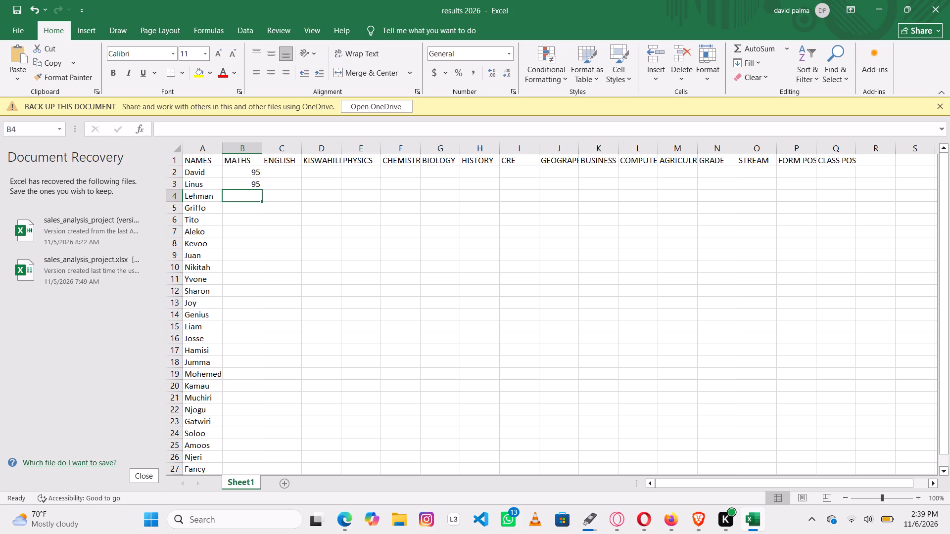
{"action": "key", "text": "9"}
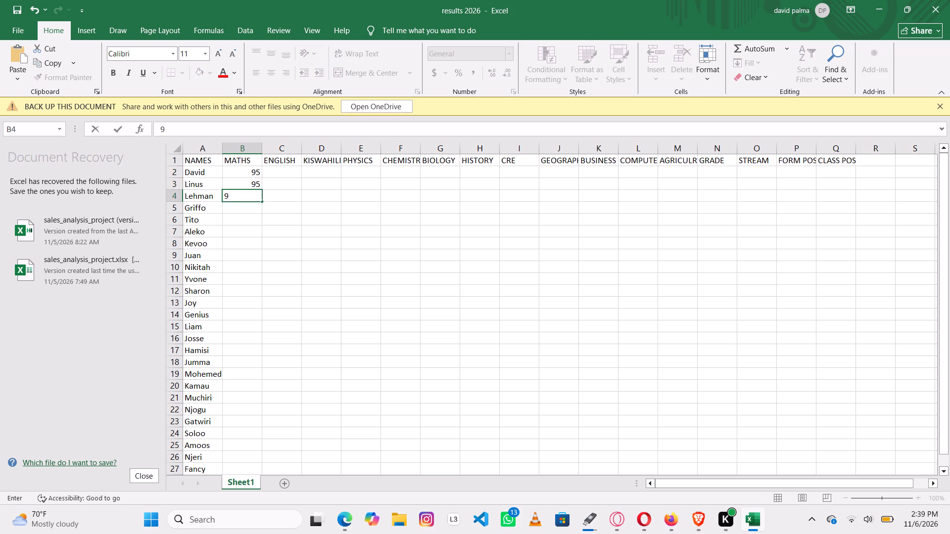
{"action": "key", "text": "0"}
{"action": "key", "text": "Return"}
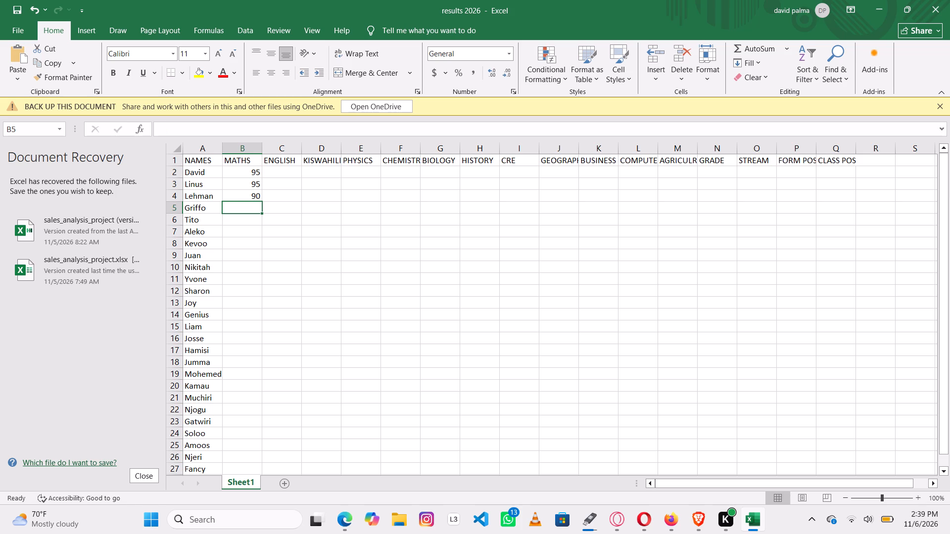
Enter the MATHS marks 92, 90 and 81 for Griffo, Tito and Aleko in cells B5 to B7.
{"action": "key", "text": "9"}
{"action": "key", "text": "2"}
{"action": "key", "text": "Return"}
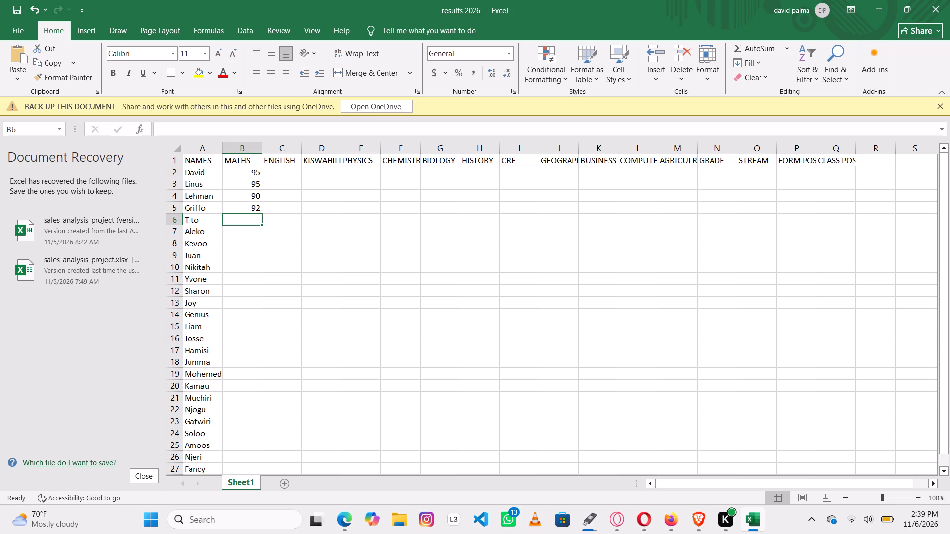
{"action": "key", "text": "9"}
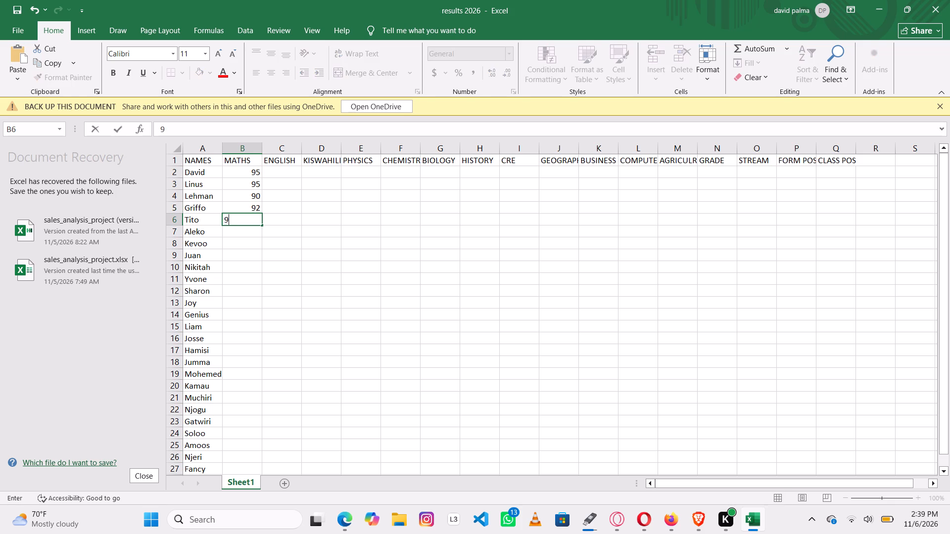
{"action": "key", "text": "0"}
{"action": "key", "text": "Return"}
{"action": "key", "text": "2"}
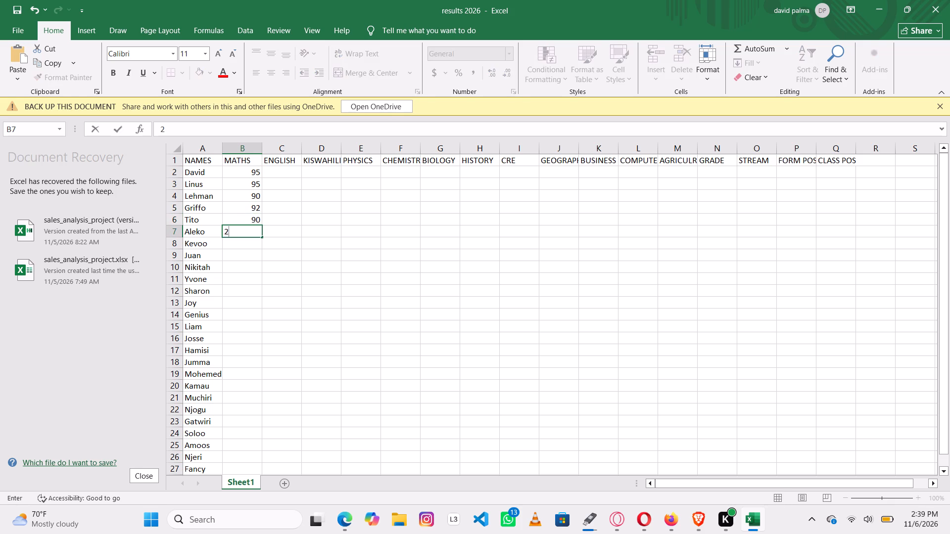
{"action": "key", "text": "BackSpace"}
{"action": "type", "text": "81"}
{"action": "key", "text": "Return"}
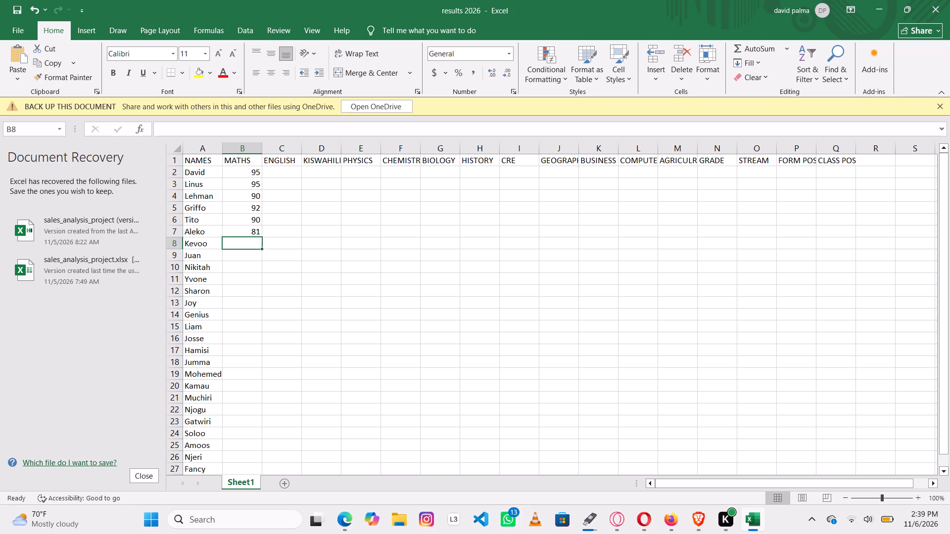
Enter the MATHS marks 56, 74 and 68 for Kevoo, Juan and Nikitah in cells B8 to B10.
{"action": "type", "text": "56"}
{"action": "key", "text": "Return"}
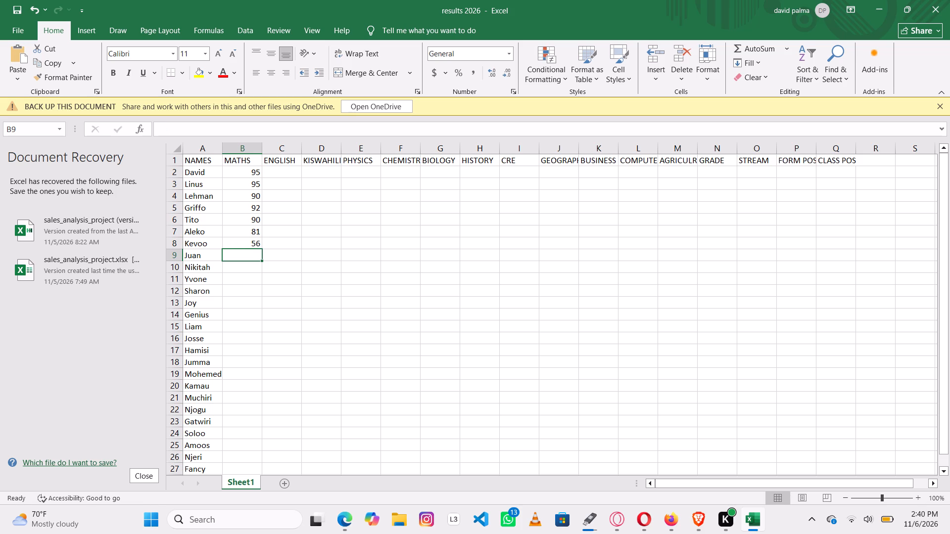
{"action": "key", "text": "7"}
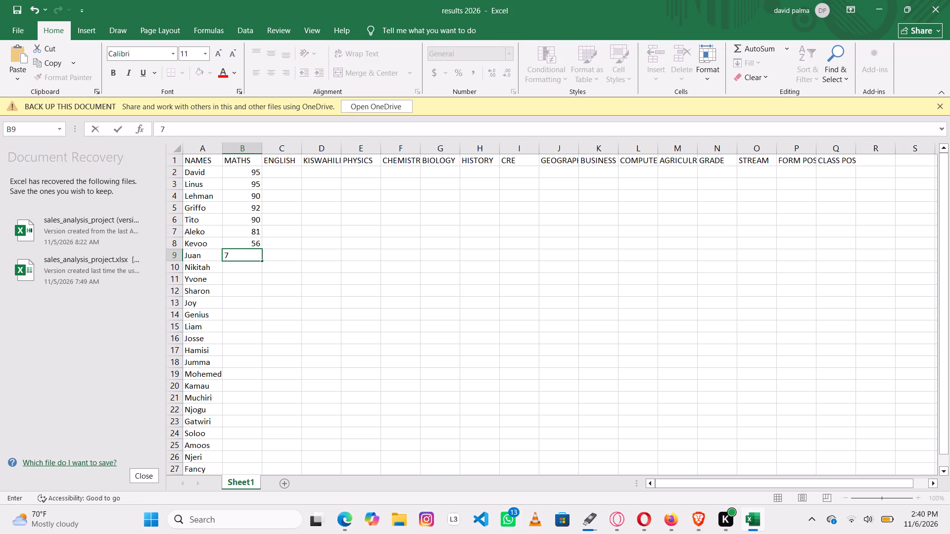
{"action": "key", "text": "4"}
{"action": "key", "text": "Return"}
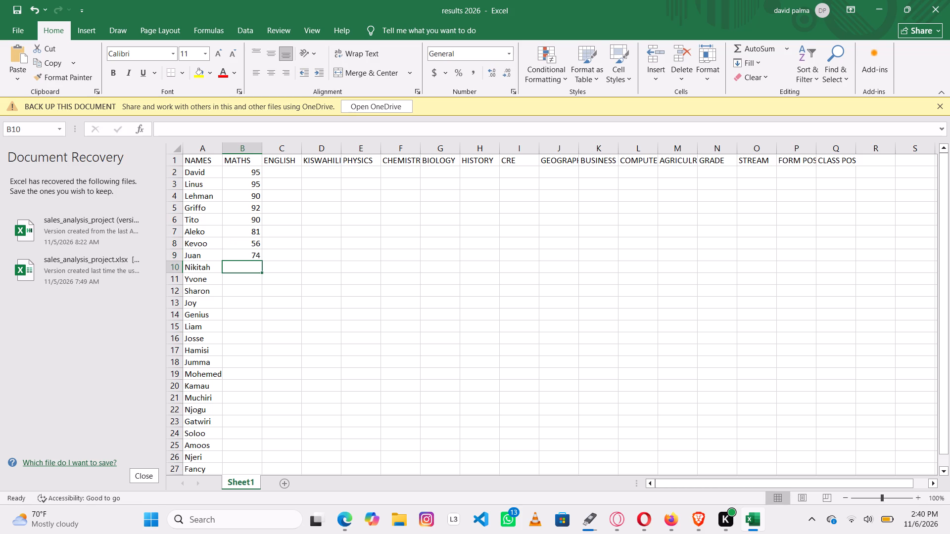
{"action": "key", "text": "6"}
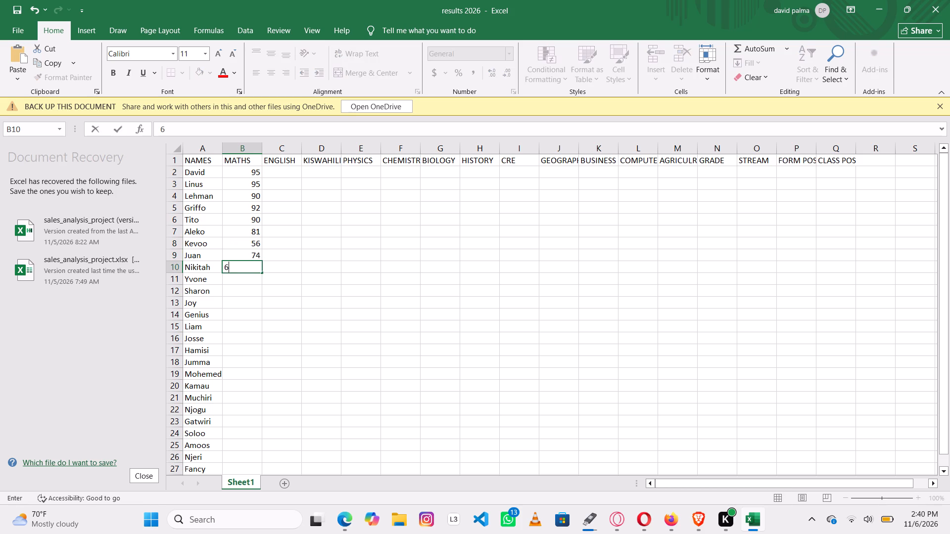
{"action": "key", "text": "8"}
{"action": "key", "text": "Return"}
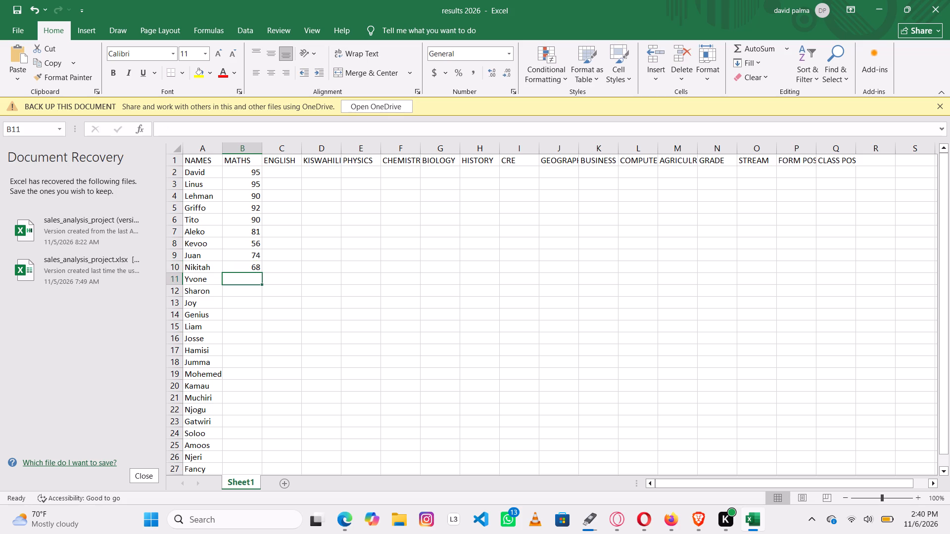
Enter the MATHS marks 49, 26 and 96 for Yvone, Sharon and Joy in cells B11 to B13.
{"action": "key", "text": "4"}
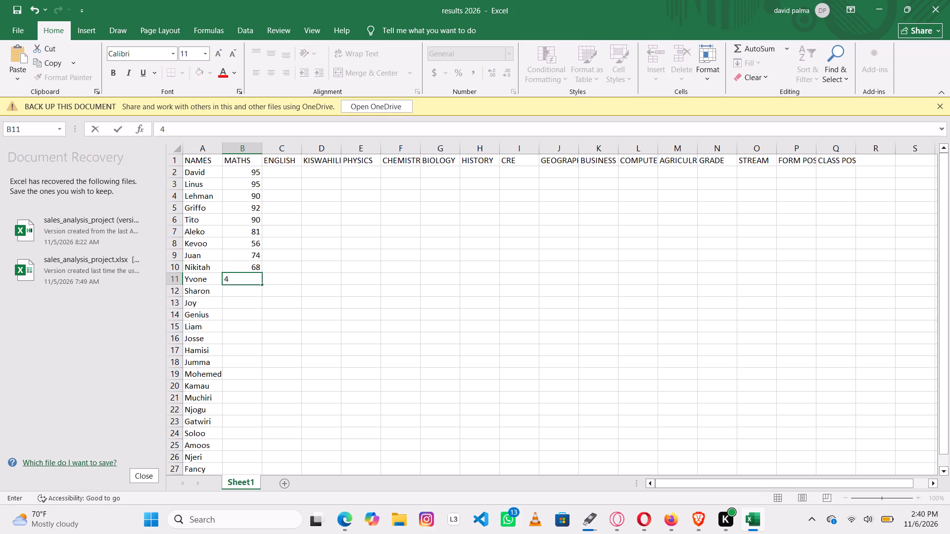
{"action": "key", "text": "9"}
{"action": "key", "text": "Return"}
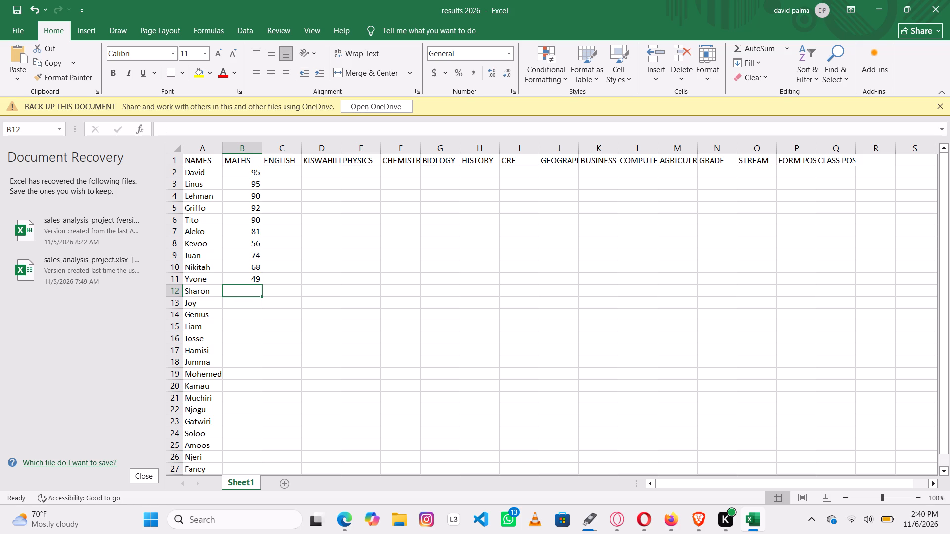
{"action": "key", "text": "2"}
{"action": "key", "text": "6"}
{"action": "key", "text": "Return"}
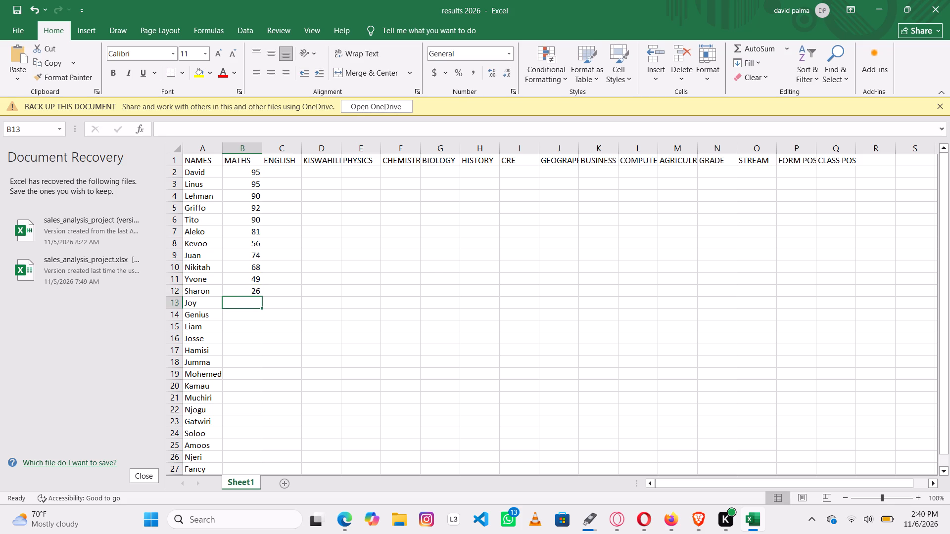
{"action": "type", "text": "96"}
{"action": "key", "text": "Return"}
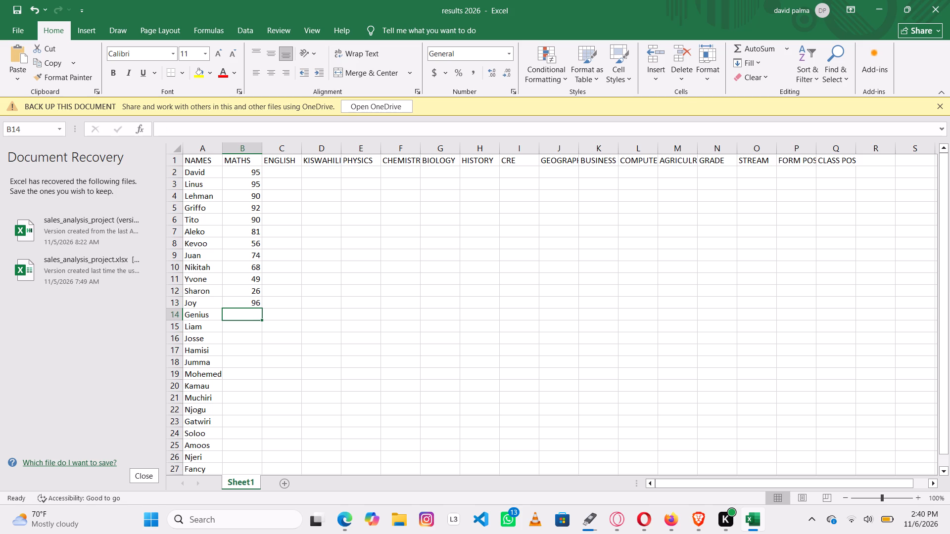
Enter the MATHS marks 71, 88 and 32 for Genius, Liam and Josse in cells B14 to B16.
{"action": "key", "text": "7"}
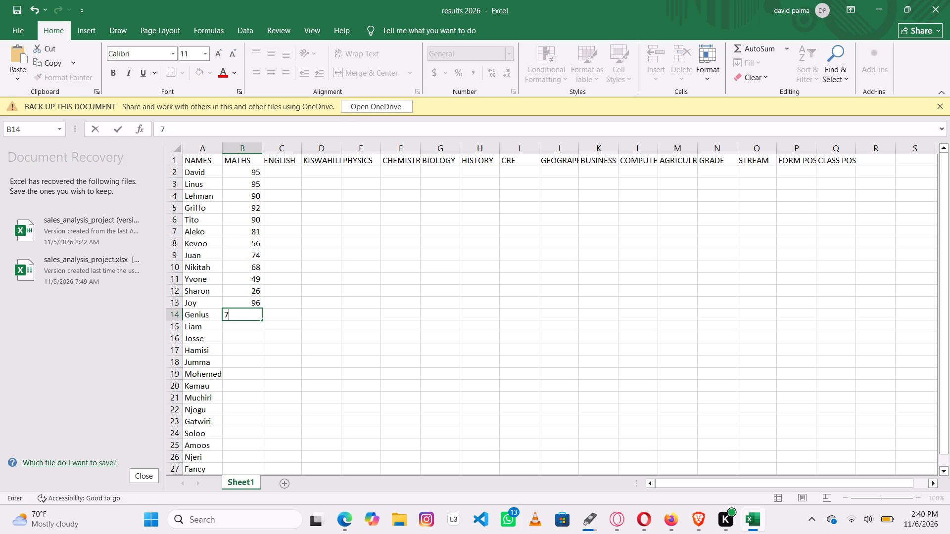
{"action": "key", "text": "1"}
{"action": "key", "text": "Return"}
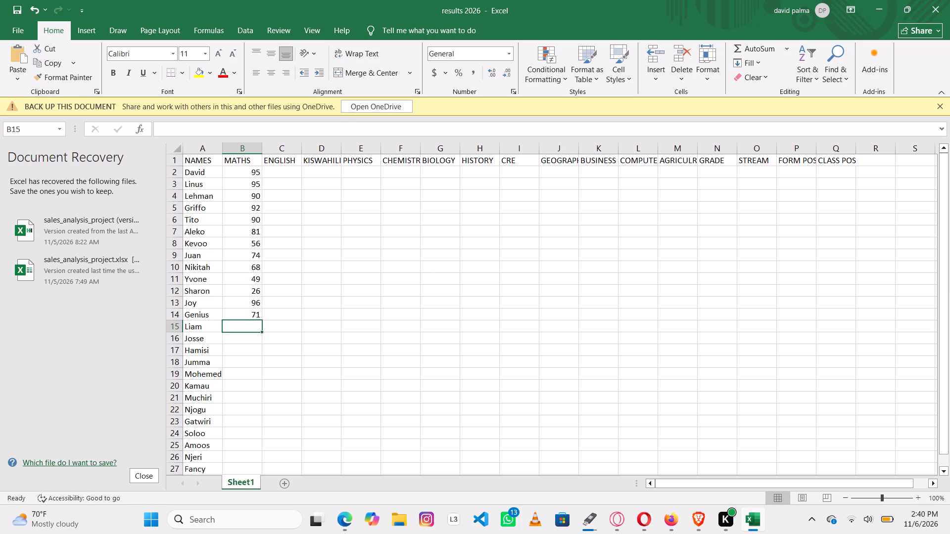
{"action": "type", "text": "88"}
{"action": "key", "text": "Return"}
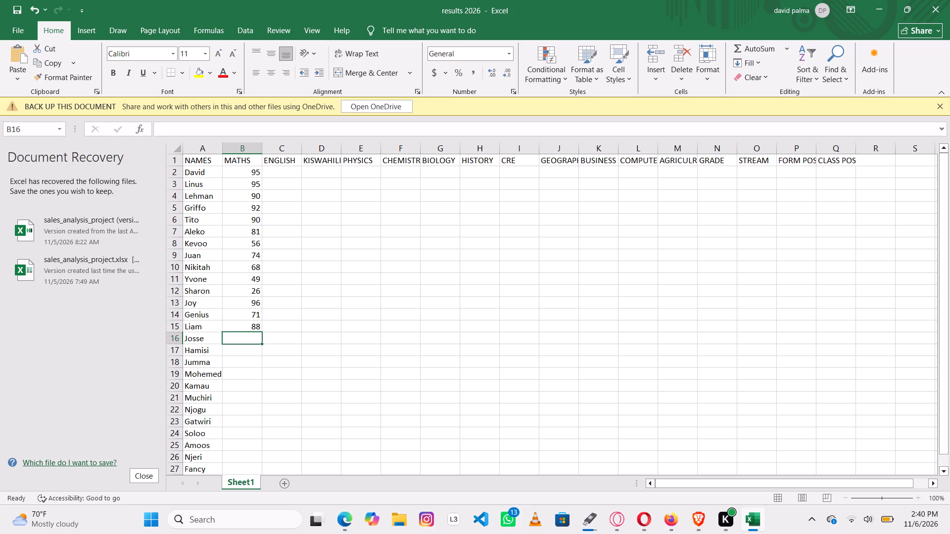
{"action": "type", "text": "32"}
{"action": "key", "text": "Return"}
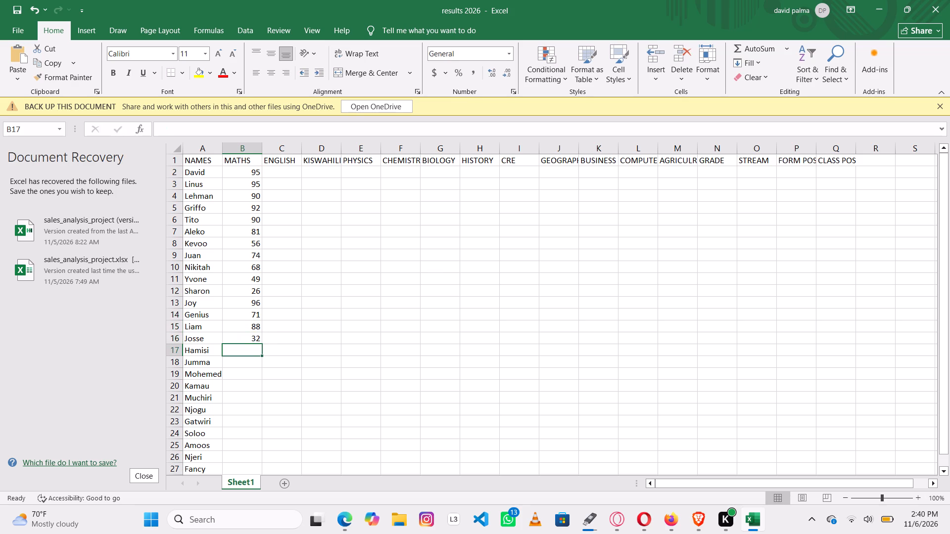
Enter the MATHS marks 06, 53 and 10 for Hamisi, Jumma and Mohemed in cells B17 to B19.
{"action": "type", "text": "06"}
{"action": "key", "text": "Return"}
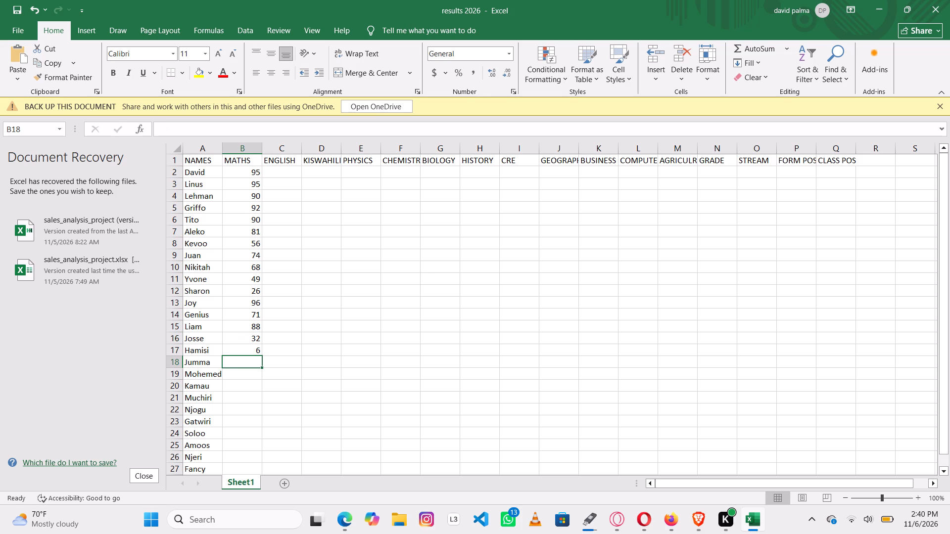
{"action": "key", "text": "5"}
{"action": "key", "text": "3"}
{"action": "key", "text": "Return"}
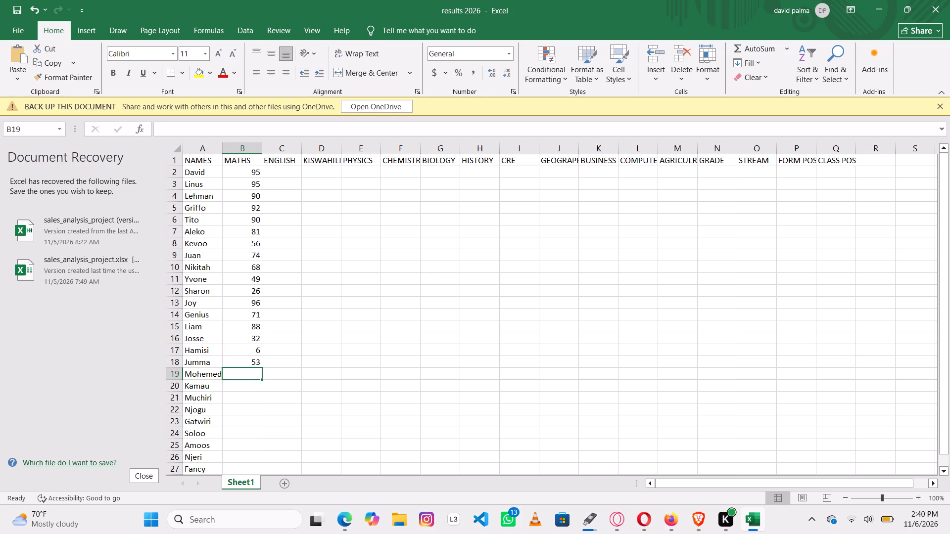
{"action": "type", "text": "10"}
{"action": "key", "text": "Return"}
Enter the MATHS marks 22, 45 and 99 for Kamau, Muchiri and Njogu in cells B20 to B22.
{"action": "type", "text": "22"}
{"action": "key", "text": "Return"}
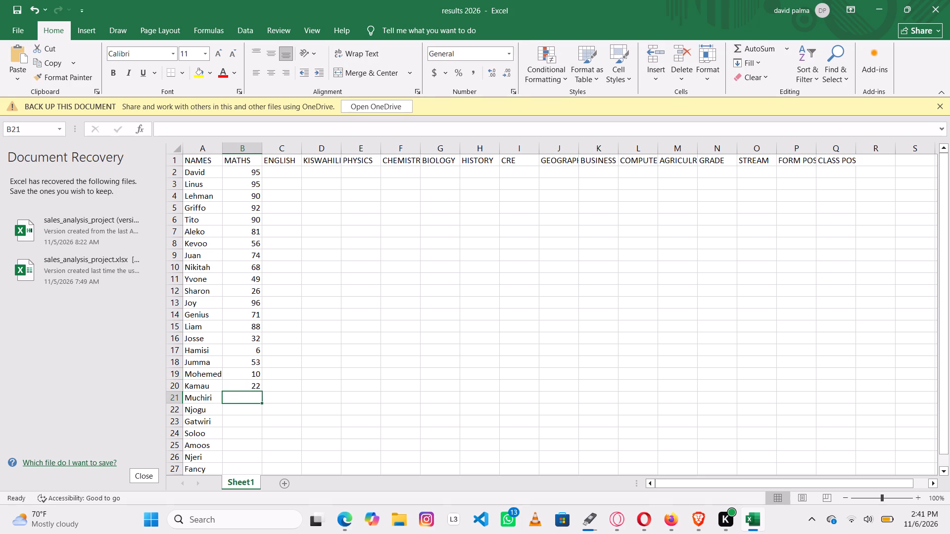
{"action": "type", "text": "45"}
{"action": "key", "text": "Return"}
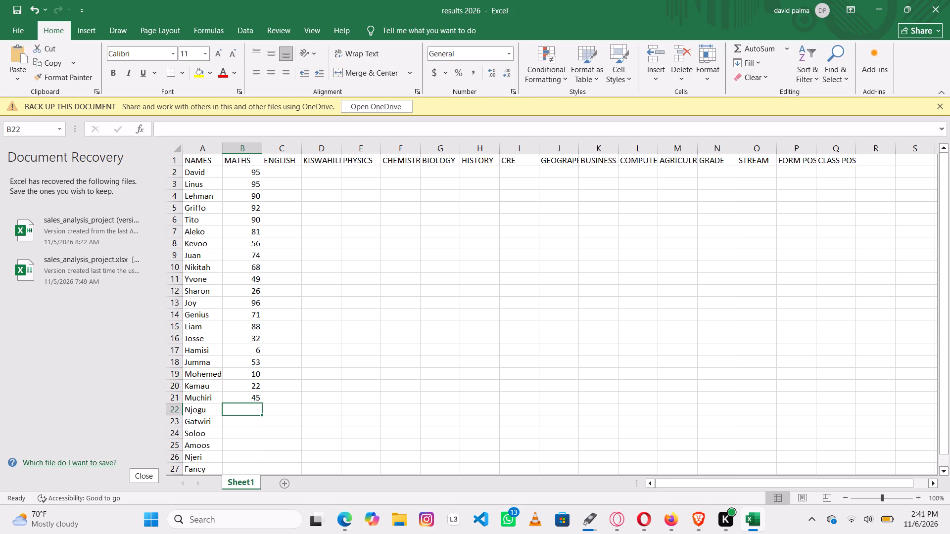
{"action": "type", "text": "99"}
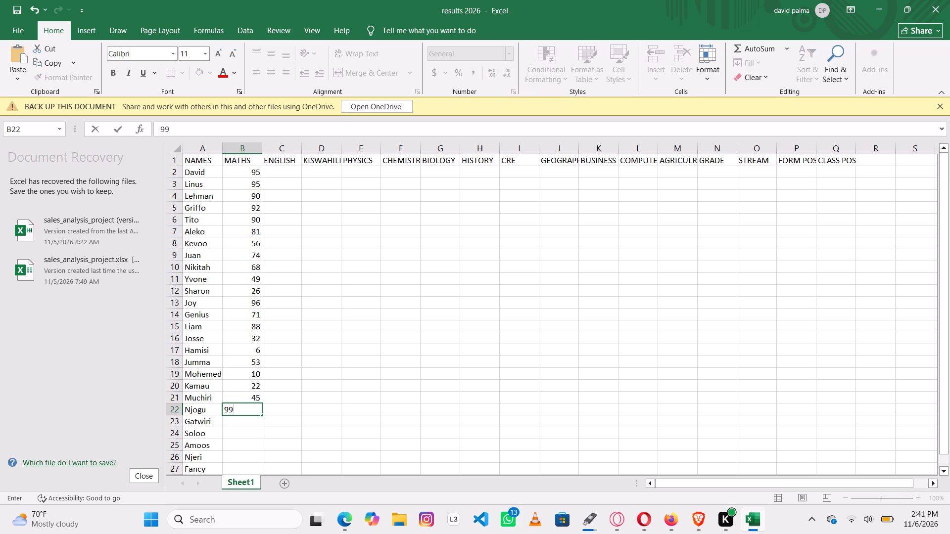
{"action": "key", "text": "Return"}
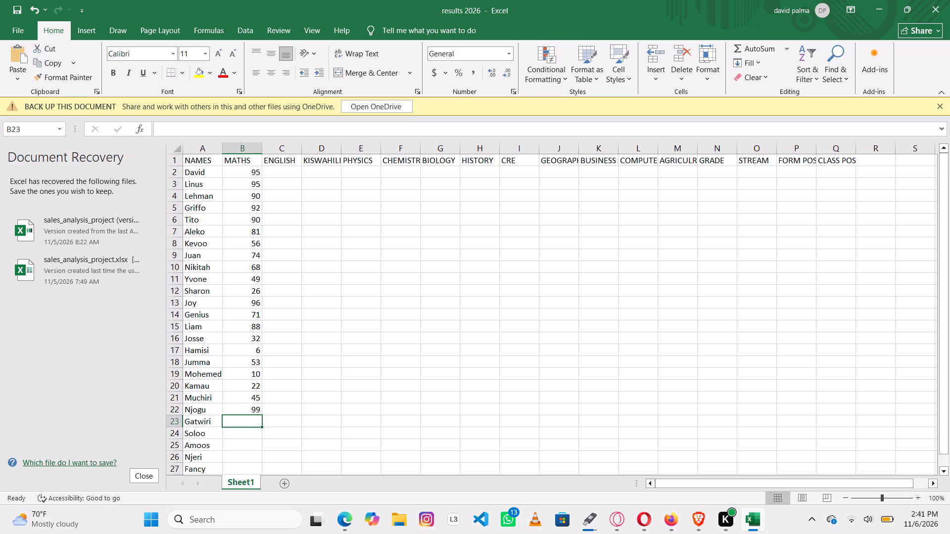
Enter the MATHS marks 57, 12 and 47 for Gatwiri, Soloo and Amoos in cells B23 to B25.
{"action": "type", "text": "57"}
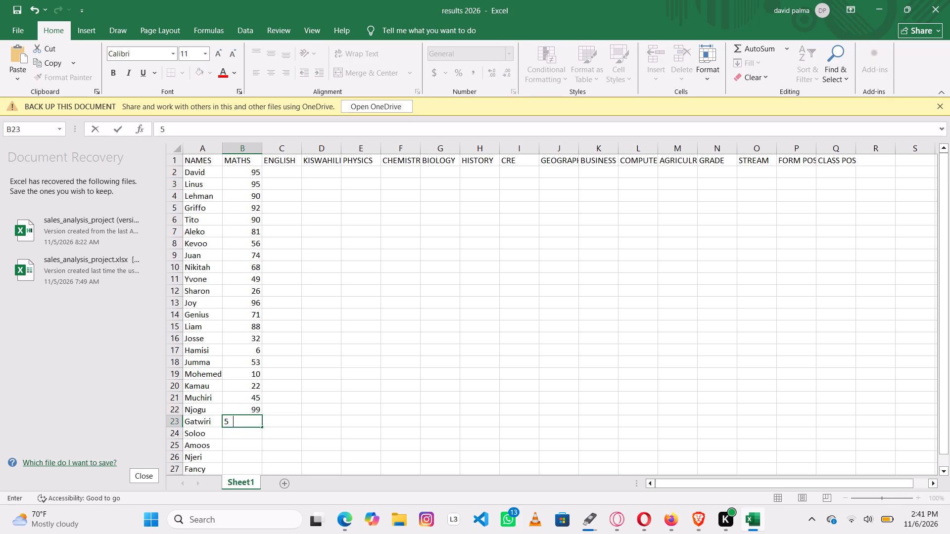
{"action": "key", "text": "Return"}
{"action": "type", "text": "12"}
{"action": "key", "text": "Return"}
{"action": "type", "text": "47"}
{"action": "key", "text": "Return"}
Enter the MATHS marks 85 and 42 for Njeri and Fancy in cells B26 and B27.
{"action": "type", "text": "85"}
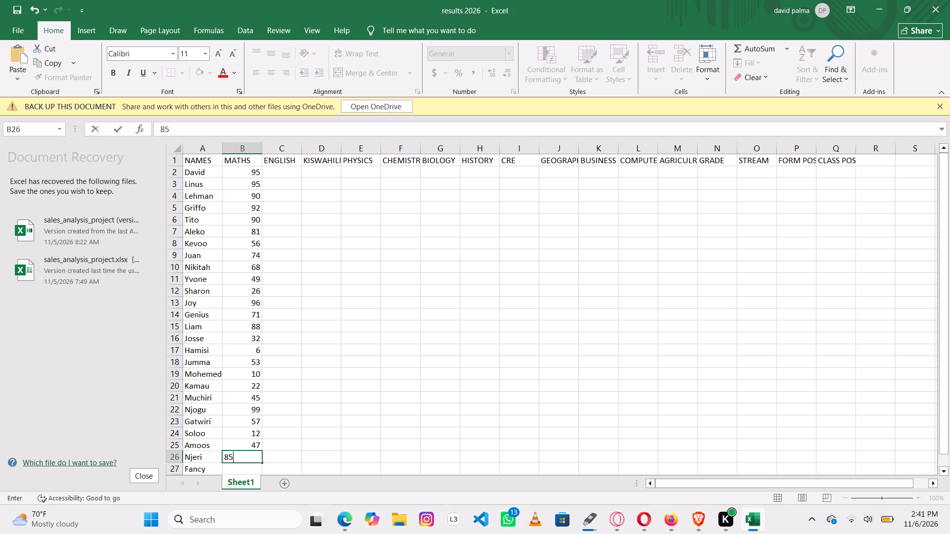
{"action": "key", "text": "Return"}
{"action": "key", "text": "4"}
{"action": "key", "text": "2"}
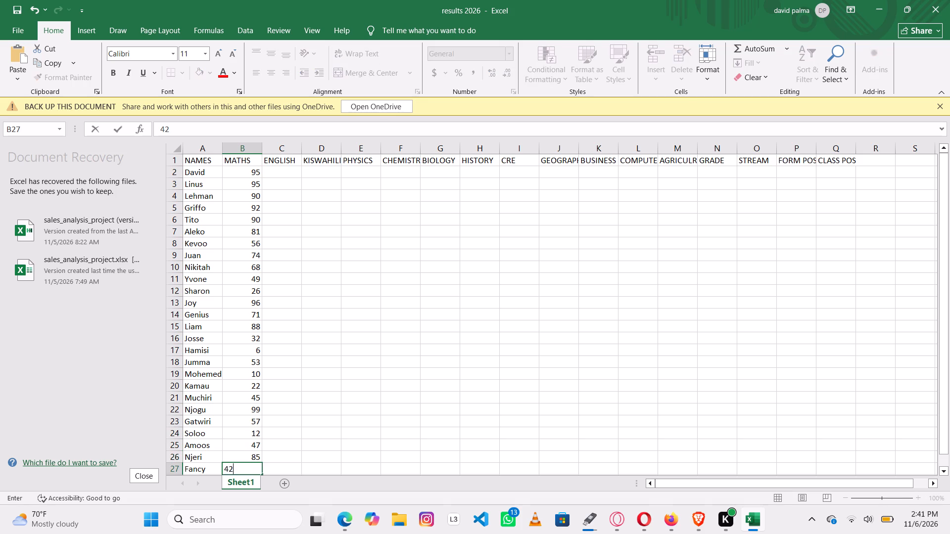
{"action": "key", "text": "Return"}
Enter the marks 46 and 84 in cells B28 and B29, below the last listed student.
{"action": "type", "text": "46"}
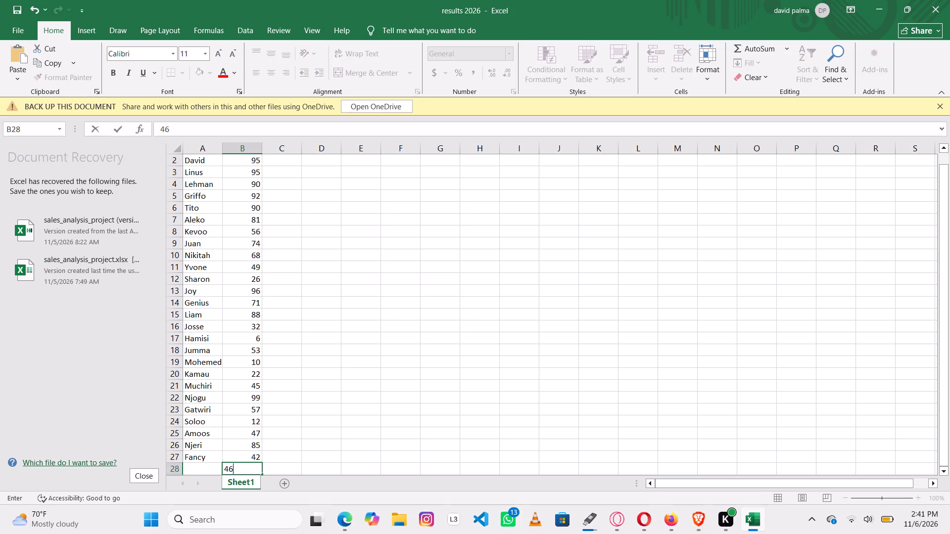
{"action": "key", "text": "Return"}
{"action": "key", "text": "8"}
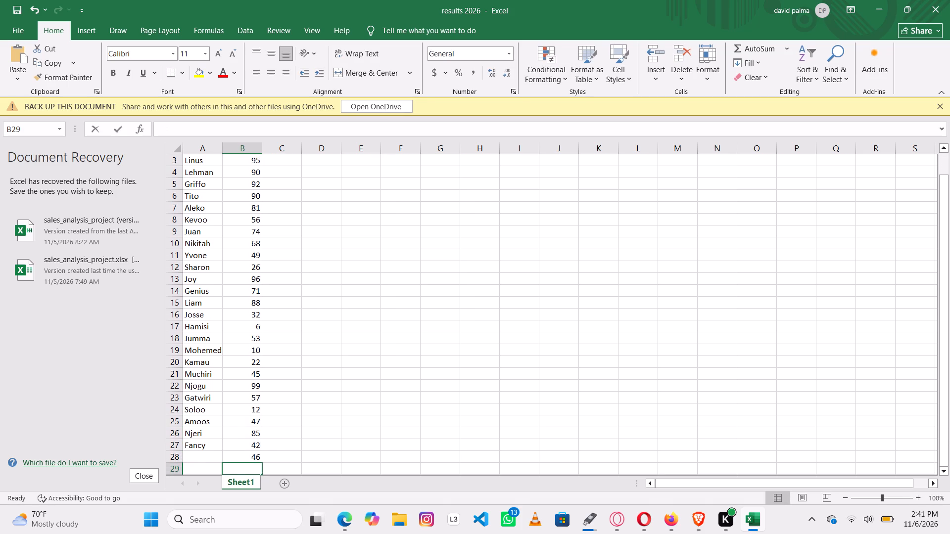
{"action": "key", "text": "4"}
{"action": "key", "text": "Return"}
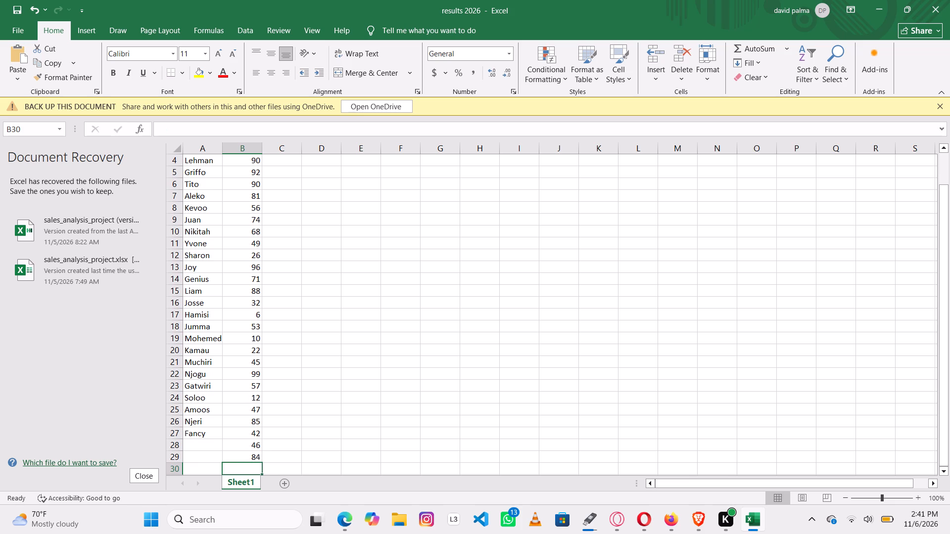
{"action": "key", "text": "BackSpace"}
{"action": "key", "text": "BackSpace"}
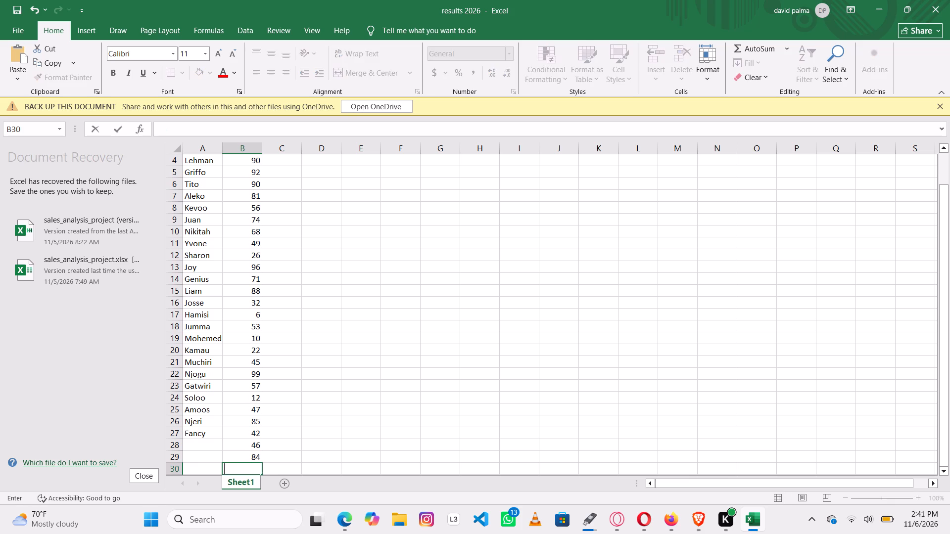
Clear the two extra marks in cells B29 and B28, below the last listed student.
{"action": "key", "text": "Up"}
{"action": "key", "text": "BackSpace"}
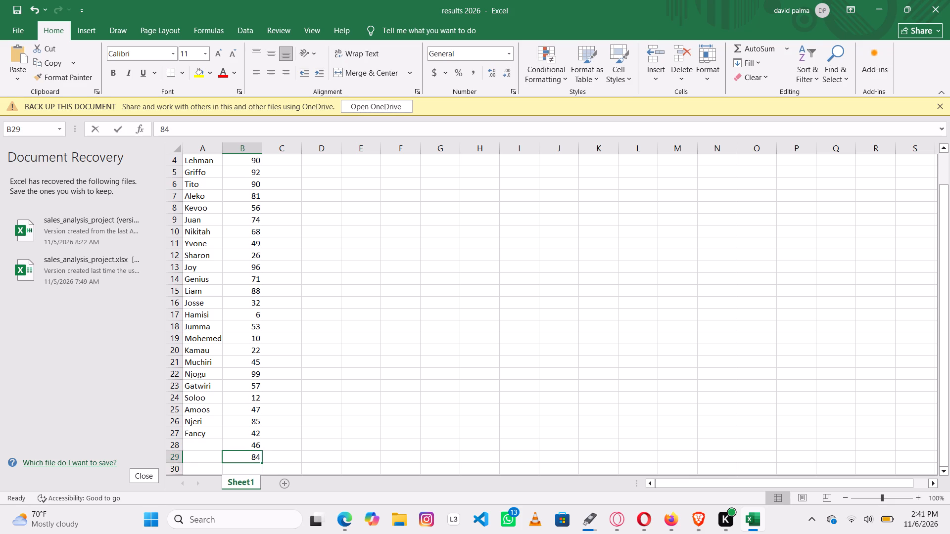
{"action": "key", "text": "Up"}
{"action": "key", "text": "BackSpace"}
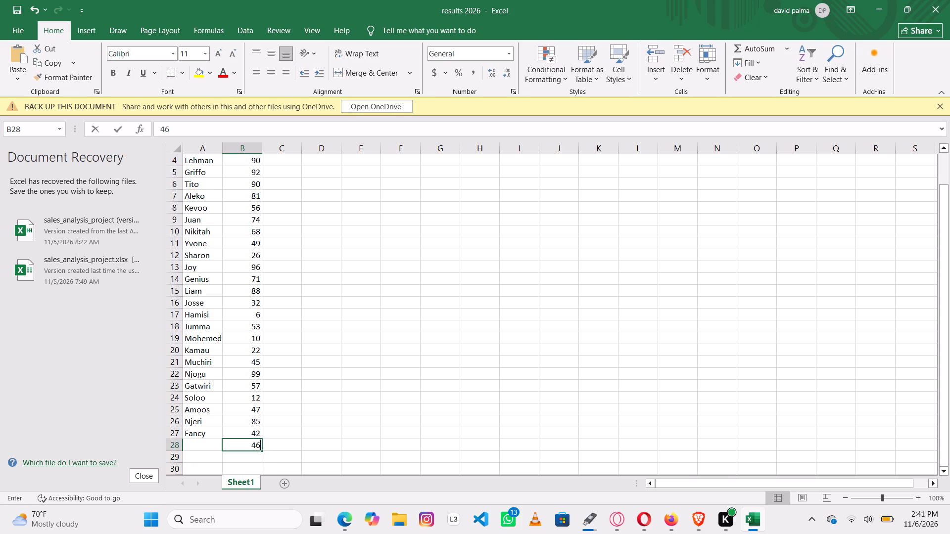
{"action": "key", "text": "Right"}
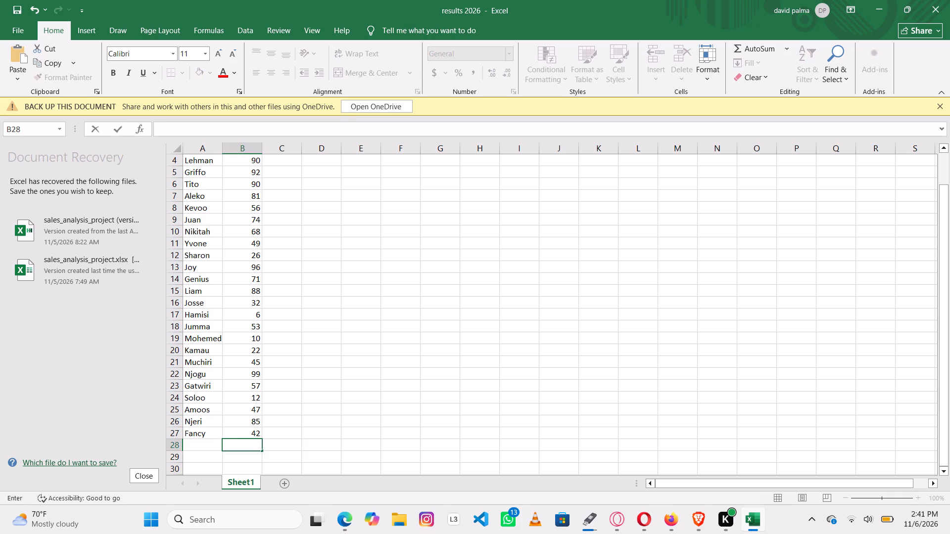
Enter the ENGLISH marks 65, 75 and 74 for David, Linus and Lehman in cells C2 to C4.
{"action": "key", "text": "Up"}
{"action": "key", "text": "Up"}
{"action": "key", "text": "Up"}
{"action": "key", "text": "Up"}
{"action": "key", "text": "Up"}
{"action": "key", "text": "Up"}
{"action": "key", "text": "Up"}
{"action": "key", "text": "Up"}
{"action": "key", "text": "Up"}
{"action": "key", "text": "Up"}
{"action": "key", "text": "Up"}
{"action": "key", "text": "Up"}
{"action": "key", "text": "Up"}
{"action": "key", "text": "Up"}
{"action": "key", "text": "Up"}
{"action": "key", "text": "Up"}
{"action": "key", "text": "Up"}
{"action": "key", "text": "Up"}
{"action": "key", "text": "Up"}
{"action": "key", "text": "Up"}
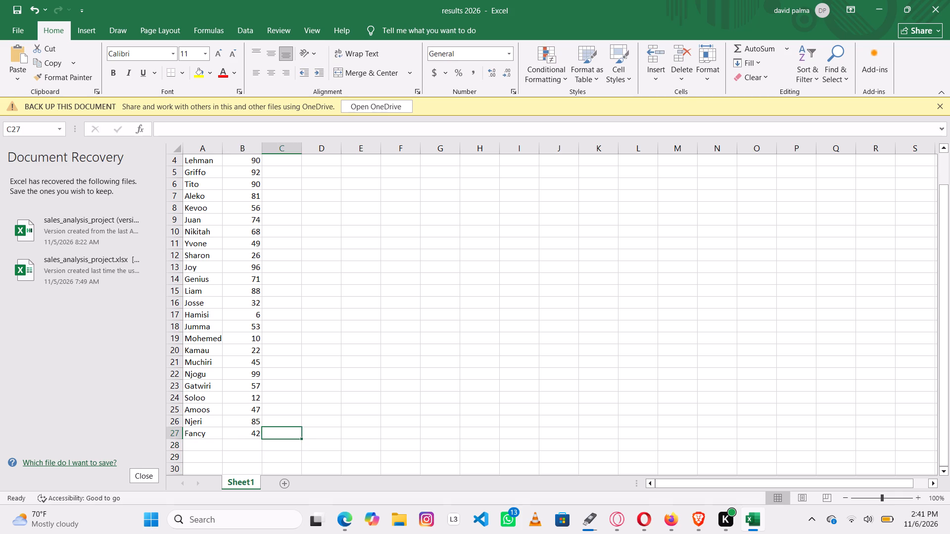
{"action": "key", "text": "Up"}
{"action": "key", "text": "Up"}
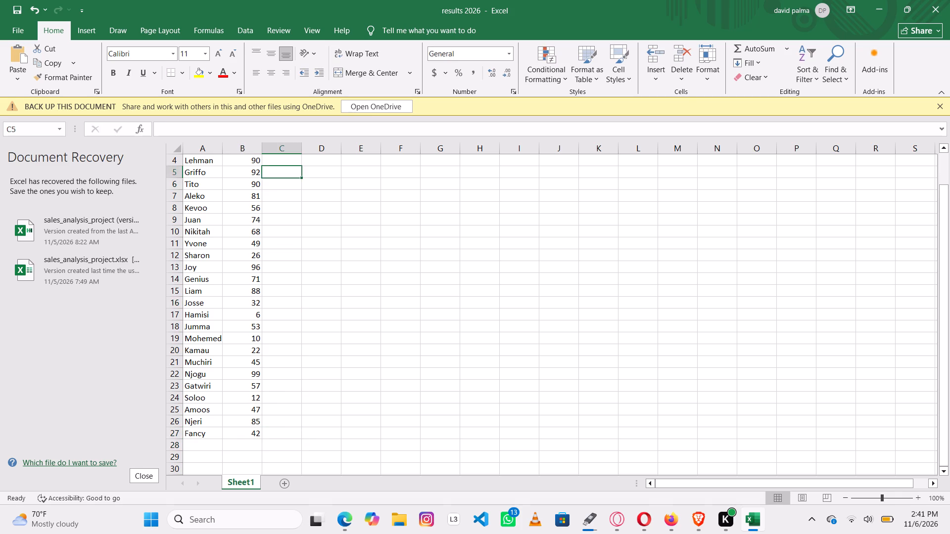
{"action": "key", "text": "Up"}
{"action": "key", "text": "Up"}
{"action": "key", "text": "Up"}
{"action": "key", "text": "Up"}
{"action": "key", "text": "Up"}
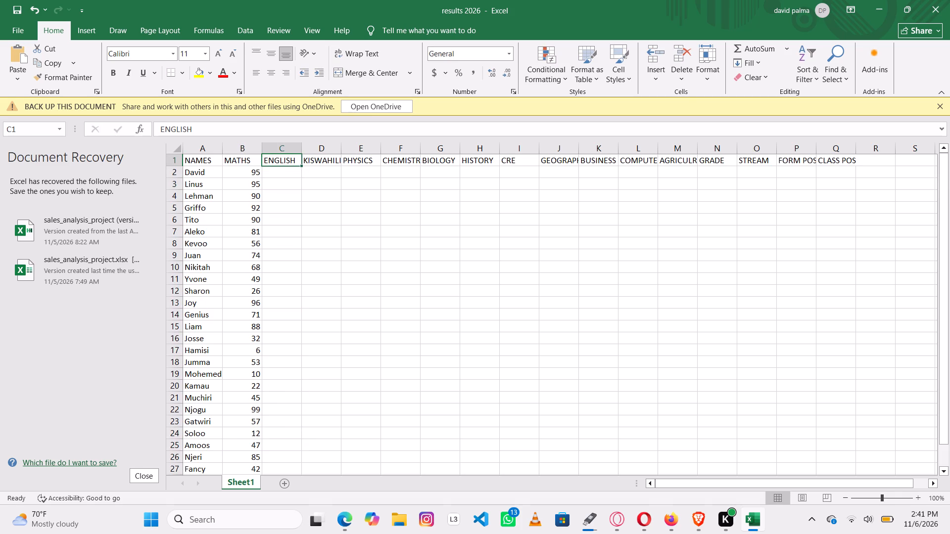
{"action": "key", "text": "Down"}
{"action": "type", "text": "65"}
{"action": "key", "text": "Return"}
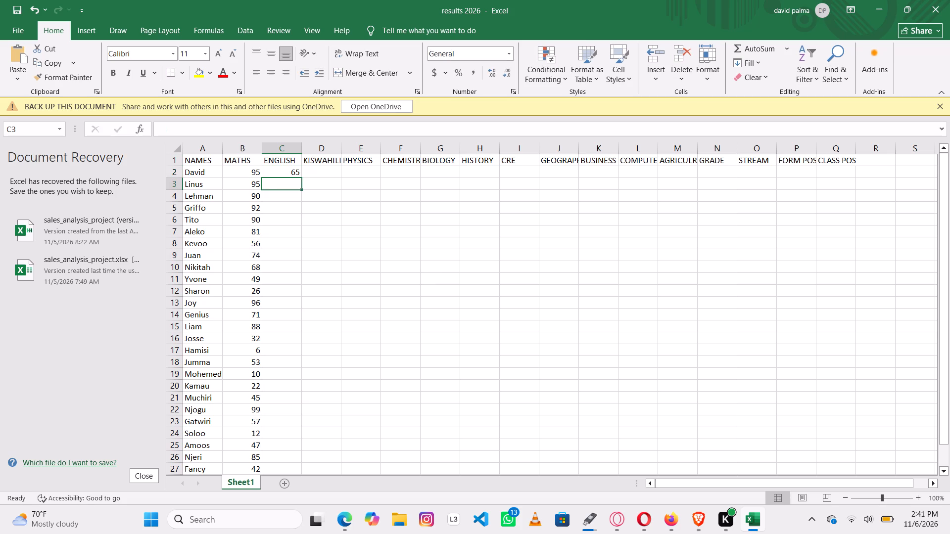
{"action": "type", "text": "75"}
{"action": "key", "text": "Return"}
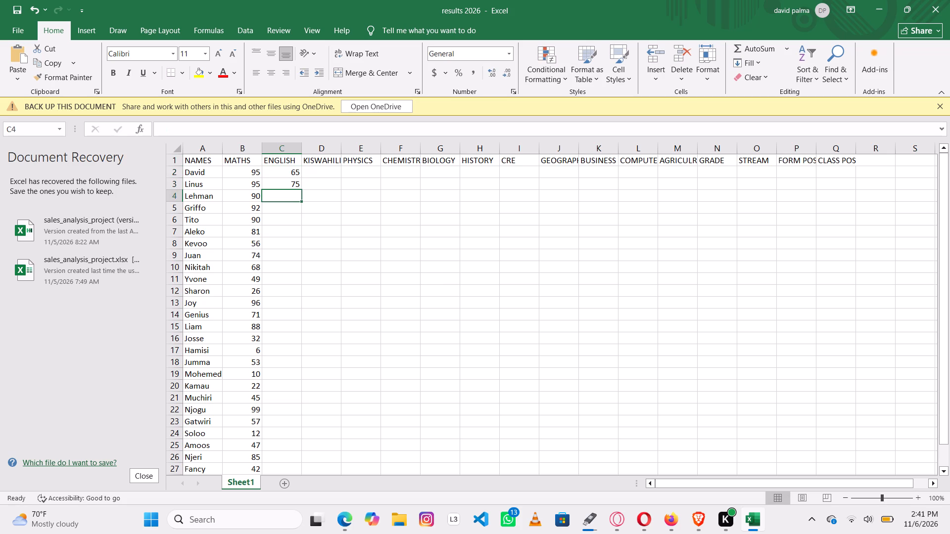
{"action": "key", "text": "7"}
{"action": "key", "text": "4"}
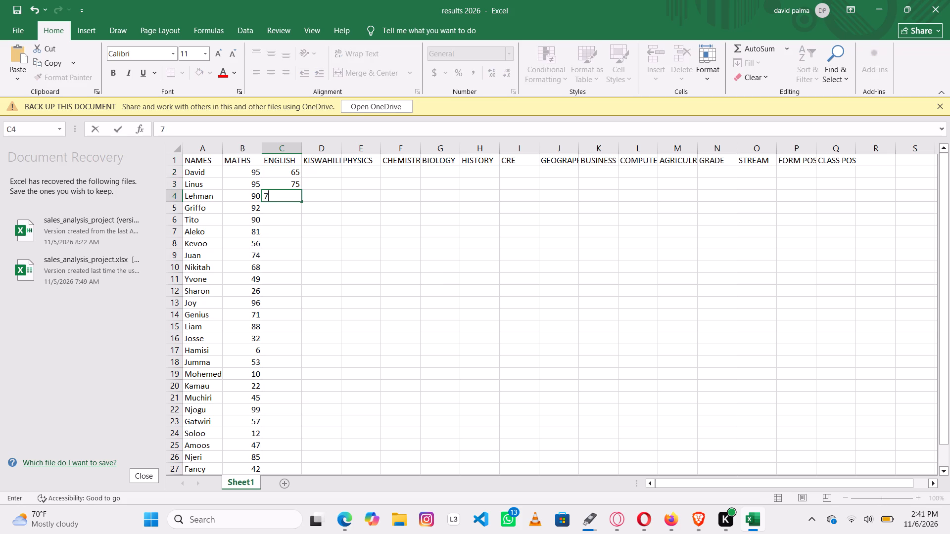
{"action": "key", "text": "Return"}
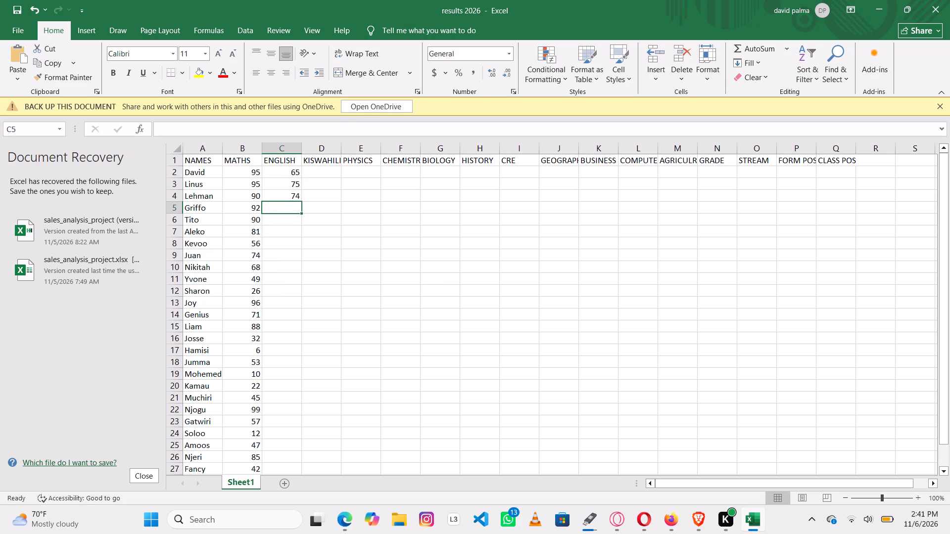
Enter the ENGLISH marks 19, 45 and 25 for Griffo, Tito and Aleko in cells C5 to C7.
{"action": "key", "text": "1"}
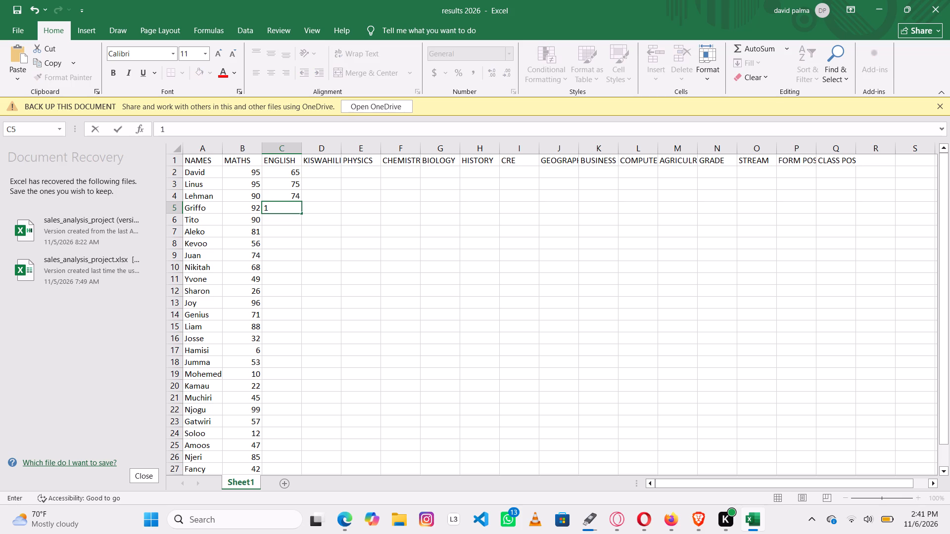
{"action": "key", "text": "9"}
{"action": "key", "text": "Return"}
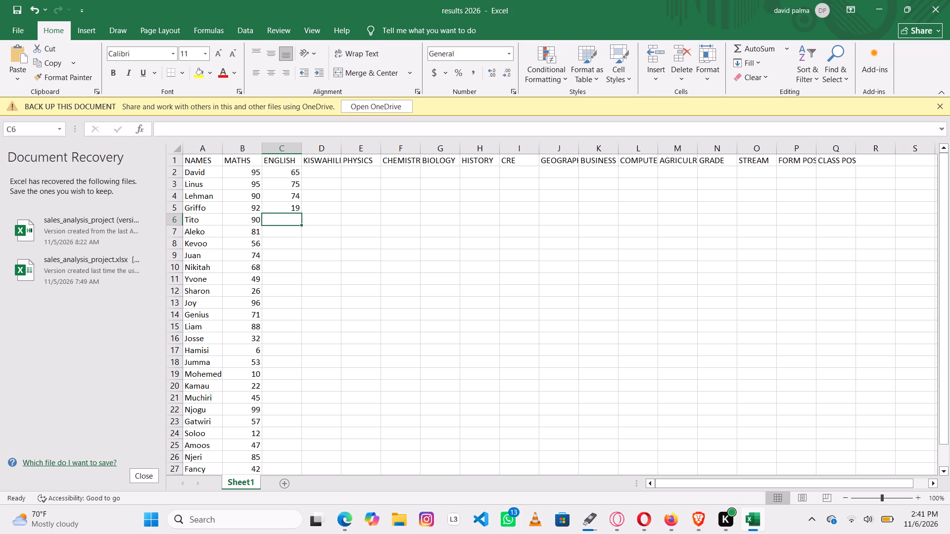
{"action": "key", "text": "4"}
{"action": "key", "text": "5"}
{"action": "key", "text": "Return"}
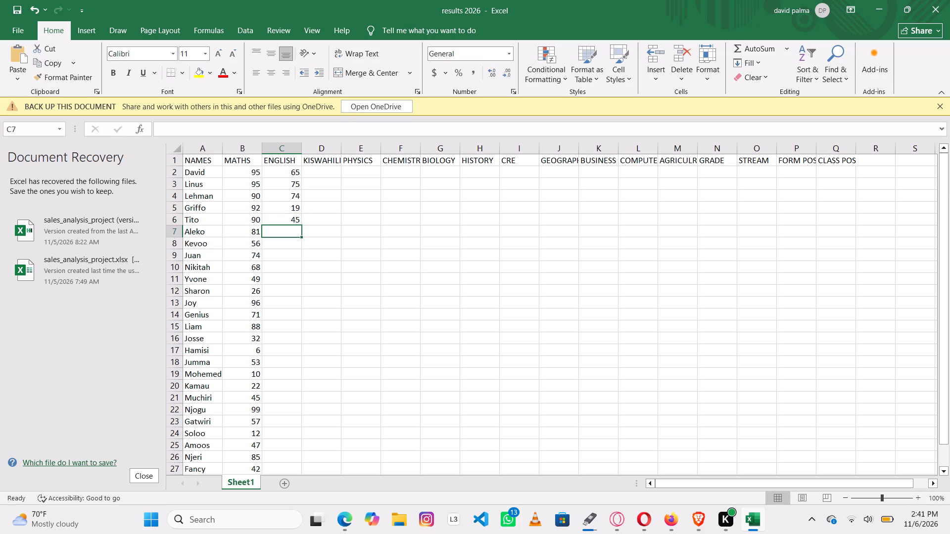
{"action": "type", "text": "25"}
{"action": "key", "text": "Return"}
Enter the ENGLISH marks 46, 74 and 65 for Kevoo, Juan and Nikitah in cells C8 to C10.
{"action": "key", "text": "4"}
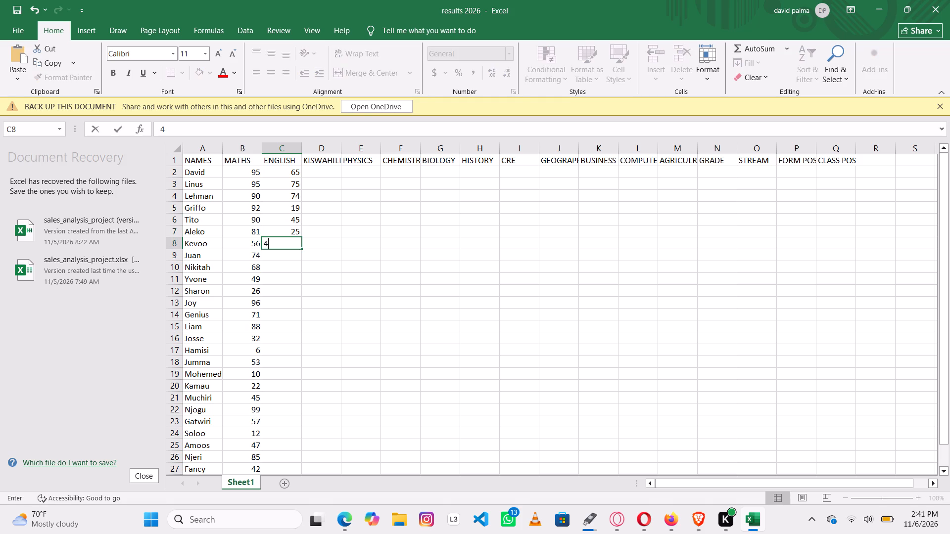
{"action": "key", "text": "6"}
{"action": "key", "text": "Return"}
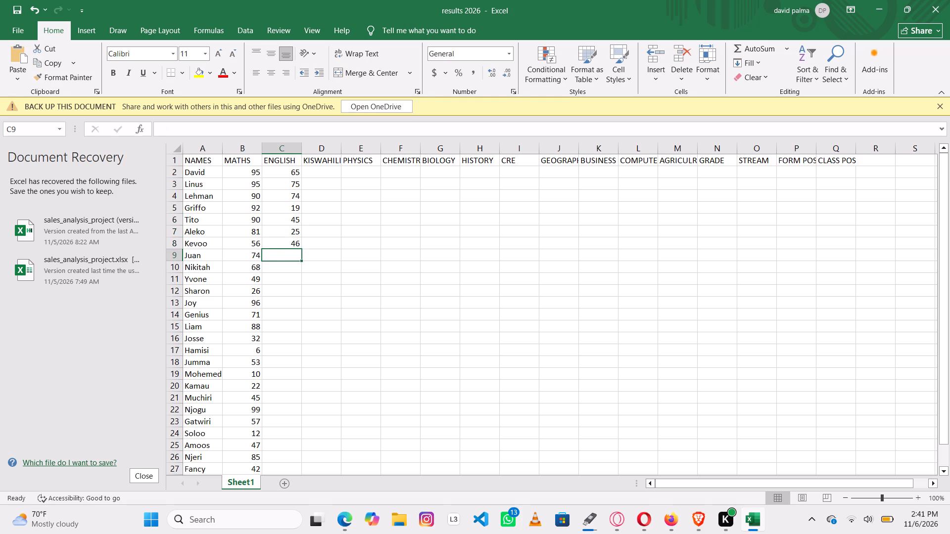
{"action": "type", "text": "74"}
{"action": "key", "text": "Return"}
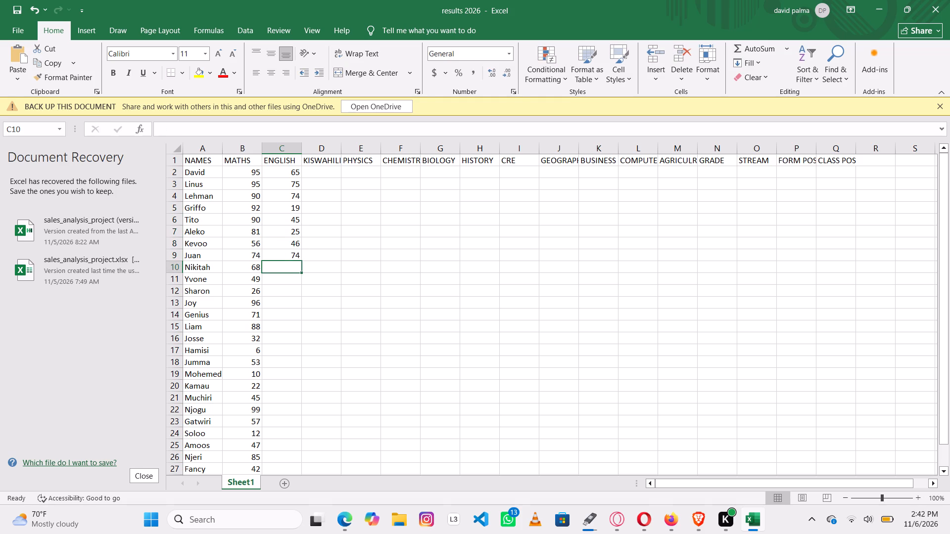
{"action": "type", "text": "65"}
{"action": "key", "text": "Return"}
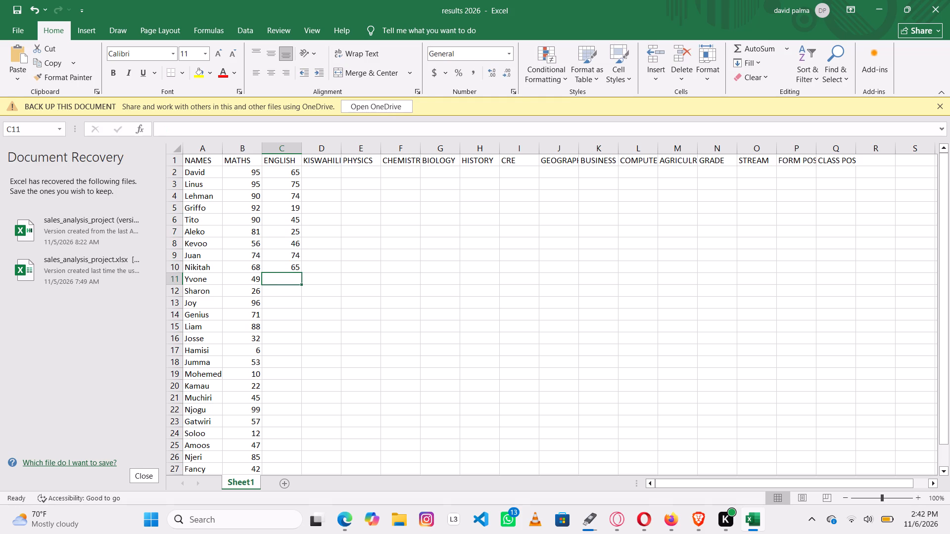
Enter the ENGLISH marks 52, 63, 25, 14 and 45 for Yvone, Sharon, Joy, Genius and Liam in cells C11 to C15.
{"action": "type", "text": "52"}
{"action": "key", "text": "Return"}
{"action": "type", "text": "63"}
{"action": "key", "text": "Return"}
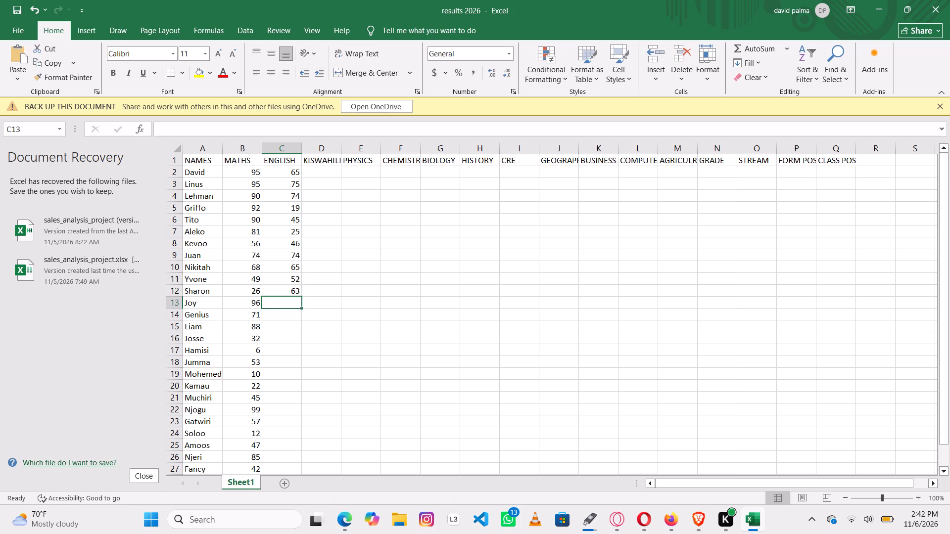
{"action": "type", "text": "25"}
{"action": "key", "text": "Return"}
{"action": "type", "text": "14"}
{"action": "key", "text": "Return"}
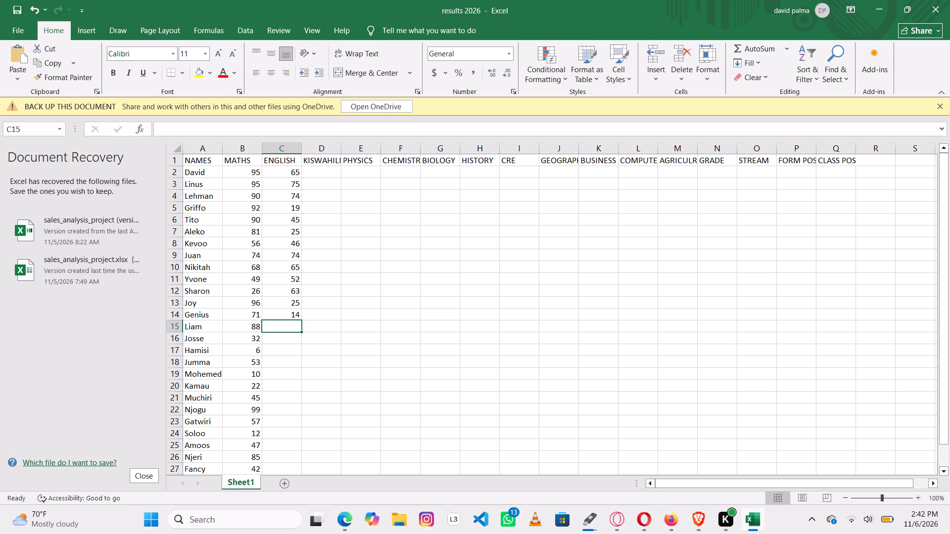
{"action": "type", "text": "45"}
{"action": "key", "text": "Return"}
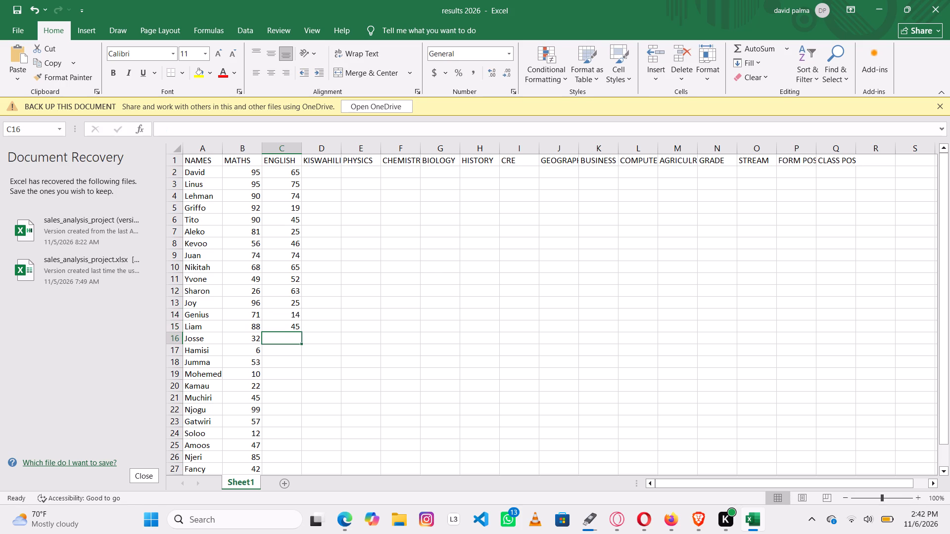
Change the ENGLISH mark for Genius in cell C14 to 41.
{"action": "key", "text": "Up"}
{"action": "key", "text": "Up"}
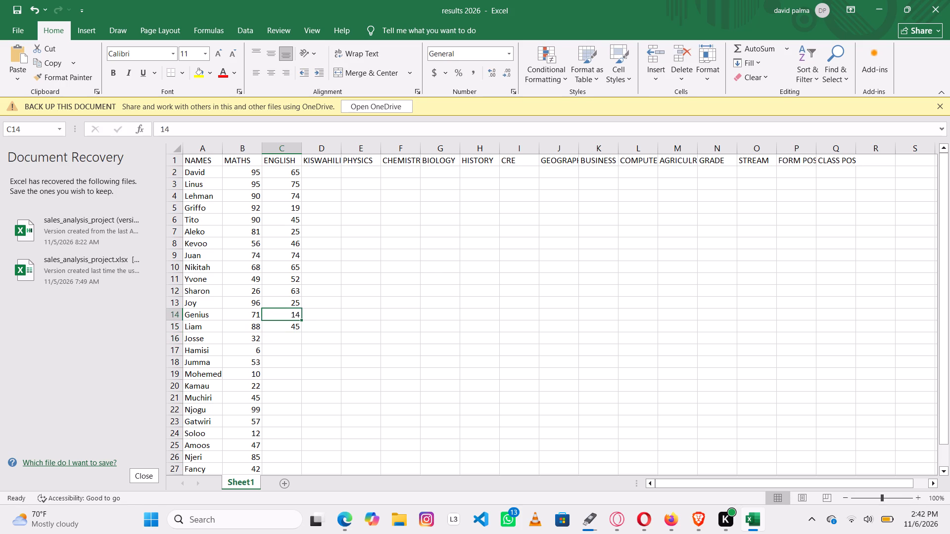
{"action": "key", "text": "BackSpace"}
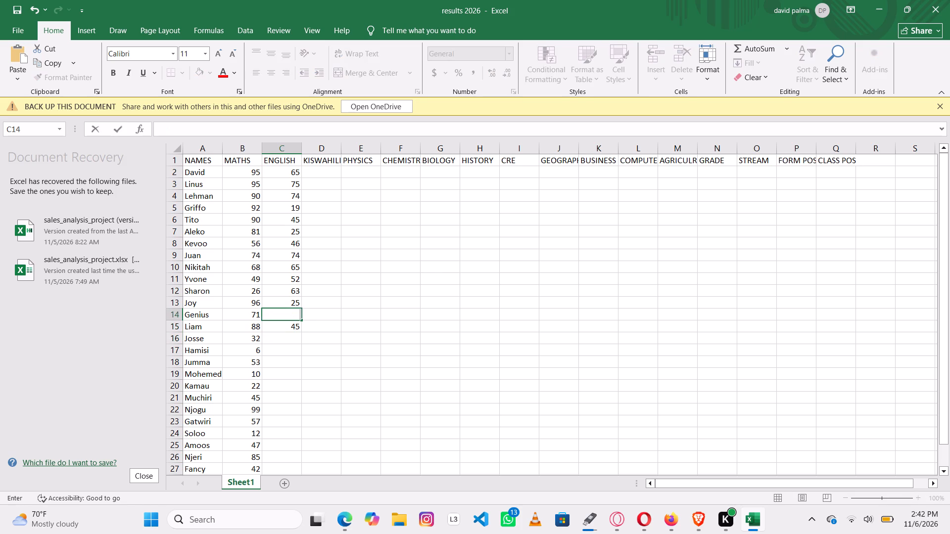
{"action": "type", "text": "41"}
{"action": "key", "text": "Return"}
{"action": "key", "text": "Return"}
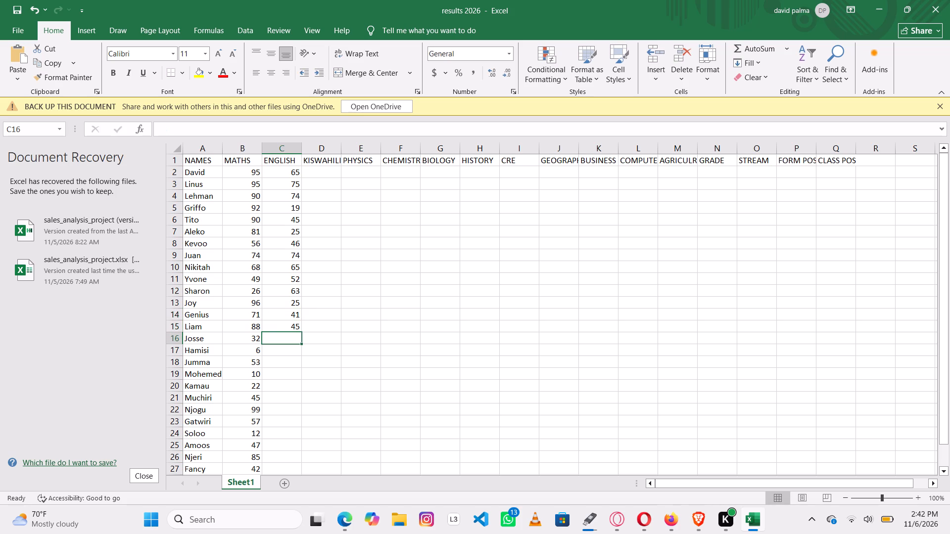
Enter the ENGLISH marks 47, 65, 62 and 51 for Josse, Hamisi, Jumma and Mohemed in cells C16 to C19.
{"action": "type", "text": "47"}
{"action": "key", "text": "Return"}
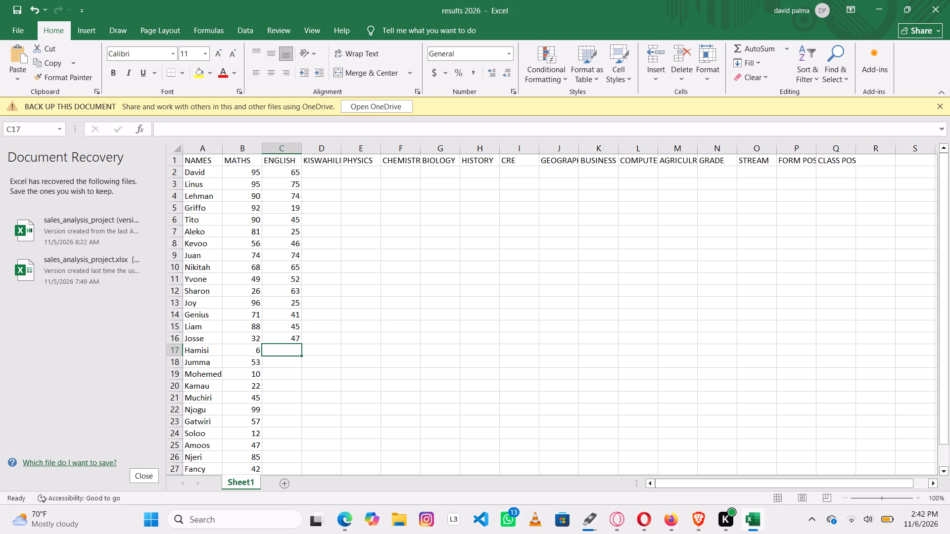
{"action": "type", "text": "65"}
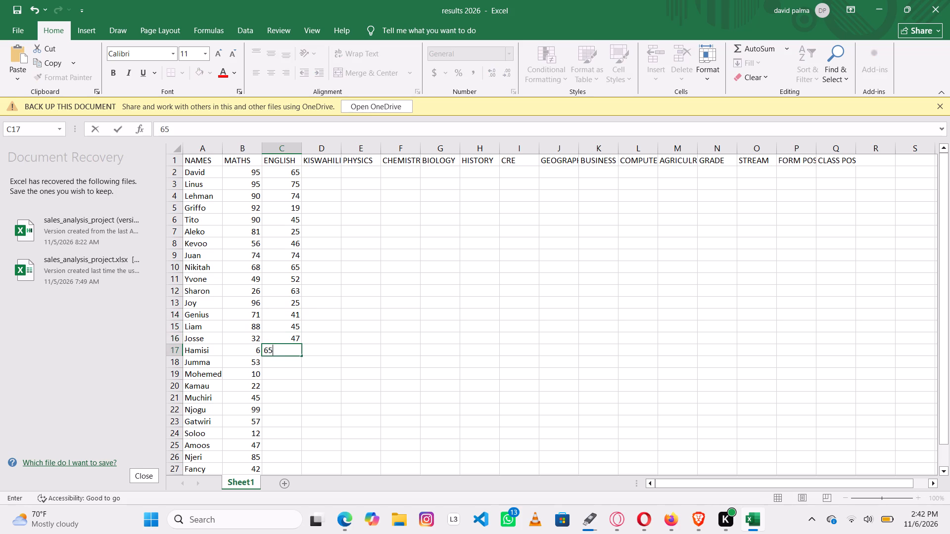
{"action": "key", "text": "Return"}
{"action": "type", "text": "62"}
{"action": "key", "text": "Return"}
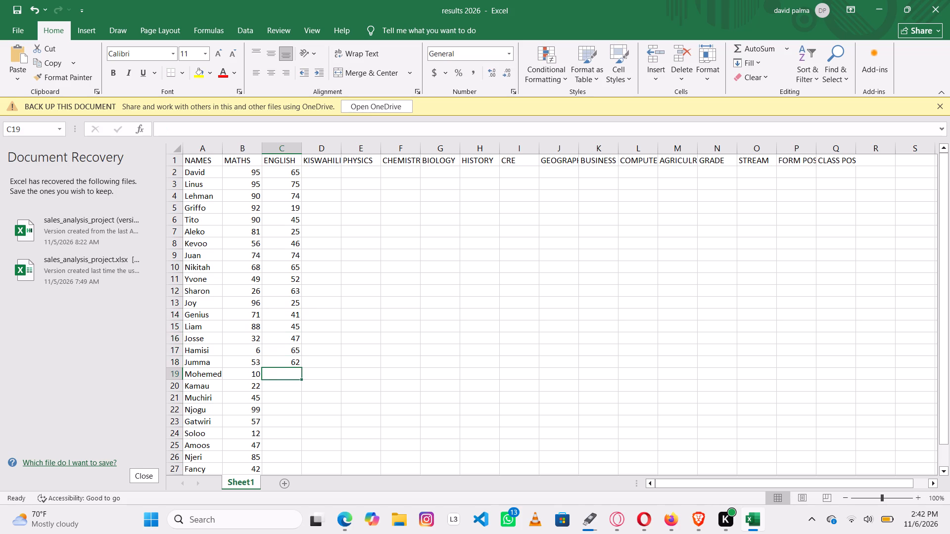
{"action": "type", "text": "51"}
{"action": "key", "text": "Return"}
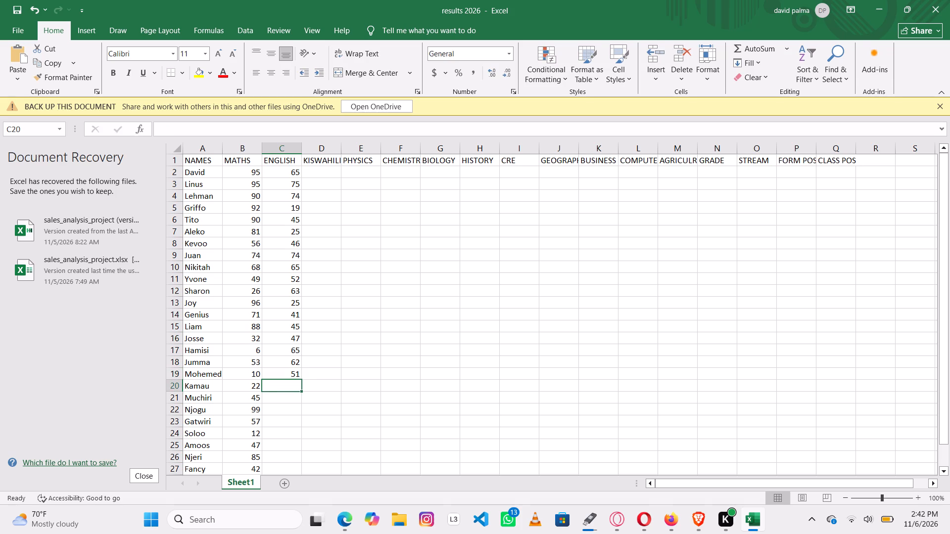
Enter the ENGLISH marks 43, 15, 42 and 62 for Kamau, Muchiri, Njogu and Gatwiri in cells C20 to C23.
{"action": "type", "text": "43"}
{"action": "key", "text": "Return"}
{"action": "type", "text": "15"}
{"action": "key", "text": "Return"}
{"action": "type", "text": "42"}
{"action": "key", "text": "Return"}
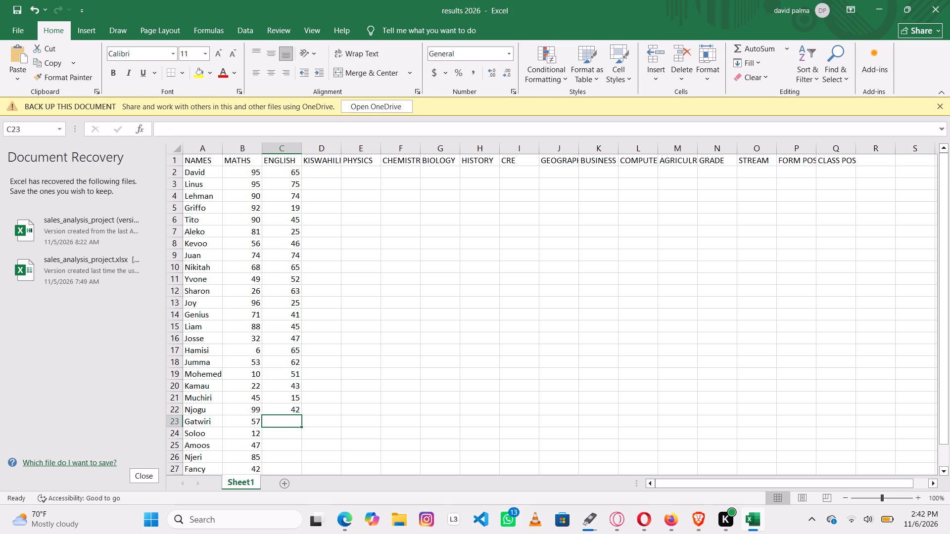
{"action": "type", "text": "62"}
{"action": "key", "text": "Return"}
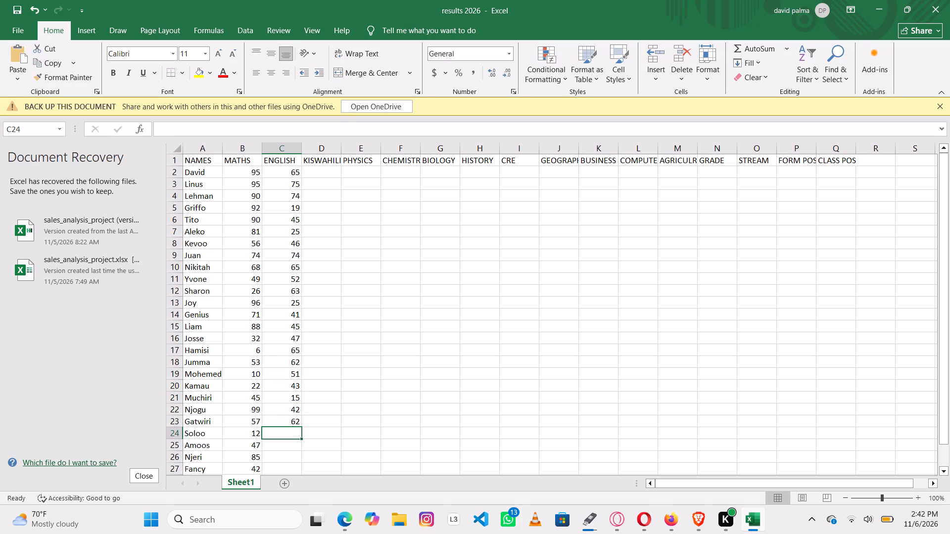
Enter the ENGLISH marks 52, 55, 55 and 12 for Soloo, Amoos, Njeri and Fancy in cells C24 to C27.
{"action": "type", "text": "52"}
{"action": "key", "text": "Return"}
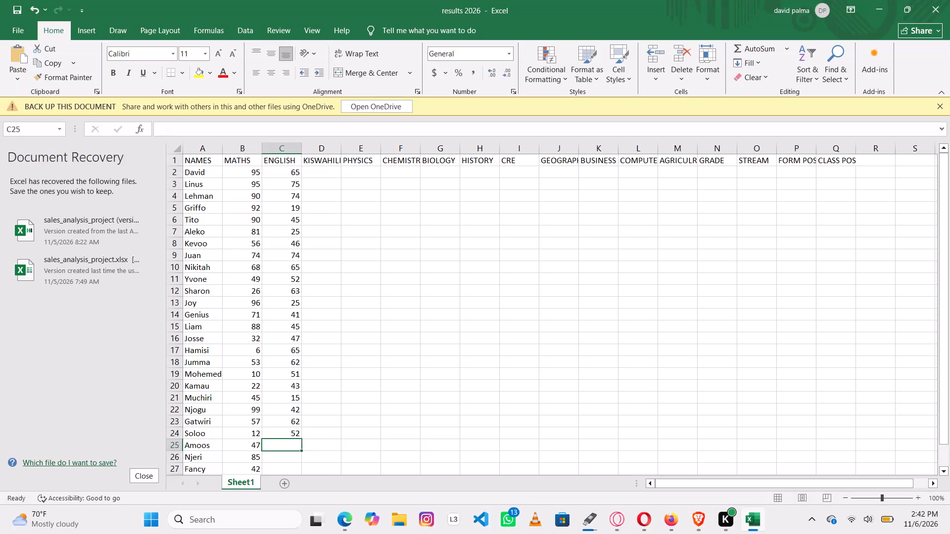
{"action": "type", "text": "55"}
{"action": "key", "text": "Return"}
{"action": "type", "text": "55"}
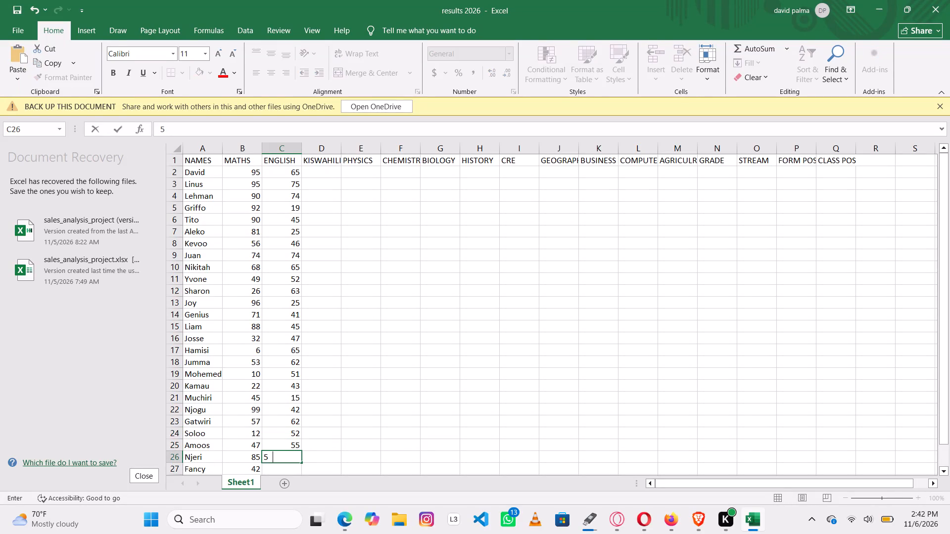
{"action": "key", "text": "Return"}
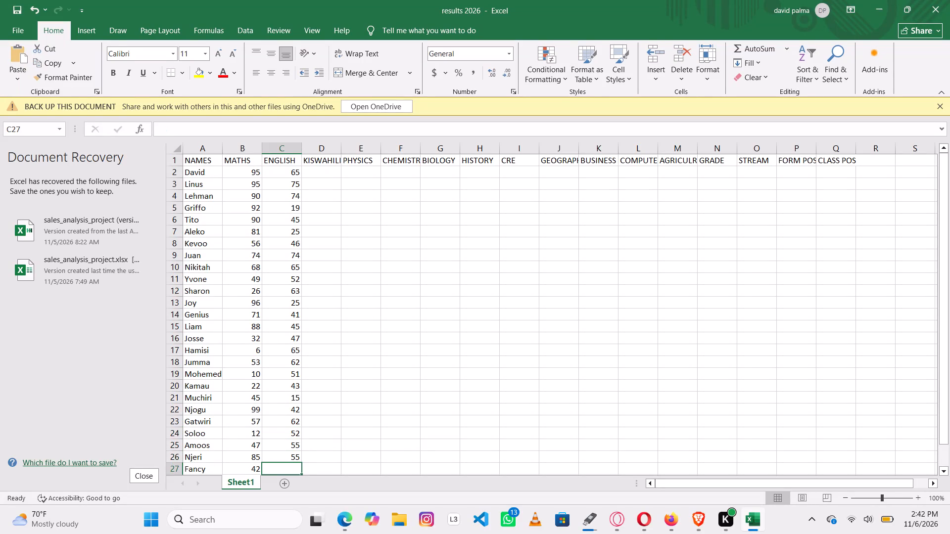
{"action": "type", "text": "12"}
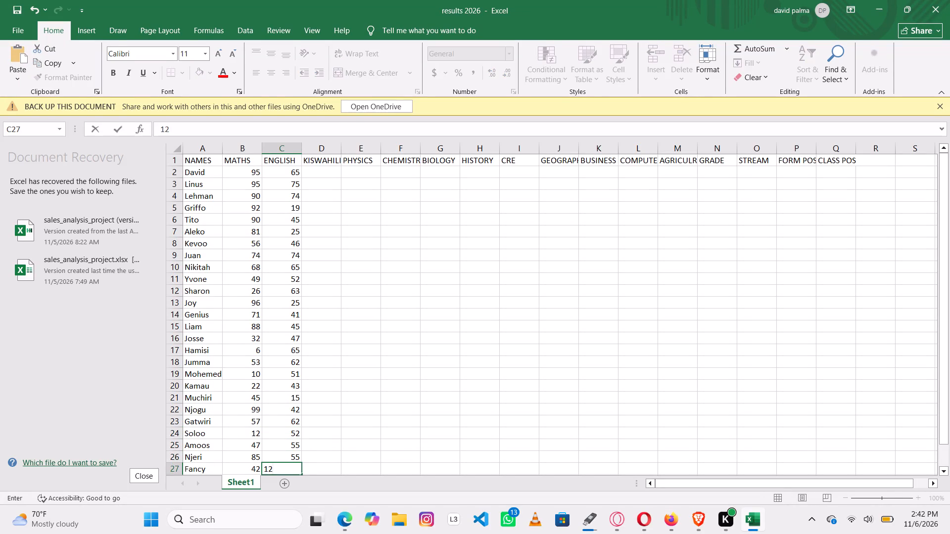
{"action": "key", "text": "Return"}
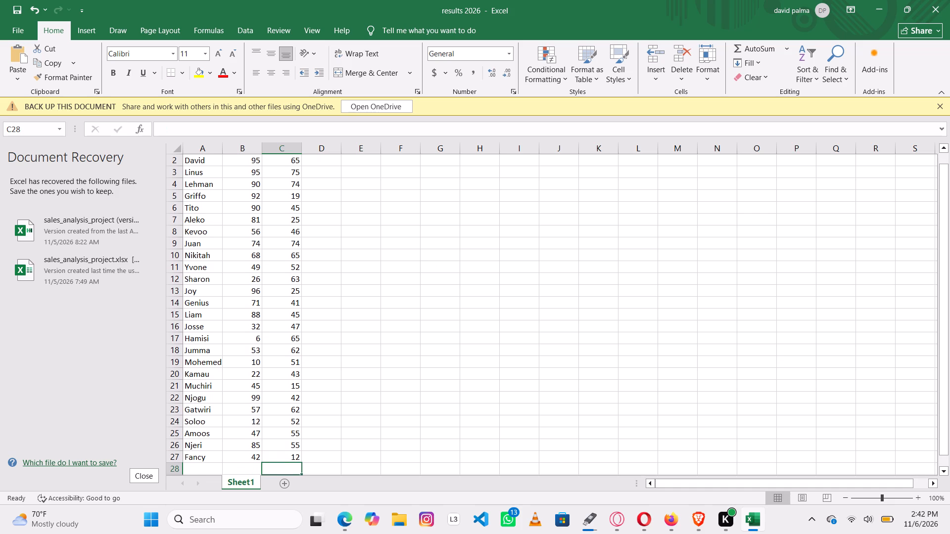
Enter the KISWAHILI marks 70, 62, 54 and 61 for David, Linus, Lehman and Griffo in cells D2 to D5.
{"action": "key", "text": "Right"}
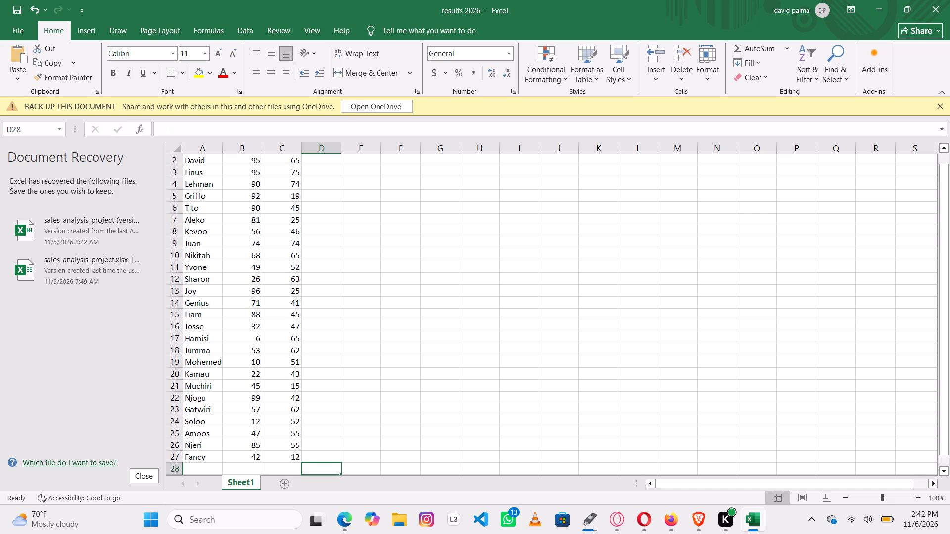
{"action": "key", "text": "Up"}
{"action": "key", "text": "Up"}
{"action": "key", "text": "Up"}
{"action": "key", "text": "Up"}
{"action": "key", "text": "Up"}
{"action": "key", "text": "Up"}
{"action": "key", "text": "Up"}
{"action": "key", "text": "Up"}
{"action": "key", "text": "Up"}
{"action": "key", "text": "Up"}
{"action": "key", "text": "Up"}
{"action": "key", "text": "Up"}
{"action": "key", "text": "Up"}
{"action": "key", "text": "Up"}
{"action": "key", "text": "Up"}
{"action": "key", "text": "Up"}
{"action": "key", "text": "Up"}
{"action": "key", "text": "Up"}
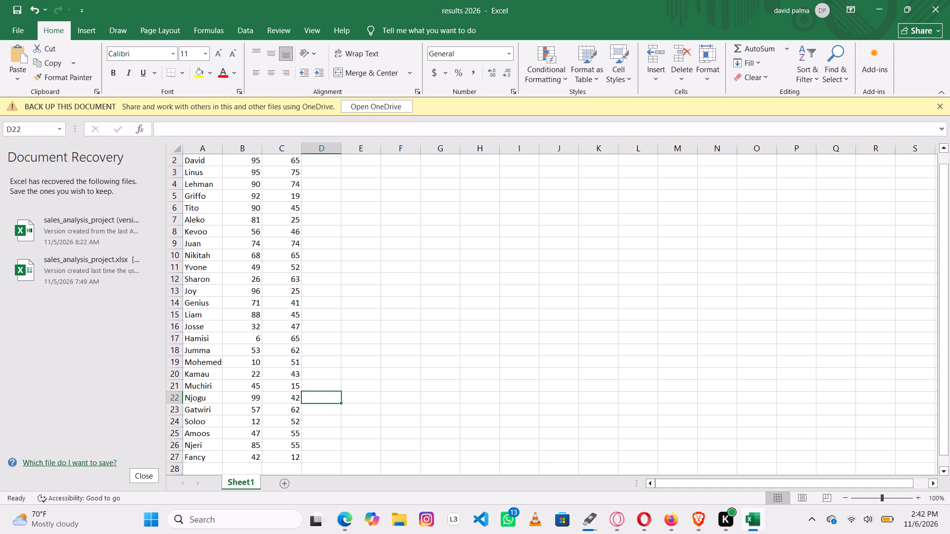
{"action": "key", "text": "Up"}
{"action": "key", "text": "Up"}
{"action": "key", "text": "Up"}
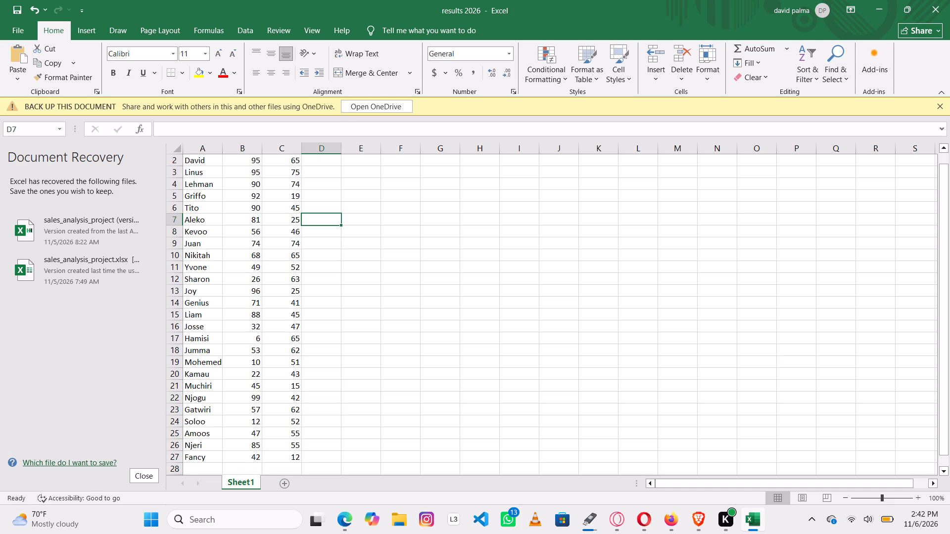
{"action": "key", "text": "Up"}
{"action": "key", "text": "Up"}
{"action": "key", "text": "Up"}
{"action": "key", "text": "Up"}
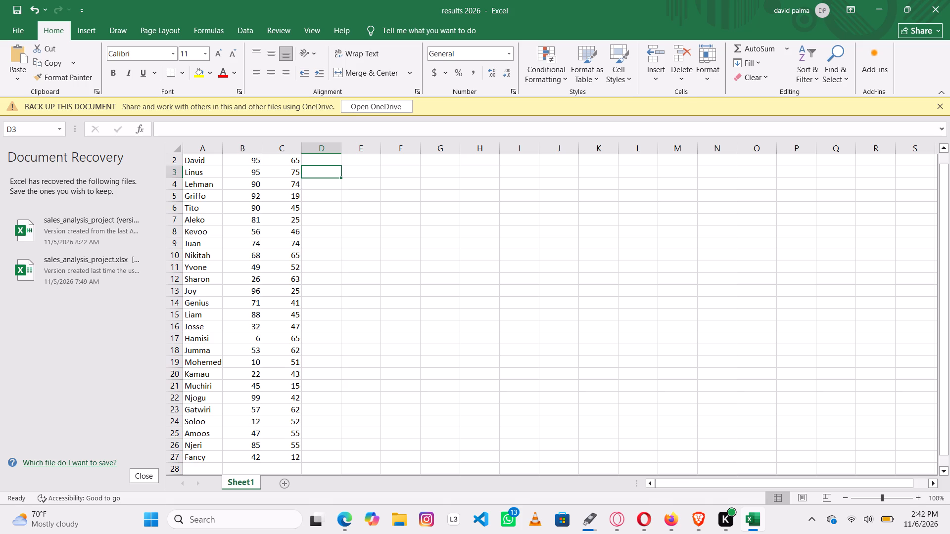
{"action": "key", "text": "Up"}
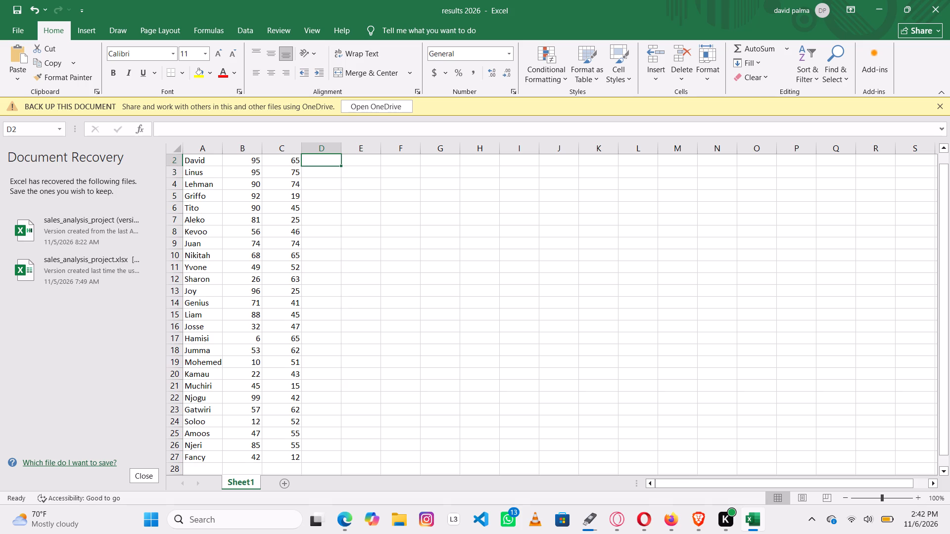
{"action": "key", "text": "Up"}
{"action": "key", "text": "Up"}
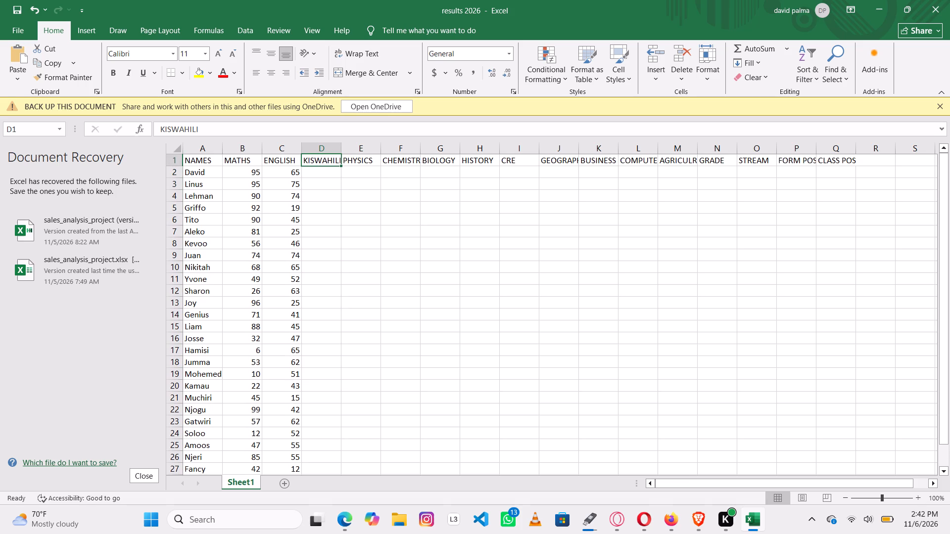
{"action": "key", "text": "Down"}
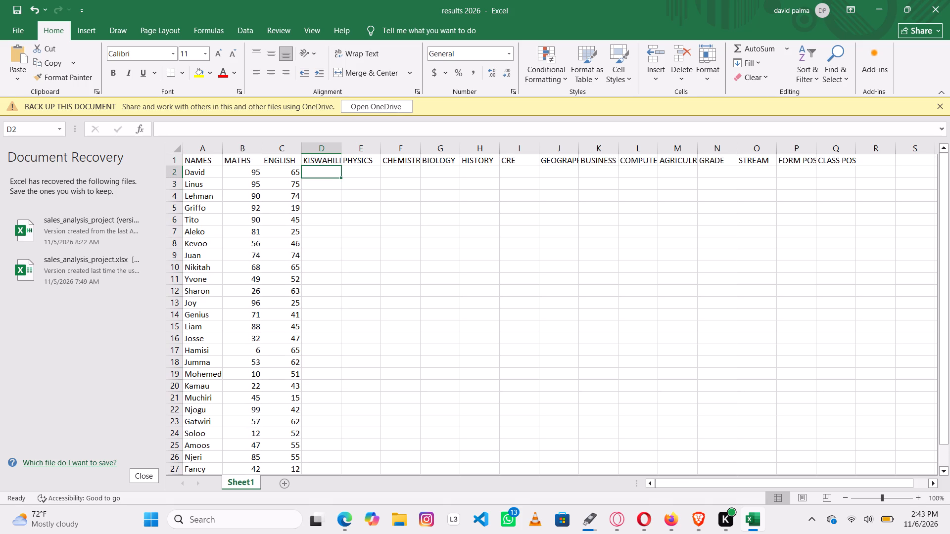
{"action": "type", "text": "70"}
{"action": "key", "text": "Return"}
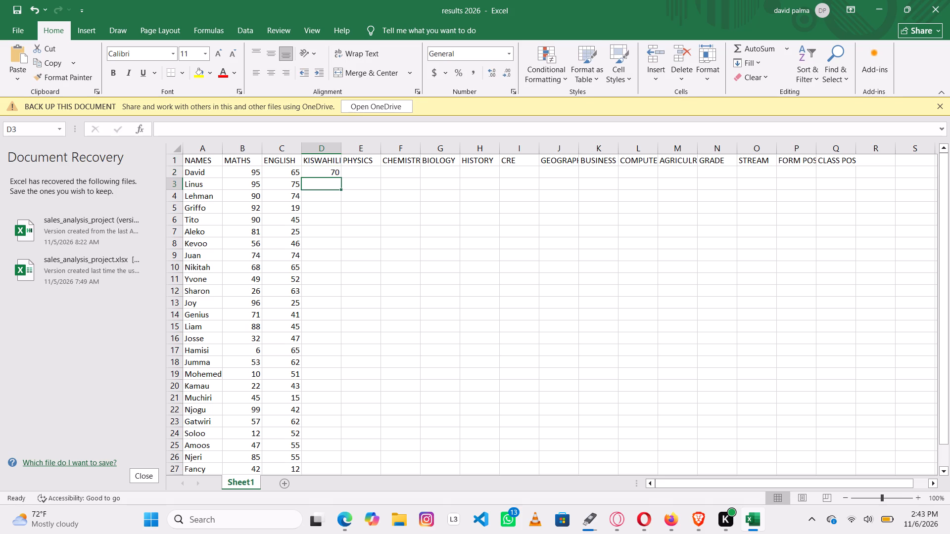
{"action": "key", "text": "6"}
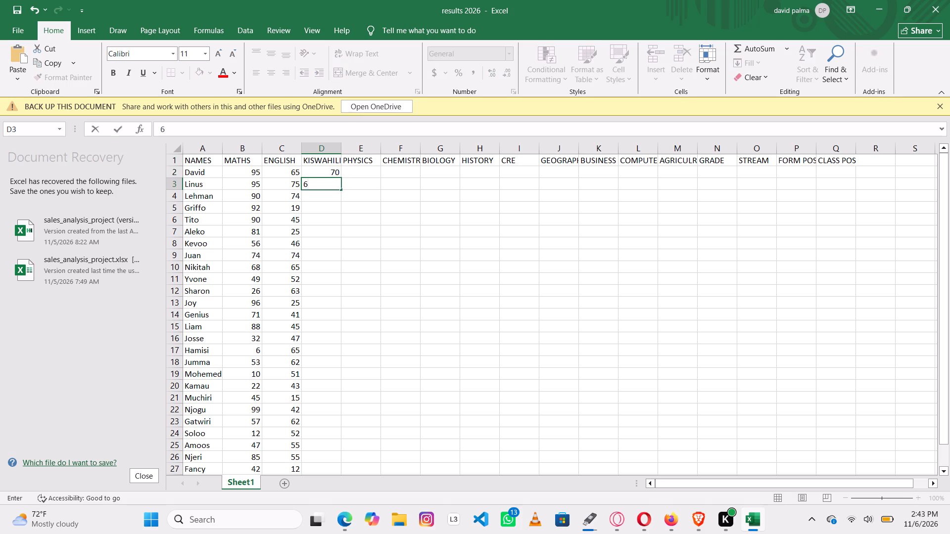
{"action": "key", "text": "2"}
{"action": "key", "text": "Return"}
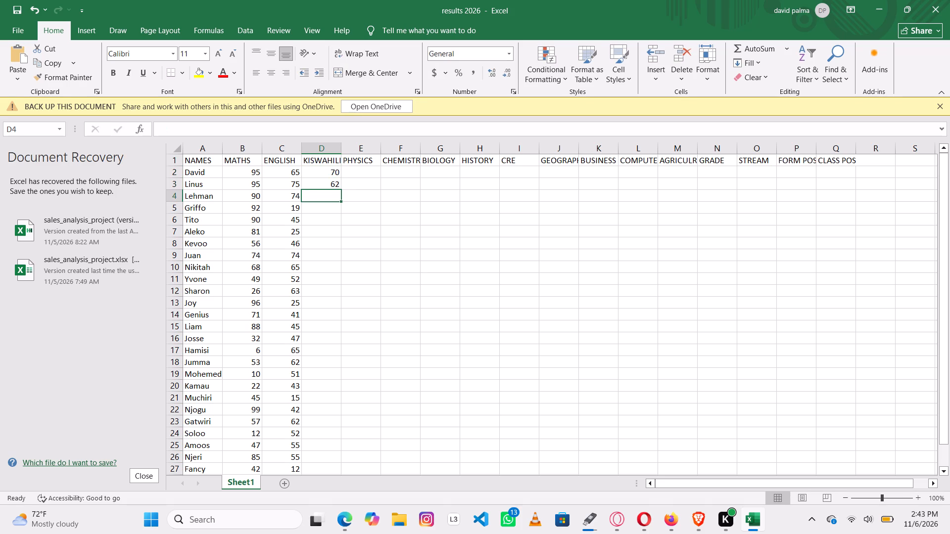
{"action": "type", "text": "54"}
{"action": "key", "text": "Return"}
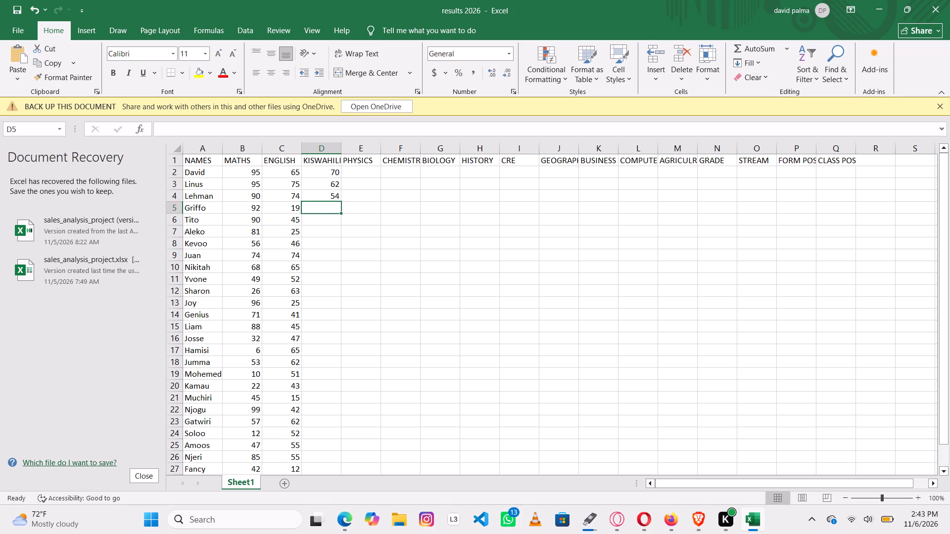
{"action": "key", "text": "6"}
{"action": "key", "text": "1"}
{"action": "key", "text": "Return"}
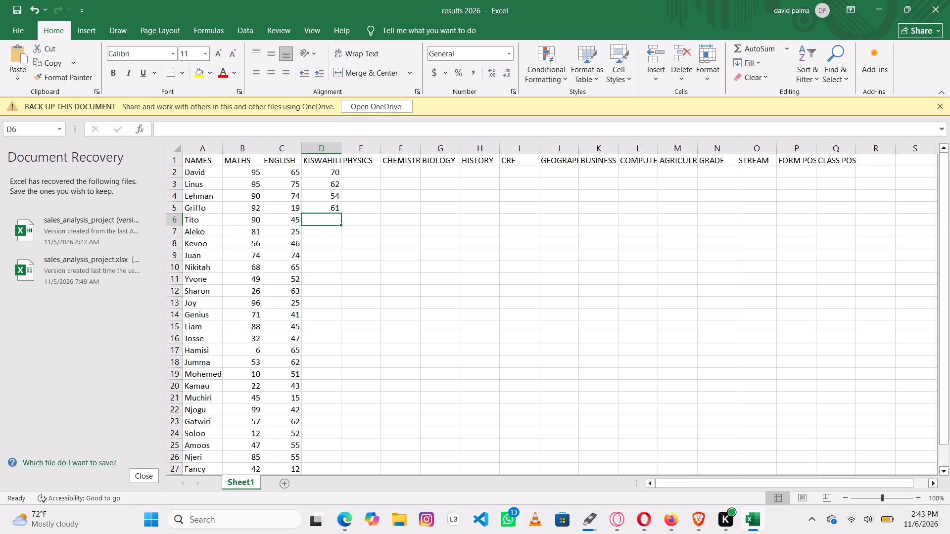
Enter the KISWAHILI marks 45, 62, 53 and 69 for Tito, Aleko, Kevoo and Juan in cells D6 to D9.
{"action": "type", "text": "45"}
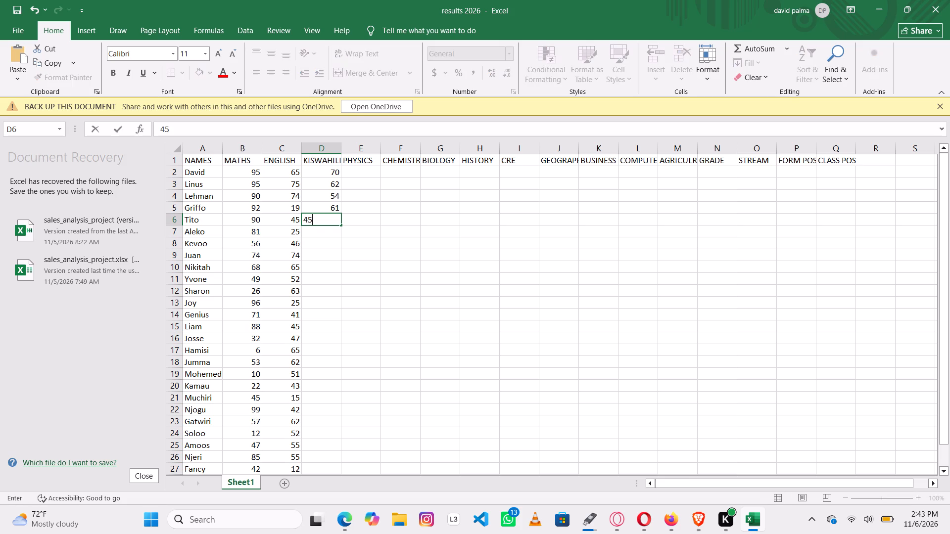
{"action": "key", "text": "Return"}
{"action": "type", "text": "62"}
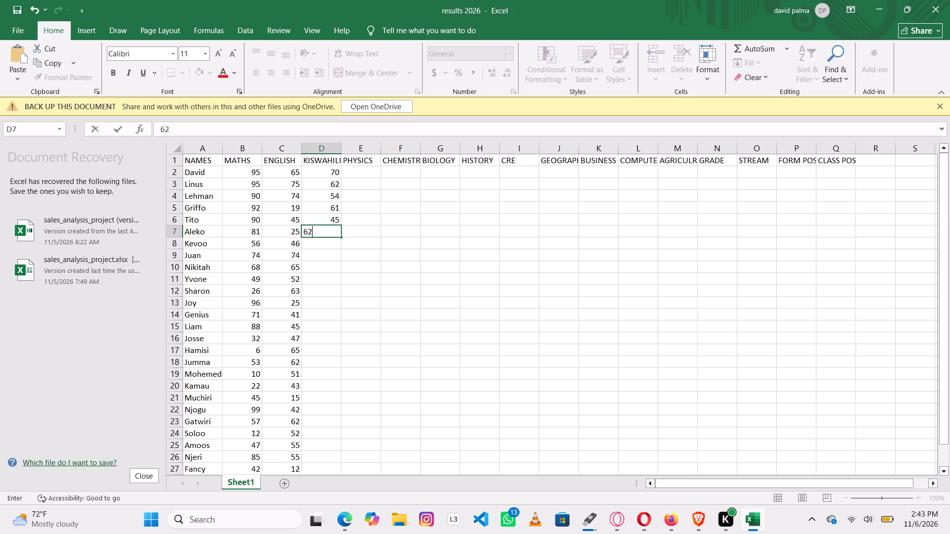
{"action": "key", "text": "Return"}
{"action": "key", "text": "5"}
{"action": "key", "text": "3"}
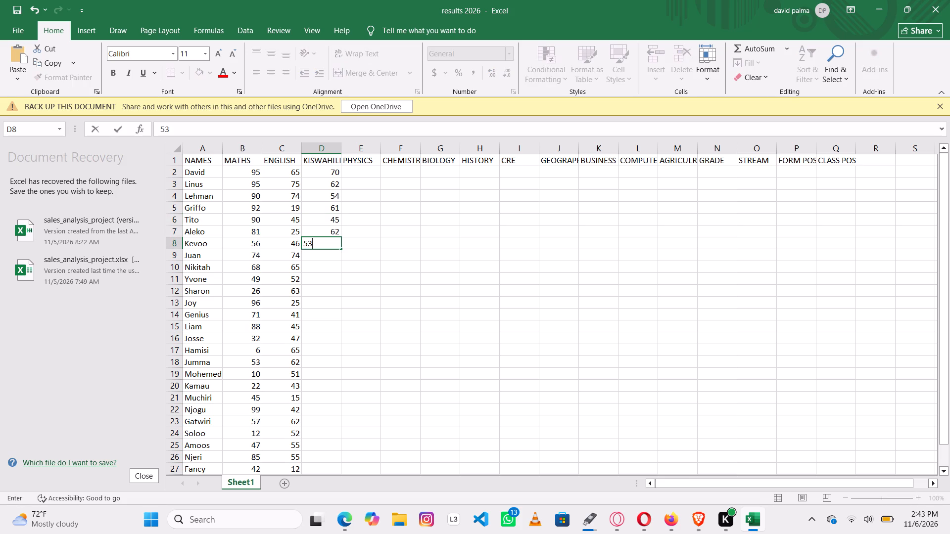
{"action": "key", "text": "Return"}
{"action": "type", "text": "69"}
{"action": "key", "text": "Return"}
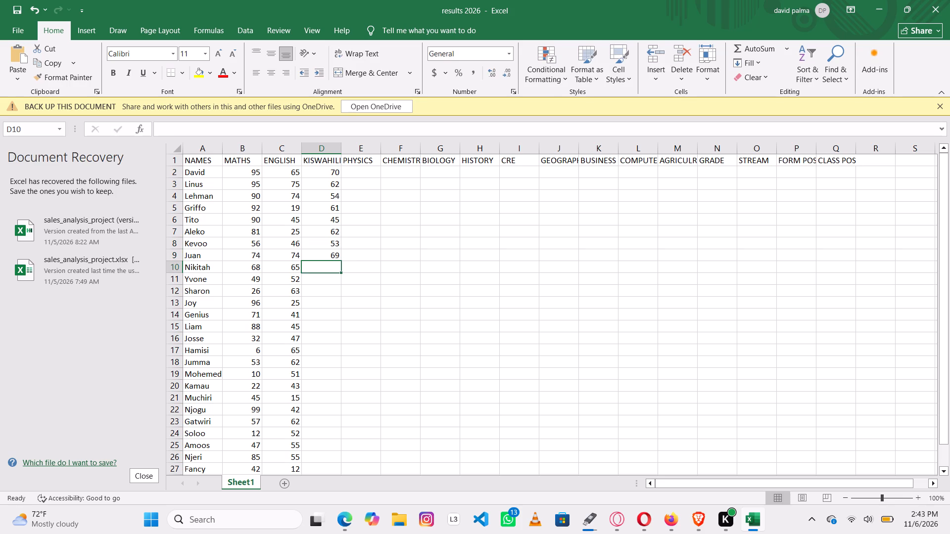
Enter the KISWAHILI marks 58, 67, 48 and 42 for Nikitah, Yvone, Sharon and Joy in cells D10 to D13.
{"action": "type", "text": "58"}
{"action": "key", "text": "Return"}
{"action": "type", "text": "67"}
{"action": "key", "text": "Return"}
{"action": "type", "text": "48"}
{"action": "key", "text": "Return"}
{"action": "type", "text": "42"}
{"action": "key", "text": "Return"}
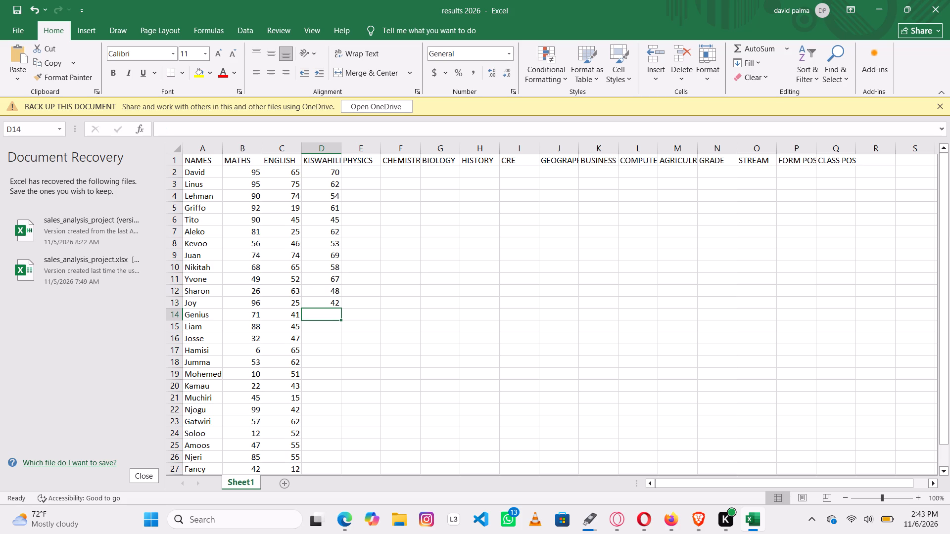
Enter the KISWAHILI marks 68, 68, 65 and 47 for Genius, Liam, Josse and Hamisi in cells D14 to D17.
{"action": "type", "text": "68"}
{"action": "key", "text": "Return"}
{"action": "key", "text": "6"}
{"action": "key", "text": "8"}
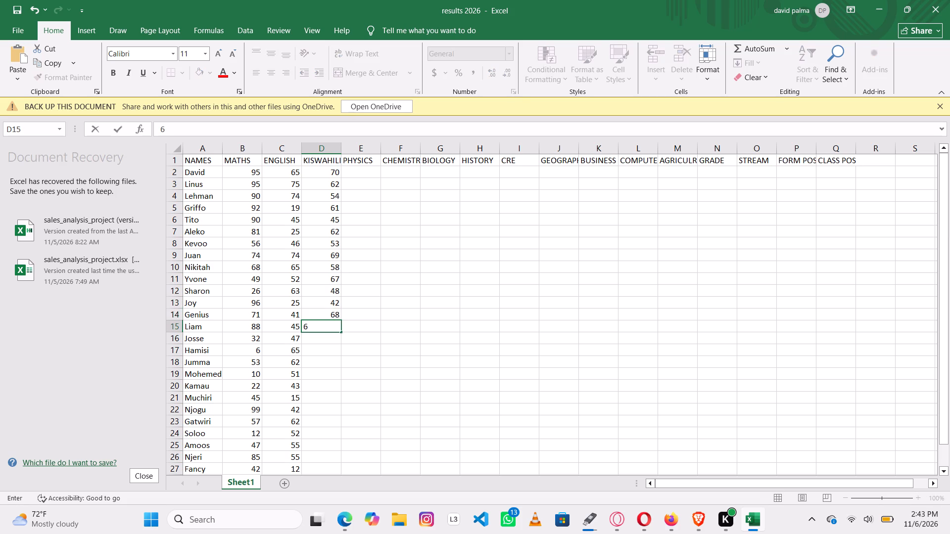
{"action": "key", "text": "Return"}
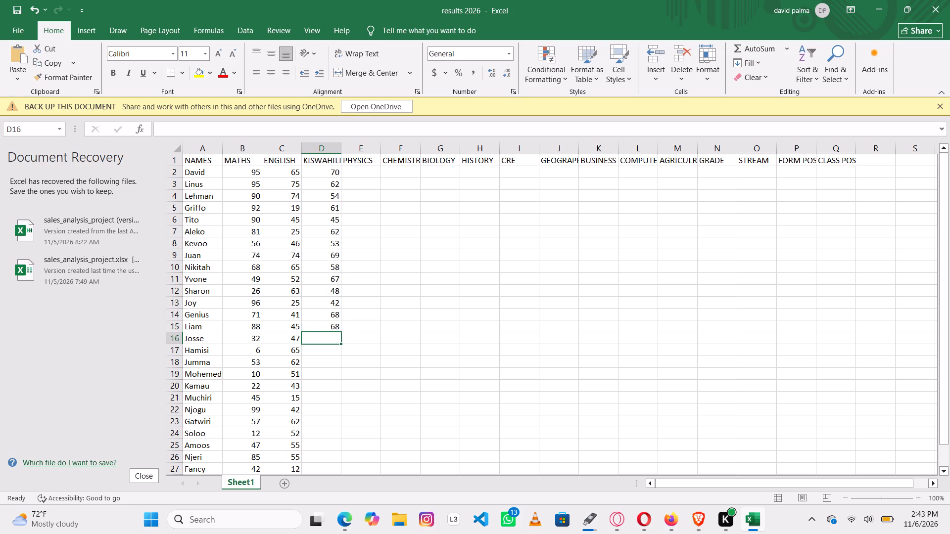
{"action": "key", "text": "6"}
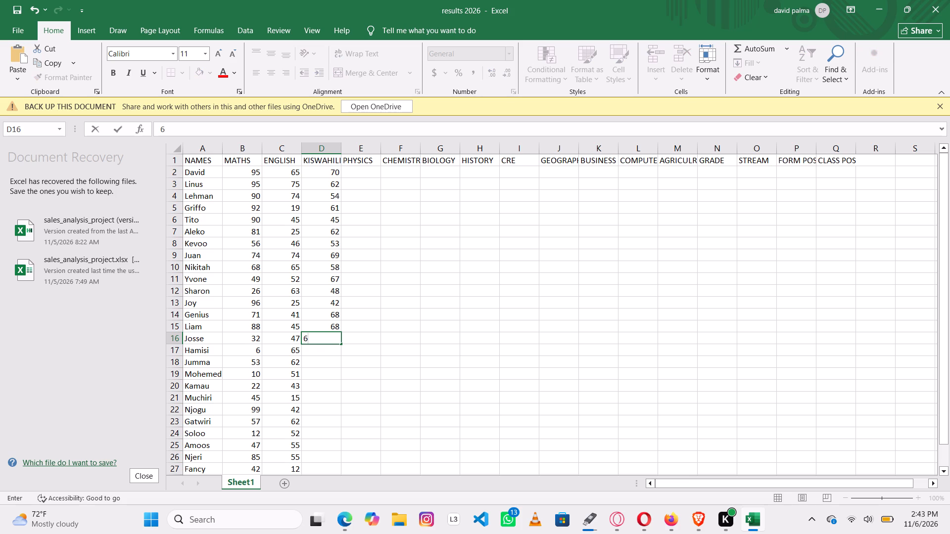
{"action": "key", "text": "5"}
{"action": "key", "text": "Return"}
{"action": "type", "text": "47"}
{"action": "key", "text": "Return"}
Enter the KISWAHILI marks 49, 38, 68 and 48 for Jumma, Mohemed, Kamau and Muchiri in cells D18 to D21.
{"action": "type", "text": "49"}
{"action": "key", "text": "Return"}
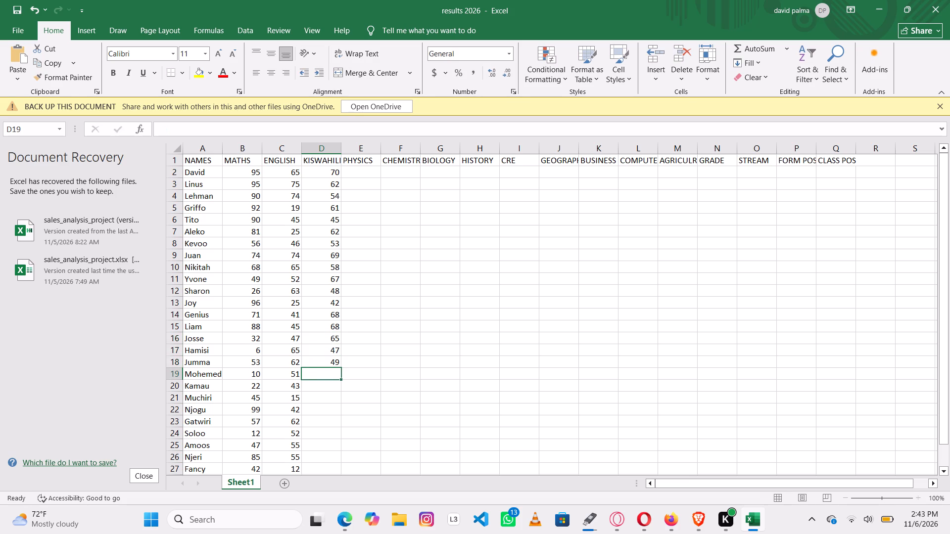
{"action": "type", "text": "38"}
{"action": "key", "text": "Return"}
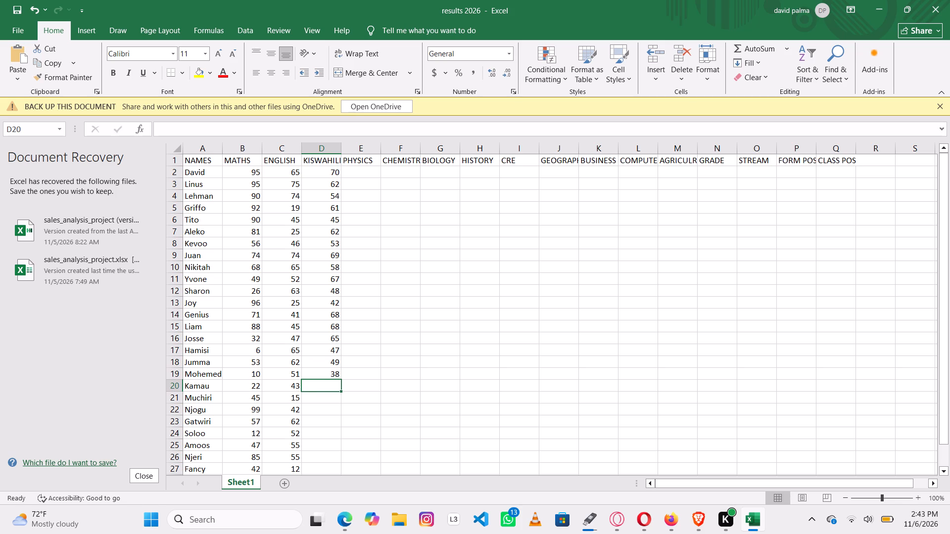
{"action": "type", "text": "68"}
{"action": "key", "text": "Return"}
{"action": "type", "text": "48"}
{"action": "key", "text": "Return"}
Enter the KISWAHILI marks 75, 46 and 85 for Njogu, Gatwiri and Soloo in cells D22 to D24.
{"action": "key", "text": "7"}
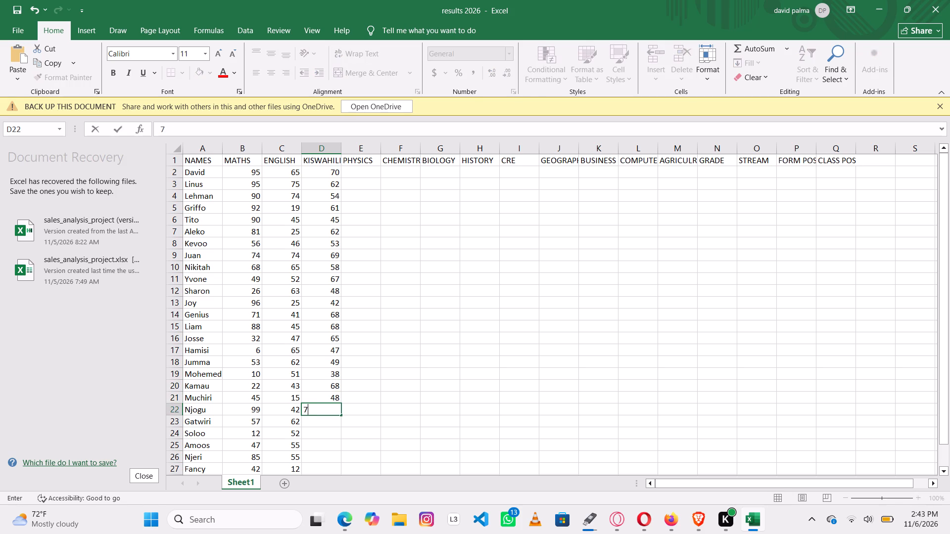
{"action": "key", "text": "5"}
{"action": "key", "text": "Return"}
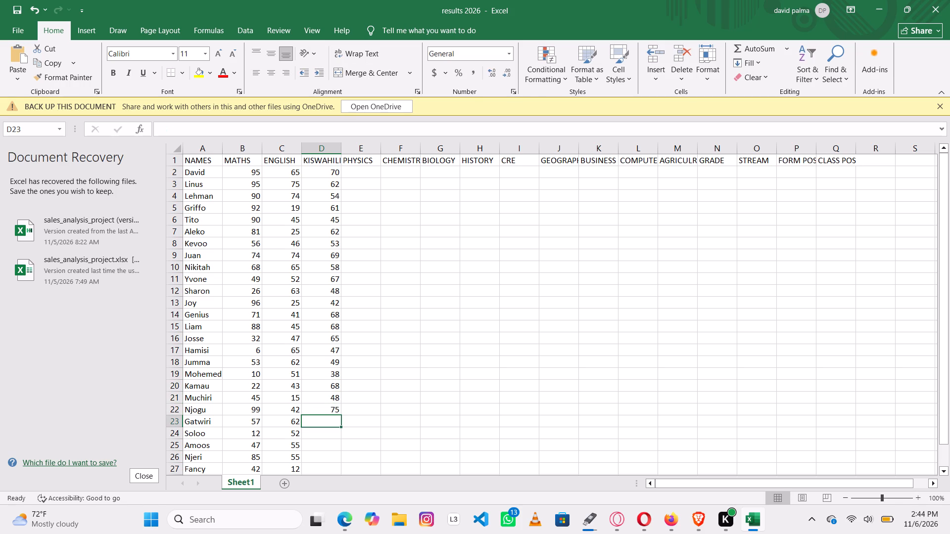
{"action": "type", "text": "46"}
{"action": "key", "text": "Return"}
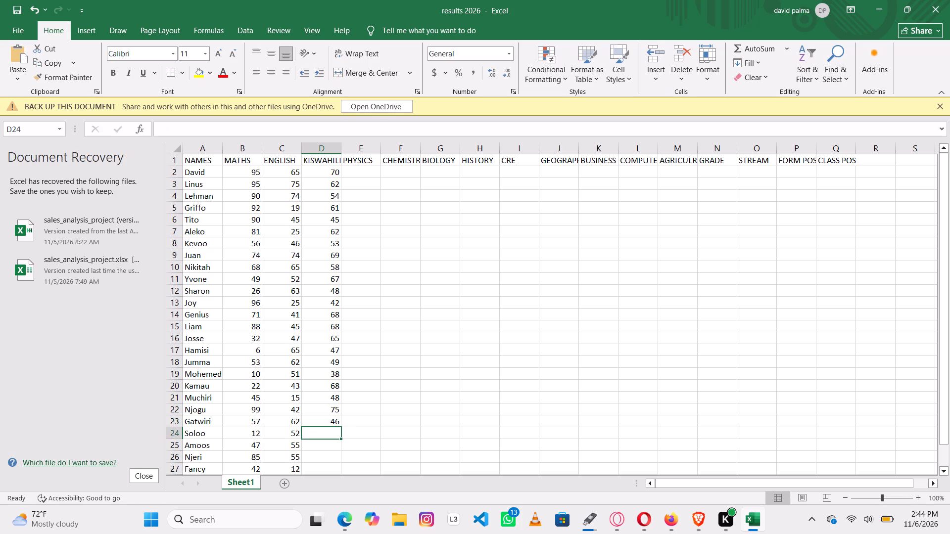
{"action": "type", "text": "85"}
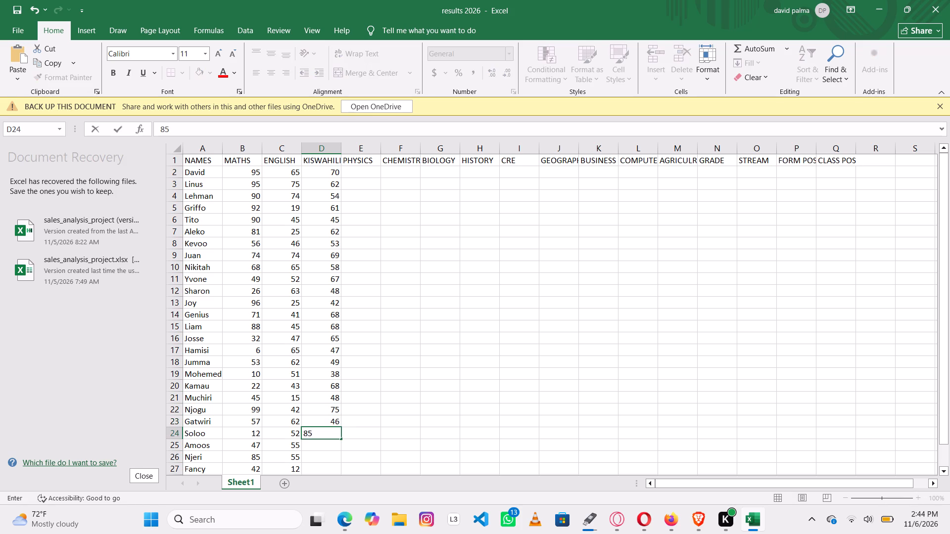
{"action": "key", "text": "Return"}
Enter the KISWAHILI marks 68, 57 and 49 for Amoos, Njeri and Fancy in cells D25 to D27.
{"action": "key", "text": "6"}
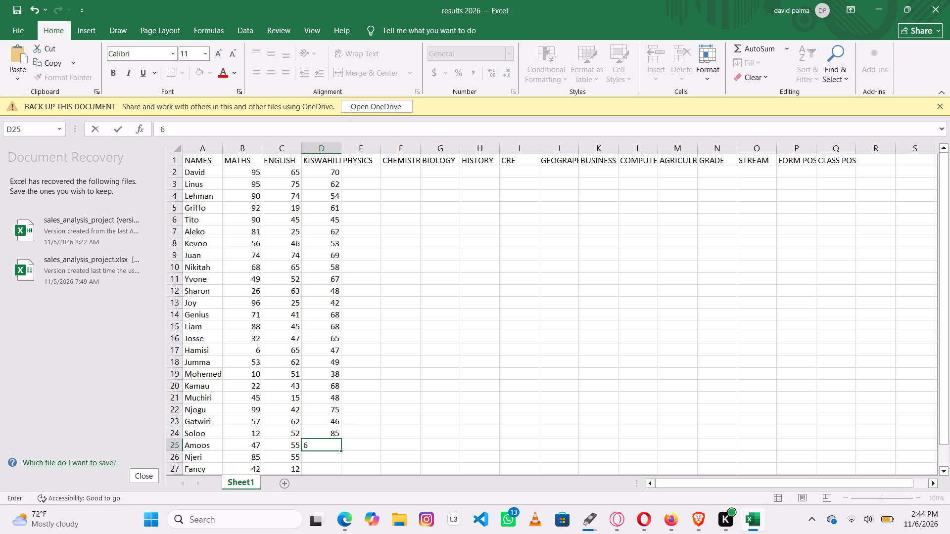
{"action": "key", "text": "8"}
{"action": "key", "text": "Return"}
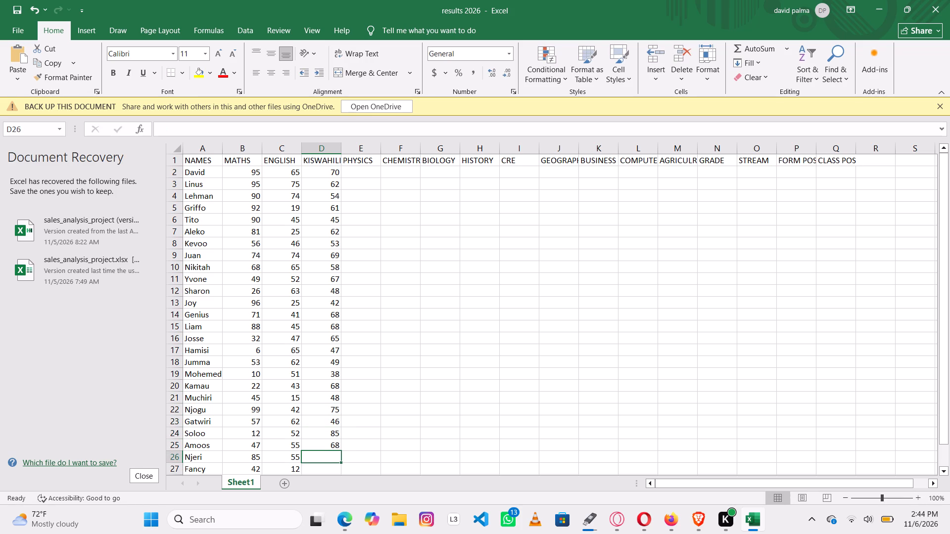
{"action": "type", "text": "57"}
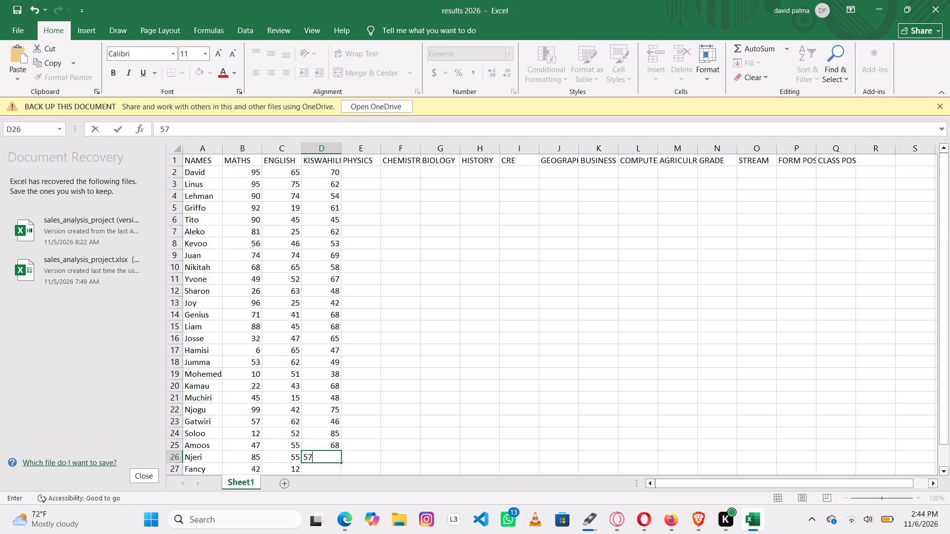
{"action": "key", "text": "Return"}
{"action": "type", "text": "49"}
{"action": "key", "text": "Return"}
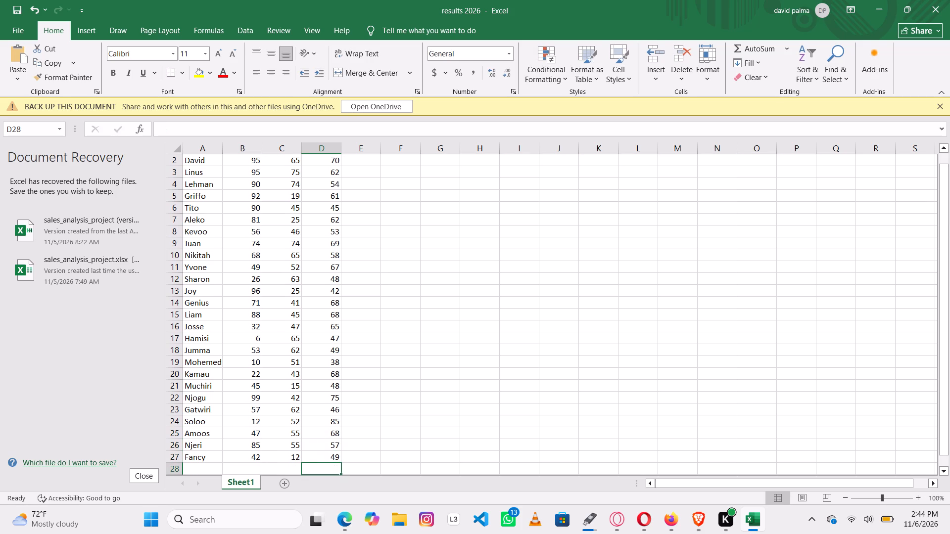
Enter the PHYSICS marks 90, 86, 99 and 95 for David, Linus, Lehman and Griffo in cells E2 to E5.
{"action": "key", "text": "Right"}
{"action": "key", "text": "Up"}
{"action": "key", "text": "Up"}
{"action": "key", "text": "Up"}
{"action": "key", "text": "Up"}
{"action": "key", "text": "Up"}
{"action": "key", "text": "Up"}
{"action": "key", "text": "Up"}
{"action": "key", "text": "Up"}
{"action": "key", "text": "Up"}
{"action": "key", "text": "Up"}
{"action": "key", "text": "Up"}
{"action": "key", "text": "Up"}
{"action": "key", "text": "Up"}
{"action": "key", "text": "Up"}
{"action": "key", "text": "Up"}
{"action": "key", "text": "Up"}
{"action": "key", "text": "Up"}
{"action": "key", "text": "Up"}
{"action": "key", "text": "Up"}
{"action": "key", "text": "Up"}
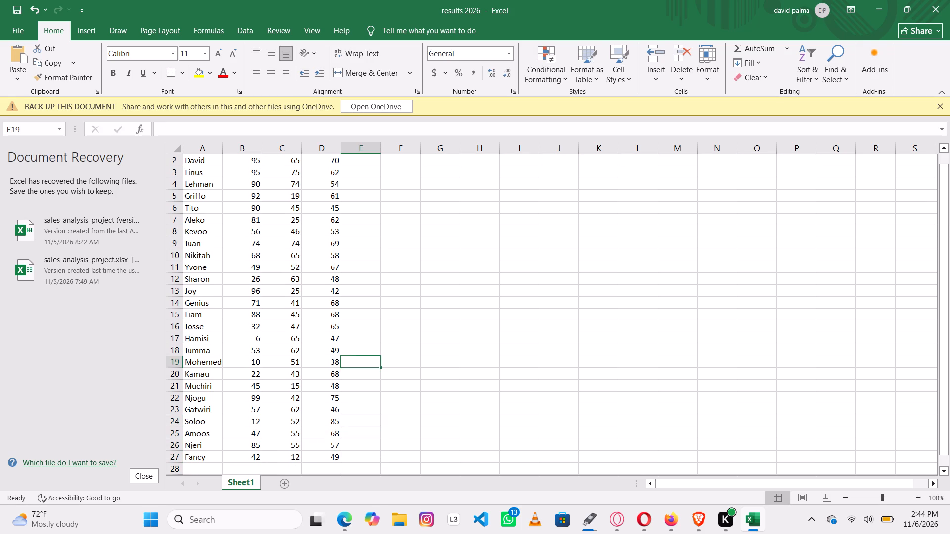
{"action": "key", "text": "Down"}
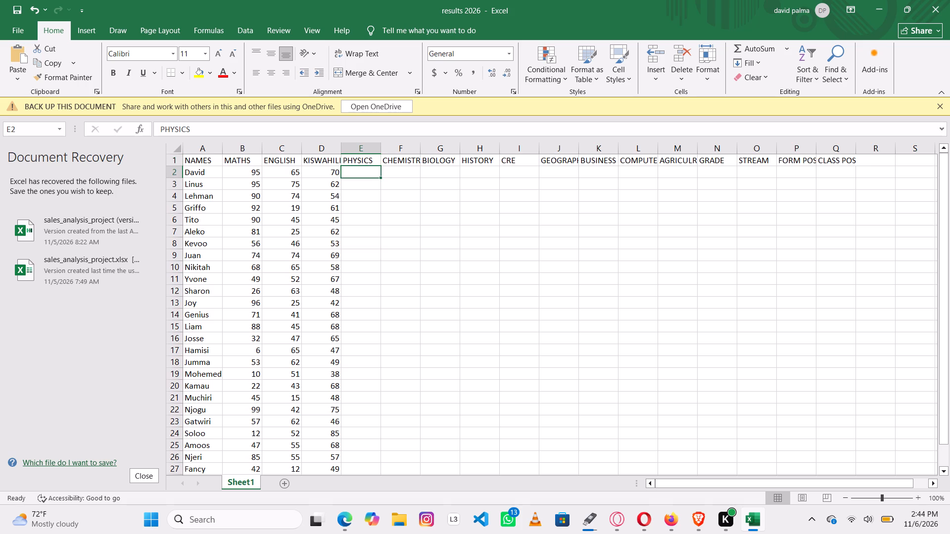
{"action": "key", "text": "9"}
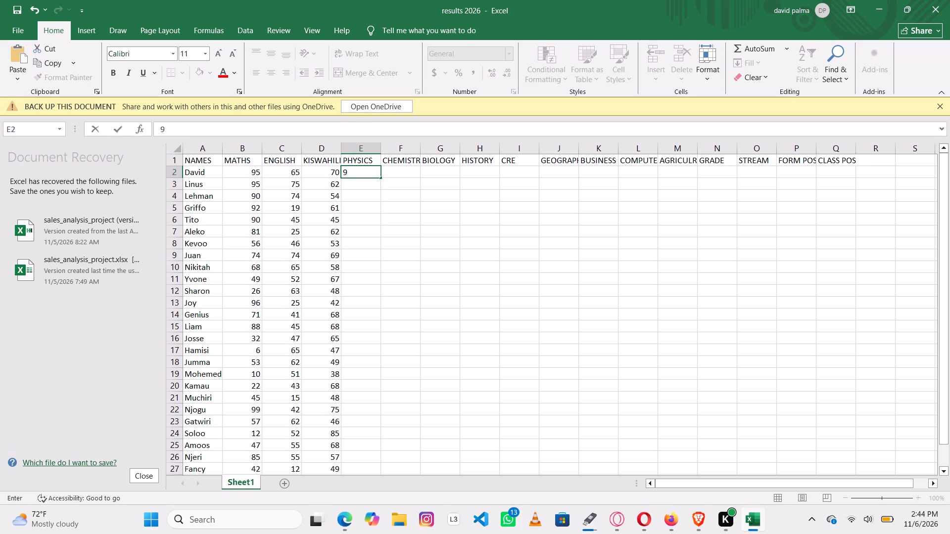
{"action": "key", "text": "0"}
{"action": "key", "text": "Return"}
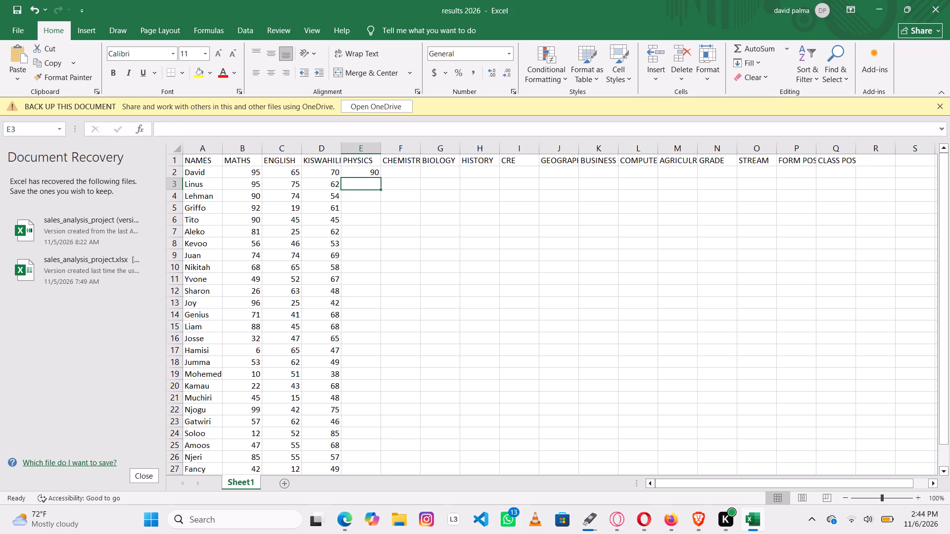
{"action": "key", "text": "8"}
{"action": "key", "text": "6"}
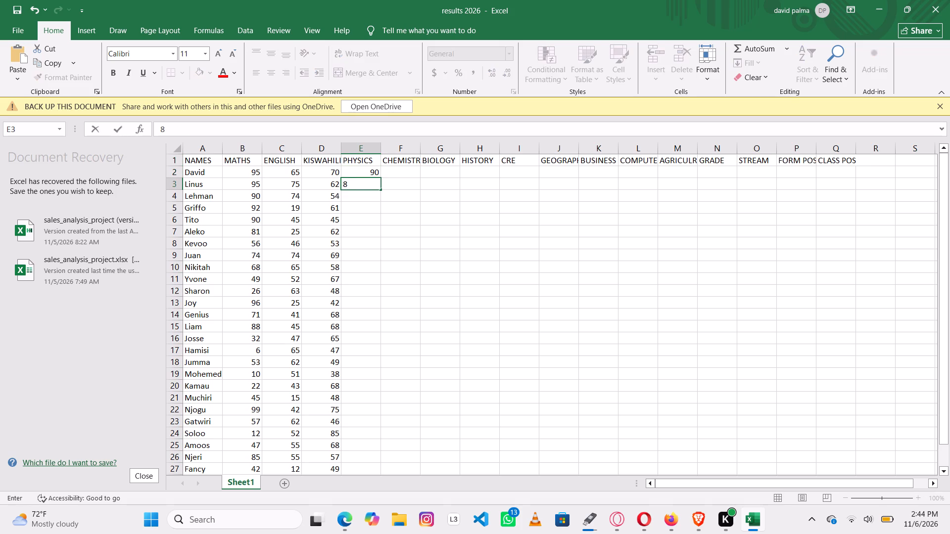
{"action": "key", "text": "Return"}
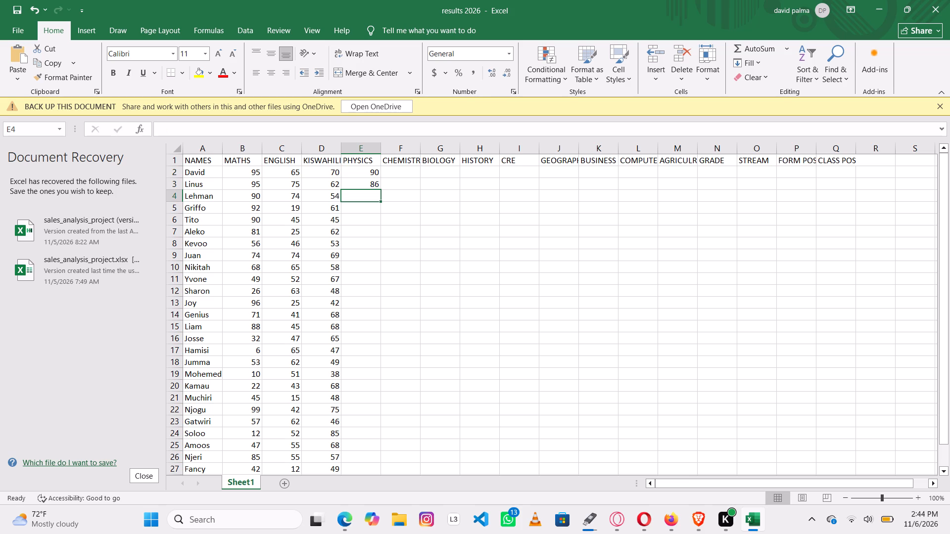
{"action": "type", "text": "99"}
{"action": "key", "text": "Return"}
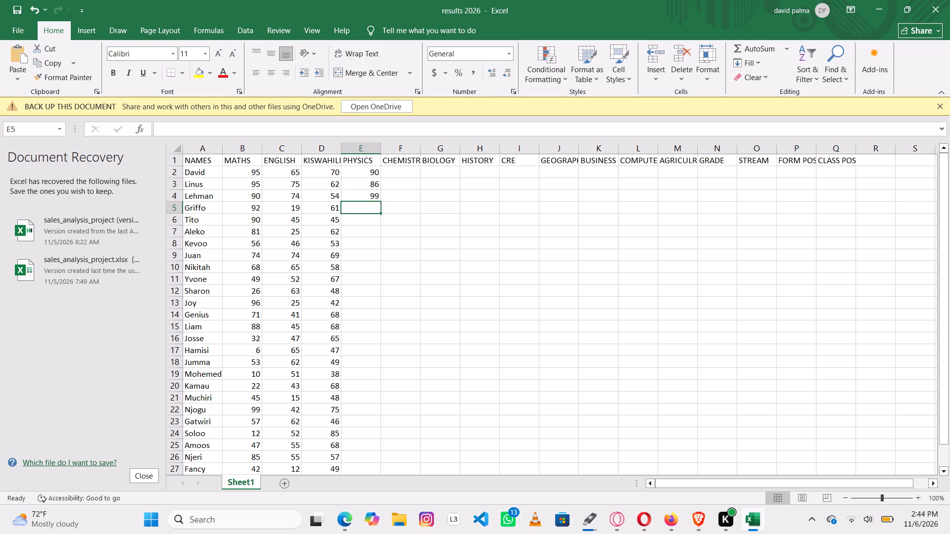
{"action": "key", "text": "9"}
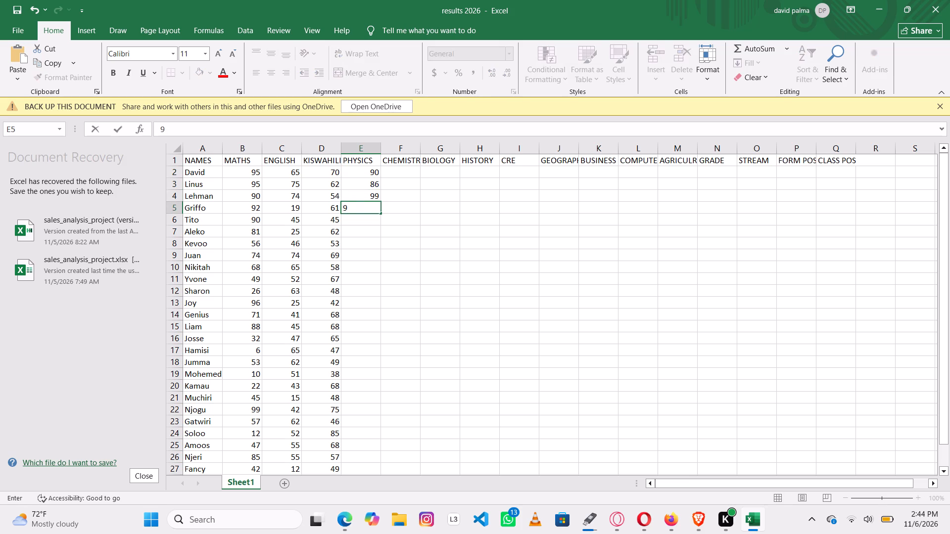
{"action": "key", "text": "5"}
{"action": "key", "text": "Return"}
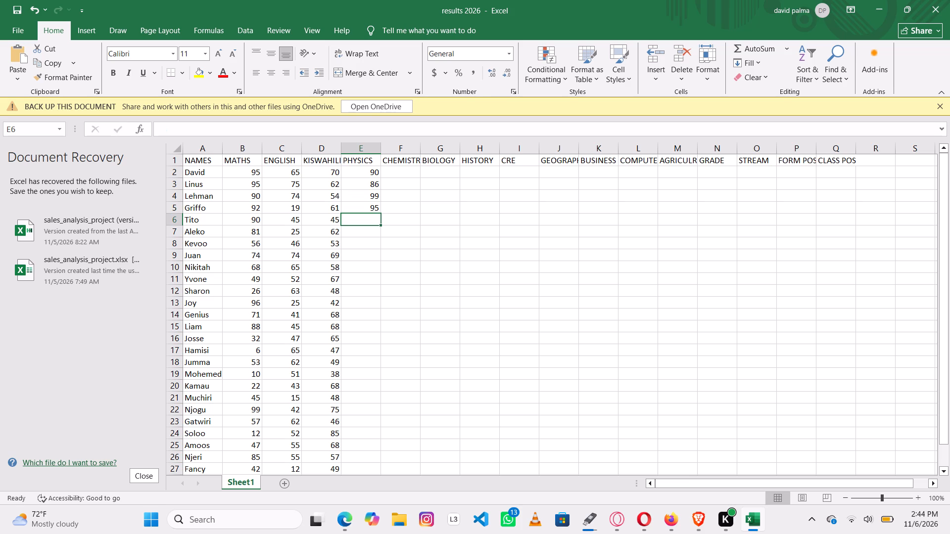
Enter the PHYSICS marks 78, 69, 54 and 68 for Tito, Aleko, Kevoo and Juan in cells E6 to E9.
{"action": "type", "text": "78"}
{"action": "key", "text": "Return"}
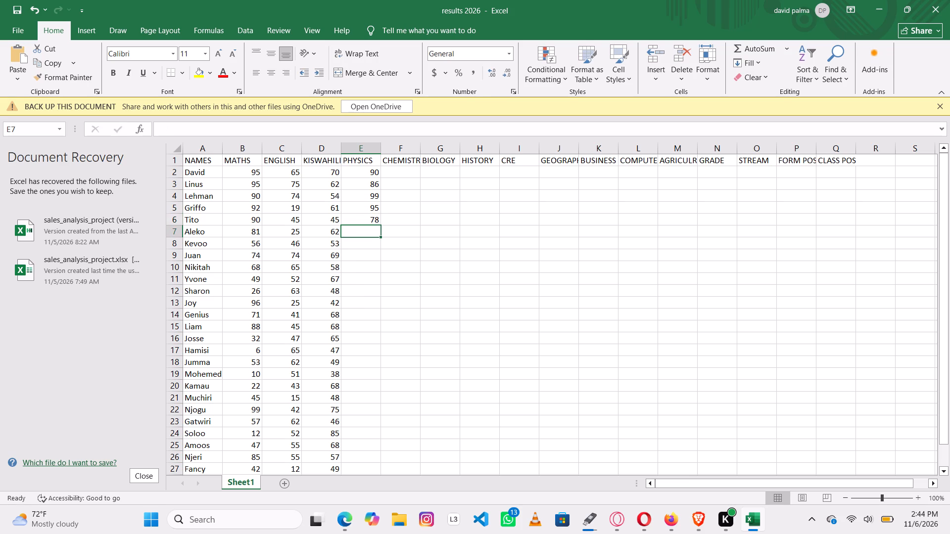
{"action": "type", "text": "69"}
{"action": "key", "text": "Return"}
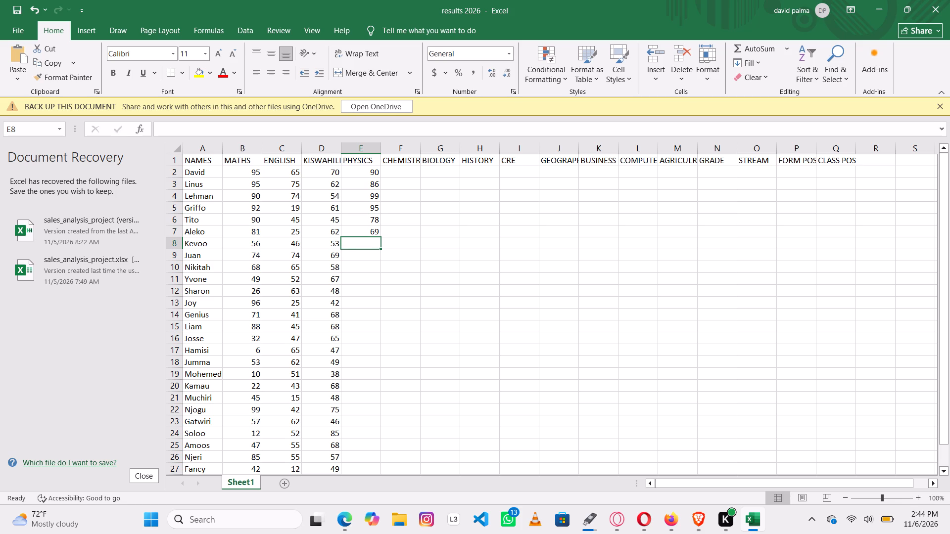
{"action": "type", "text": "54"}
{"action": "key", "text": "Return"}
{"action": "type", "text": "68"}
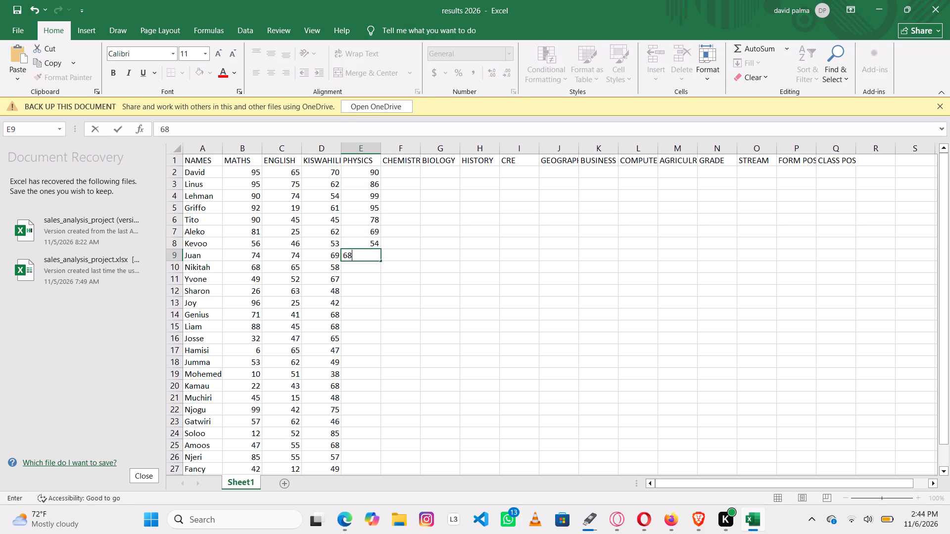
{"action": "key", "text": "Return"}
Enter the PHYSICS marks 47, 43, 58 and 68 for Nikitah, Yvone, Sharon and Joy in cells E10 to E13.
{"action": "type", "text": "47"}
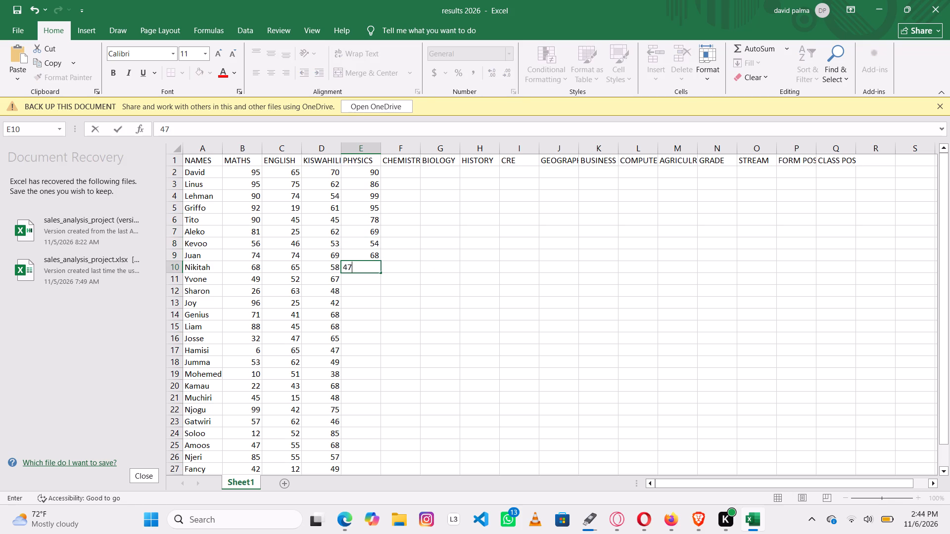
{"action": "key", "text": "Return"}
{"action": "type", "text": "43"}
{"action": "key", "text": "Return"}
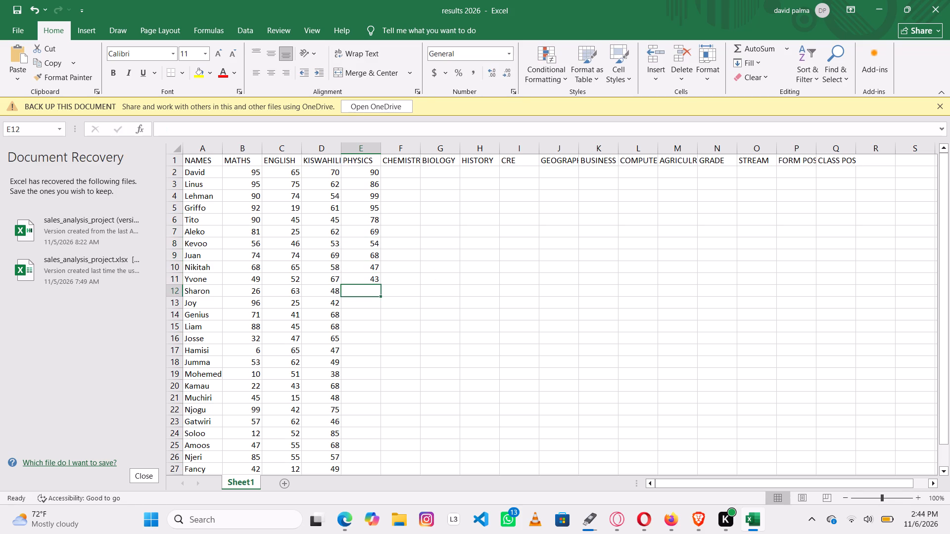
{"action": "type", "text": "58"}
{"action": "key", "text": "Return"}
{"action": "key", "text": "6"}
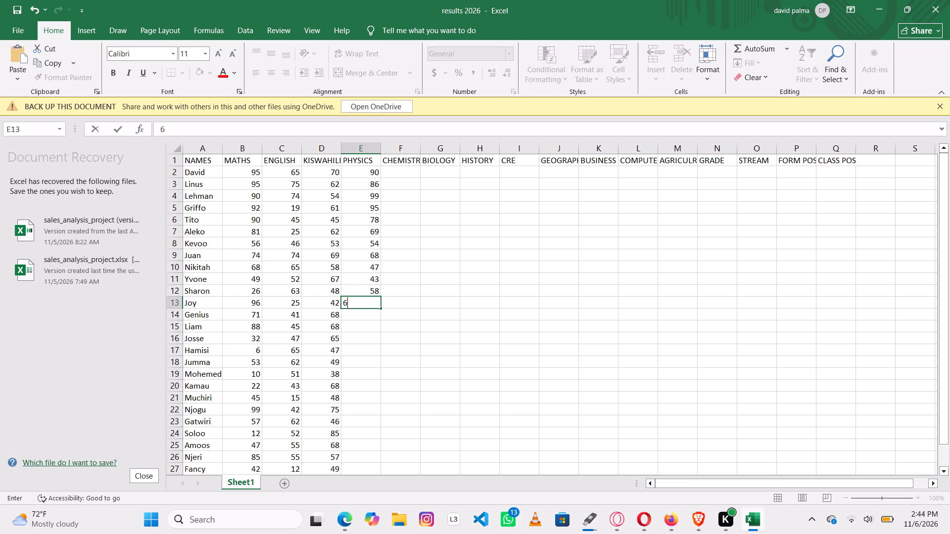
{"action": "key", "text": "8"}
{"action": "key", "text": "Return"}
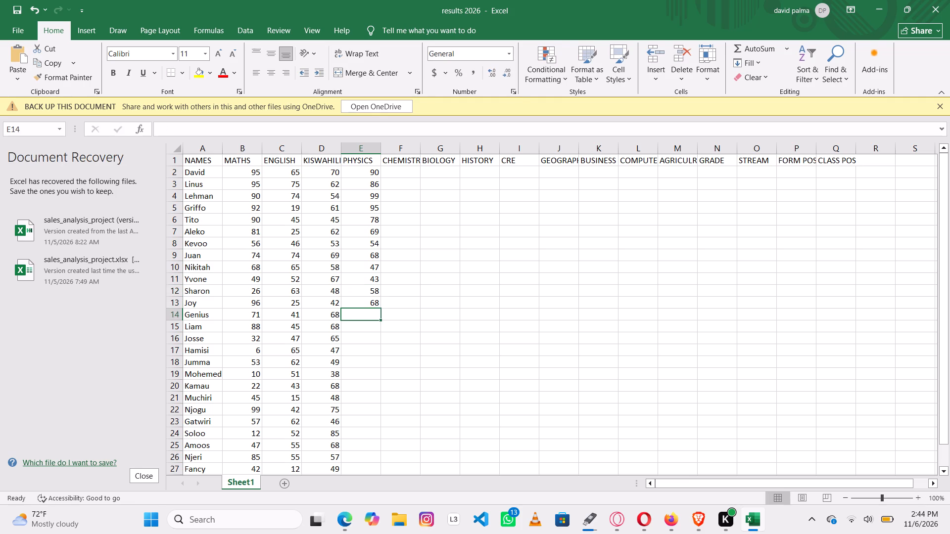
Enter the PHYSICS marks 48, 17, 03 and 21 for Genius, Liam, Josse and Hamisi in cells E14 to E17.
{"action": "type", "text": "48"}
{"action": "key", "text": "Return"}
{"action": "type", "text": "17"}
{"action": "key", "text": "Return"}
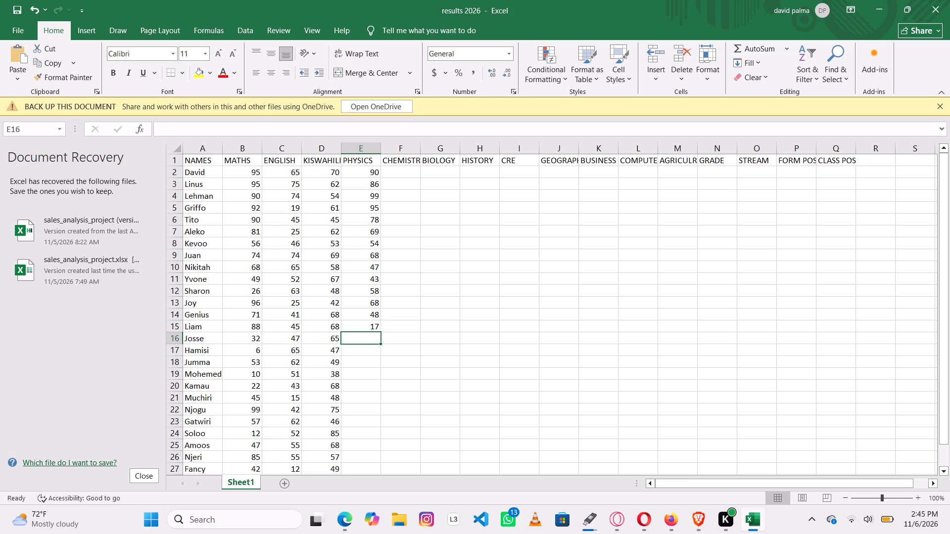
{"action": "key", "text": "0"}
{"action": "key", "text": "3"}
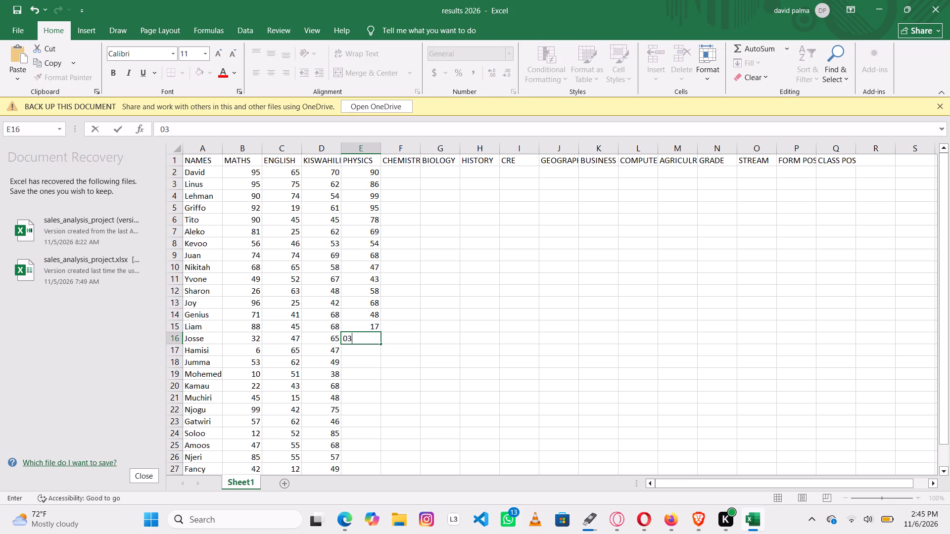
{"action": "key", "text": "Return"}
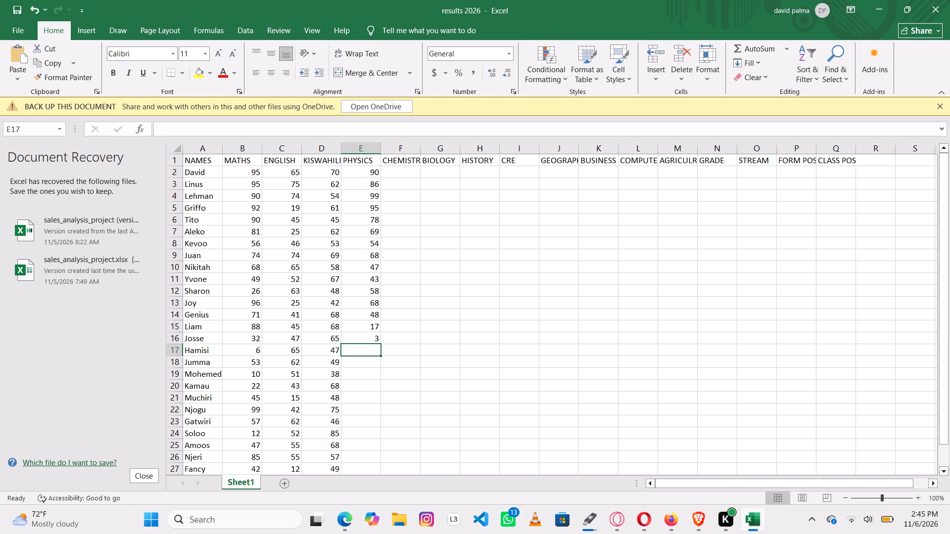
{"action": "type", "text": "21"}
{"action": "key", "text": "Return"}
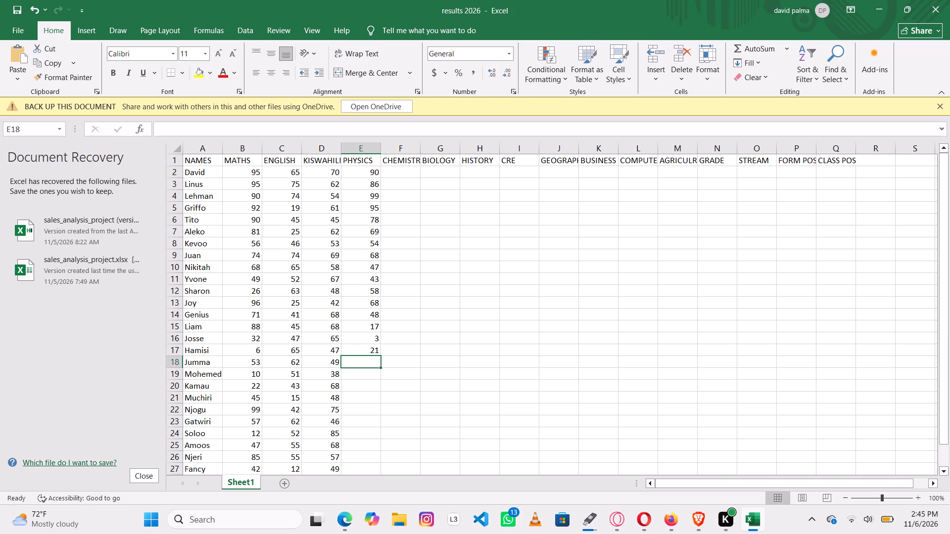
Enter the PHYSICS marks 52, 48, 75 and 47 for Jumma, Mohemed, Kamau and Muchiri in cells E18 to E21.
{"action": "type", "text": "52"}
{"action": "key", "text": "Return"}
{"action": "type", "text": "48"}
{"action": "key", "text": "Return"}
{"action": "key", "text": "7"}
{"action": "key", "text": "5"}
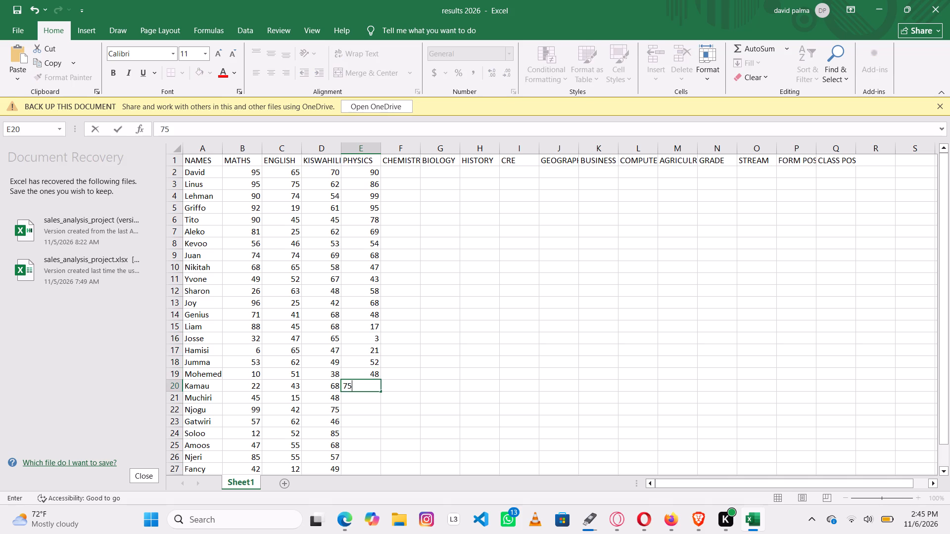
{"action": "key", "text": "Return"}
{"action": "type", "text": "47"}
{"action": "key", "text": "Return"}
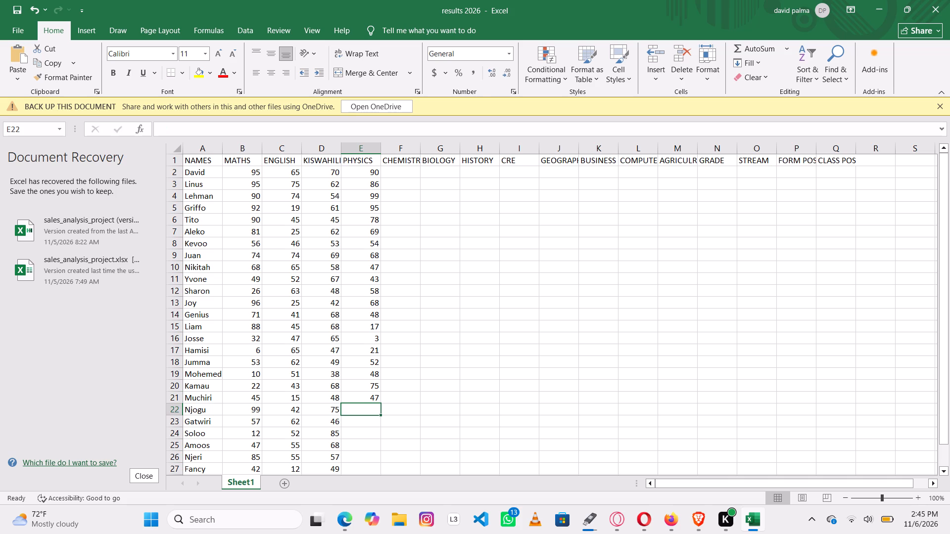
Enter the PHYSICS marks 46, 76 and 36 for Njogu, Gatwiri and Soloo in cells E22 to E24.
{"action": "type", "text": "46"}
{"action": "key", "text": "Return"}
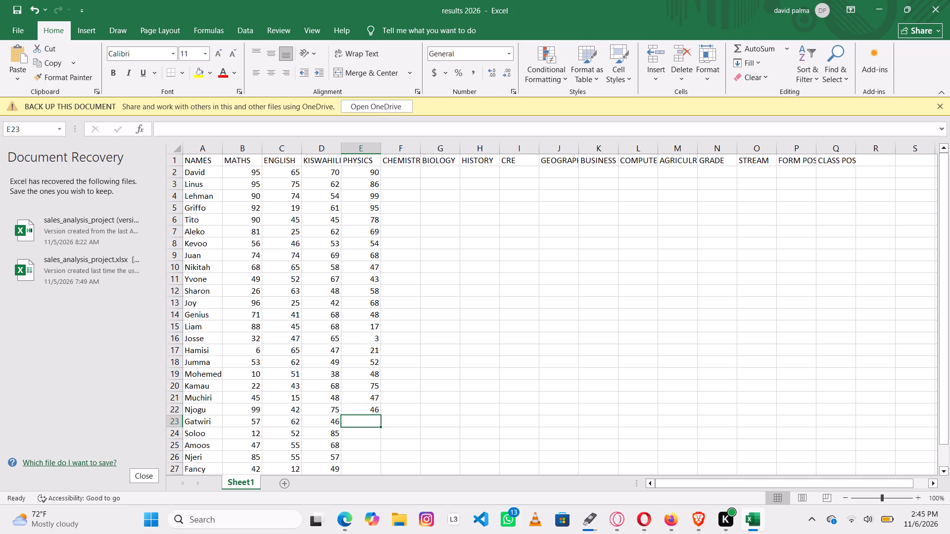
{"action": "type", "text": "76"}
{"action": "key", "text": "Return"}
{"action": "type", "text": "36"}
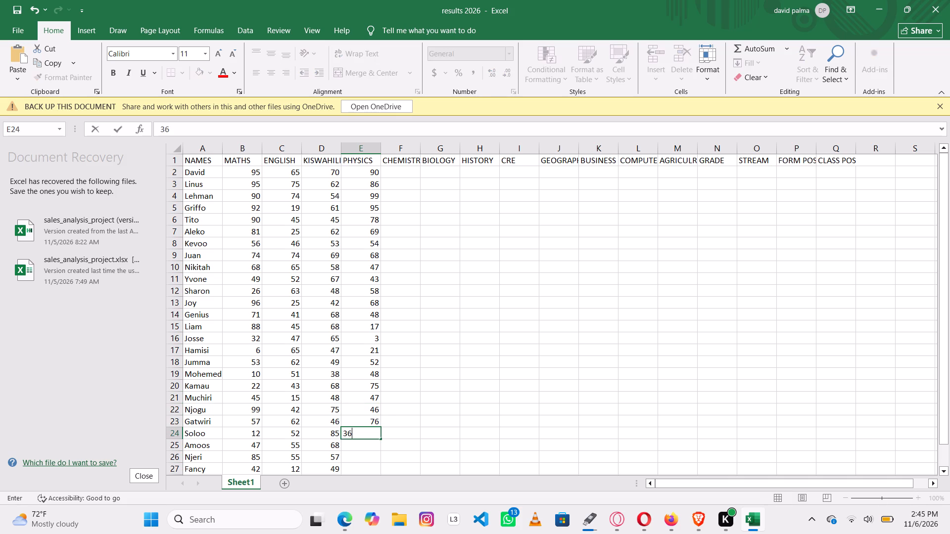
{"action": "key", "text": "Return"}
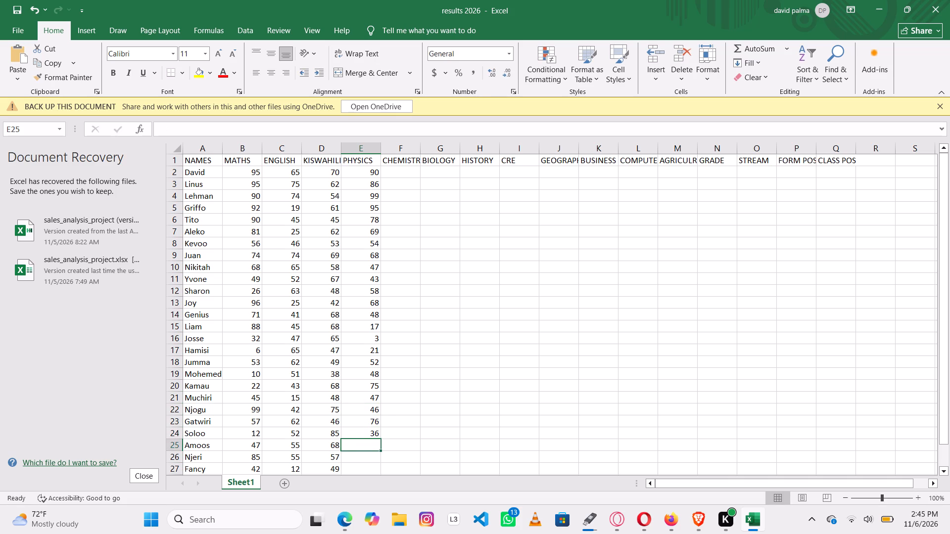
Enter the PHYSICS marks 95, 74 and 75 for Amoos, Njeri and Fancy in cells E25 to E27.
{"action": "type", "text": "95"}
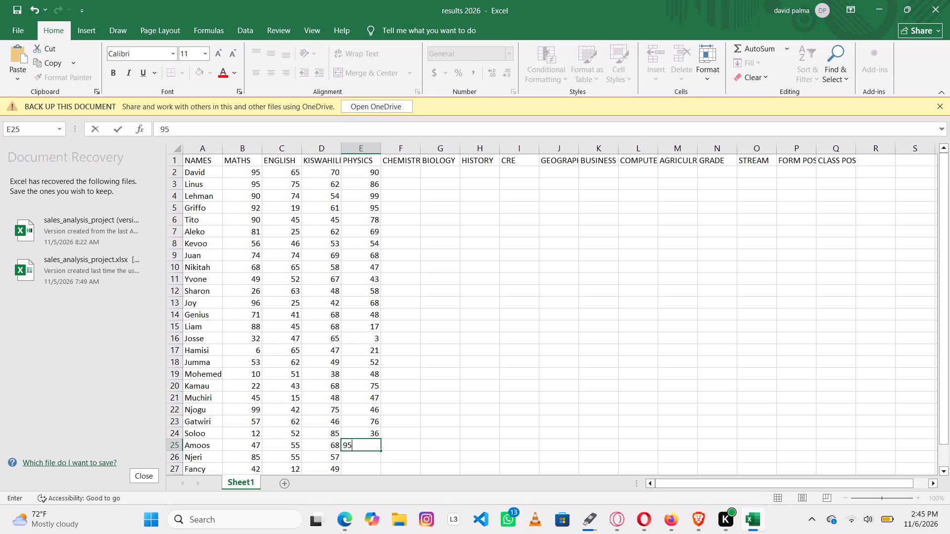
{"action": "key", "text": "Return"}
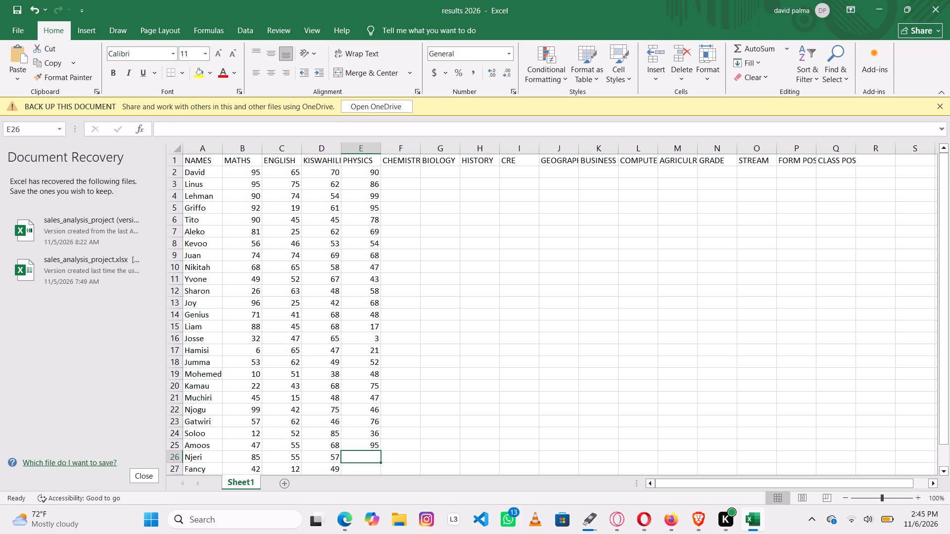
{"action": "type", "text": "74"}
{"action": "key", "text": "Return"}
{"action": "type", "text": "75"}
{"action": "key", "text": "Return"}
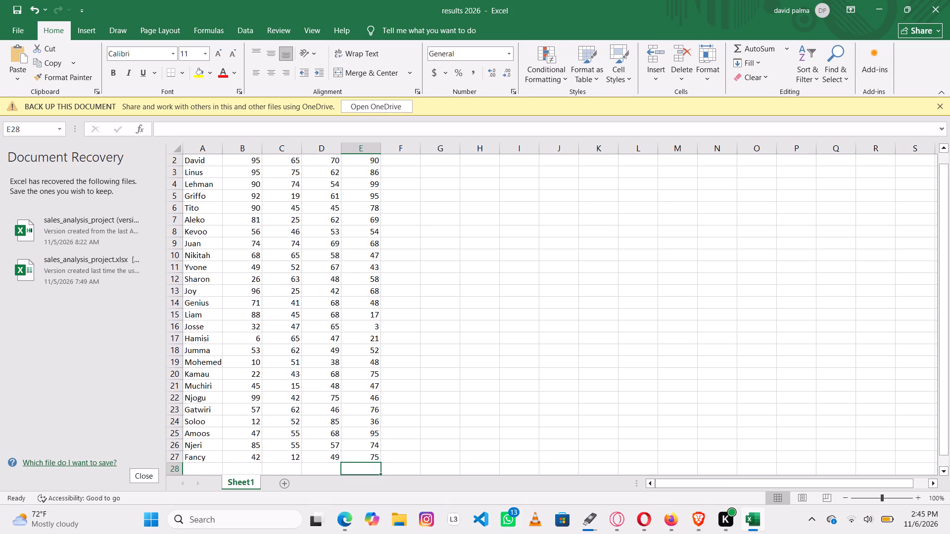
Go to the top of the CHEMISTRY column, column F.
{"action": "key", "text": "Right"}
{"action": "key", "text": "Up"}
{"action": "key", "text": "Up"}
{"action": "key", "text": "Up"}
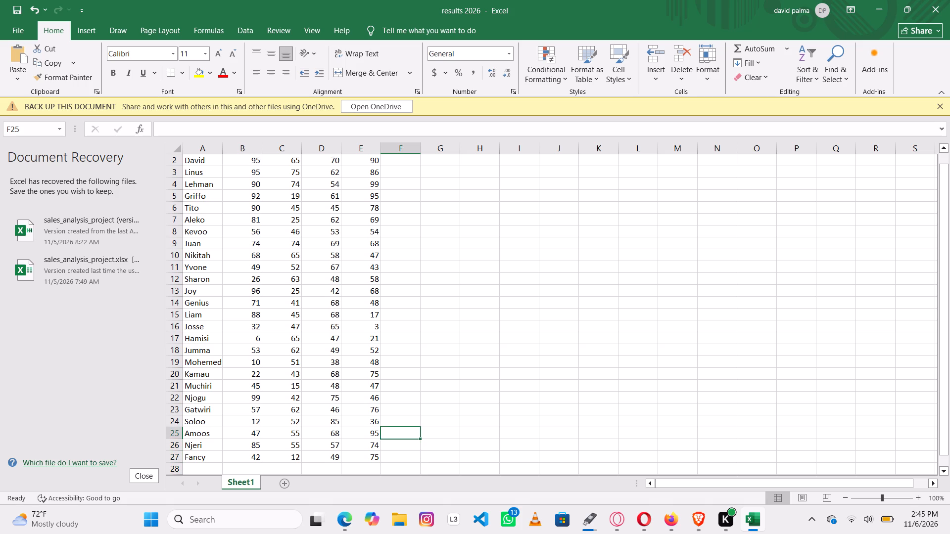
{"action": "key", "text": "Up"}
{"action": "key", "text": "Up"}
{"action": "key", "text": "Up"}
{"action": "key", "text": "Up"}
{"action": "key", "text": "Up"}
{"action": "key", "text": "Up"}
{"action": "key", "text": "Up"}
{"action": "key", "text": "Up"}
{"action": "key", "text": "Up"}
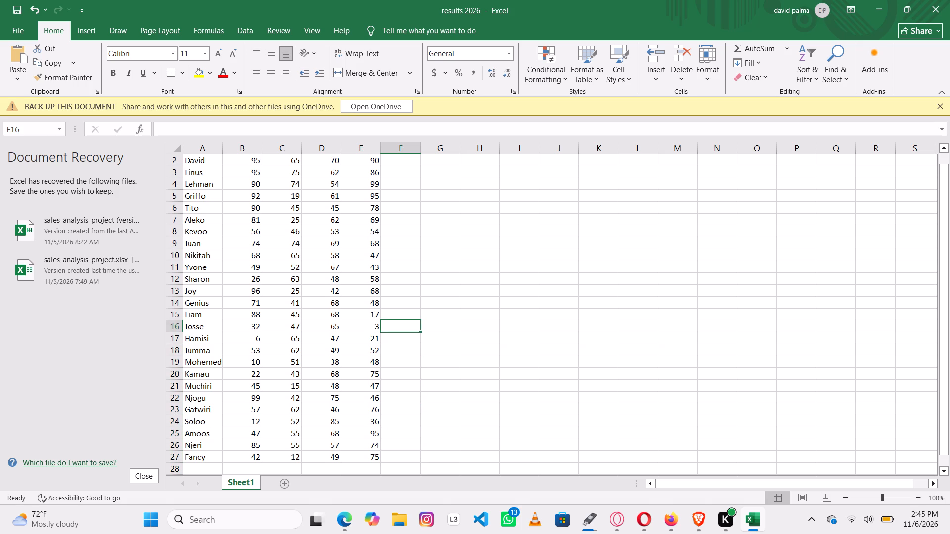
{"action": "key", "text": "Up"}
{"action": "key", "text": "Up"}
{"action": "key", "text": "Up"}
{"action": "key", "text": "Up"}
{"action": "key", "text": "Up"}
{"action": "key", "text": "Up"}
{"action": "key", "text": "Up"}
{"action": "key", "text": "Up"}
{"action": "key", "text": "Up"}
{"action": "key", "text": "Up"}
{"action": "key", "text": "Up"}
{"action": "key", "text": "Up"}
{"action": "key", "text": "Up"}
{"action": "key", "text": "Up"}
{"action": "key", "text": "Up"}
{"action": "key", "text": "Up"}
{"action": "key", "text": "Up"}
{"action": "key", "text": "Up"}
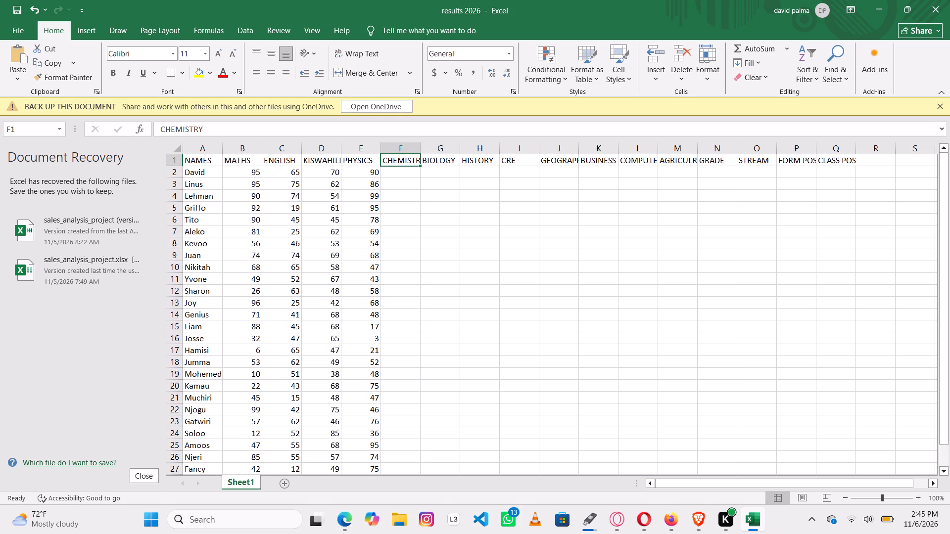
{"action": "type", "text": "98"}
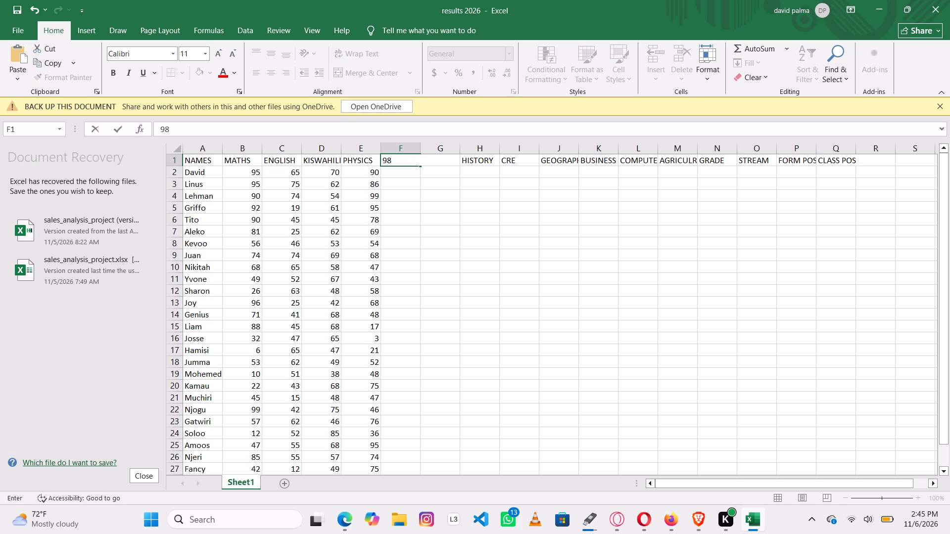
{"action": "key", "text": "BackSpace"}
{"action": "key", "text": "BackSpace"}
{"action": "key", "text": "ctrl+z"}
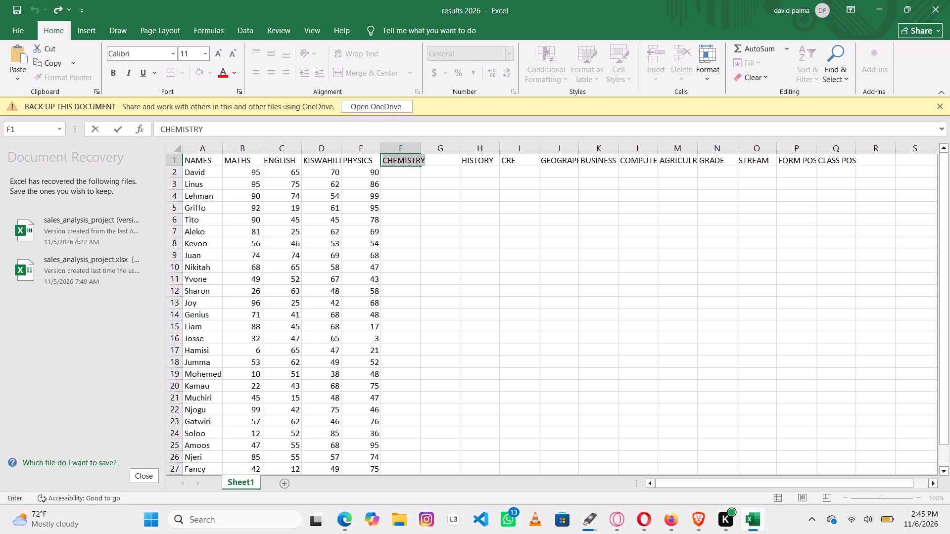
Enter the CHEMISTRY marks 98, 68, 78 and 49 for David, Linus, Lehman and Griffo in cells F2 to F5.
{"action": "key", "text": "Return"}
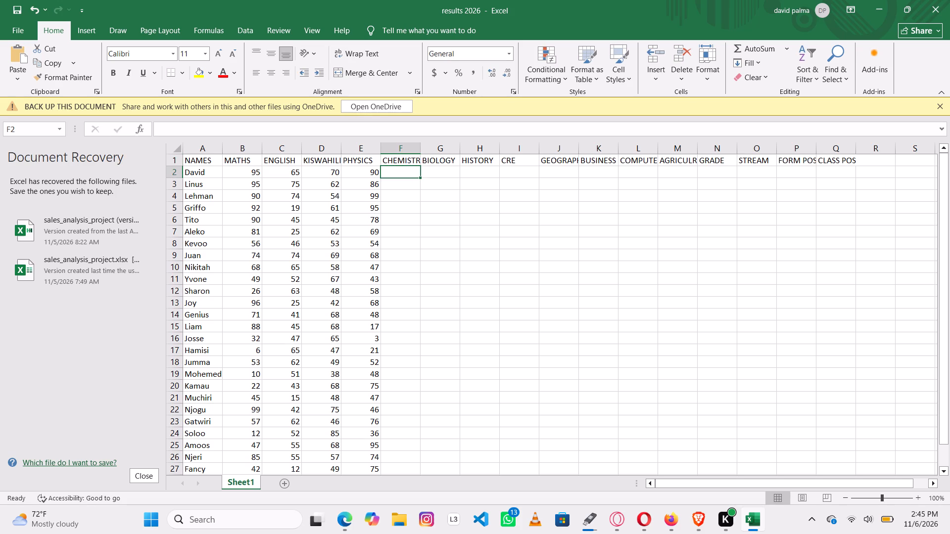
{"action": "type", "text": "98"}
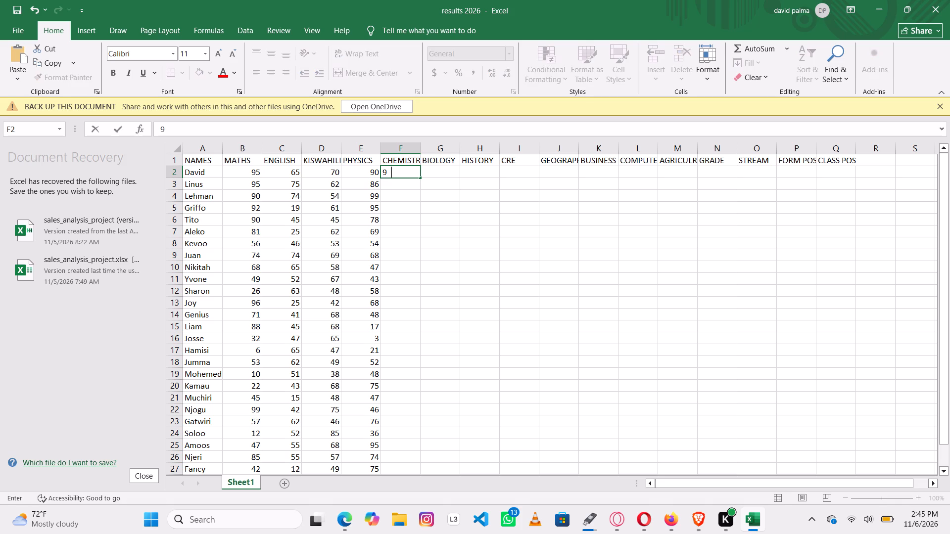
{"action": "key", "text": "Return"}
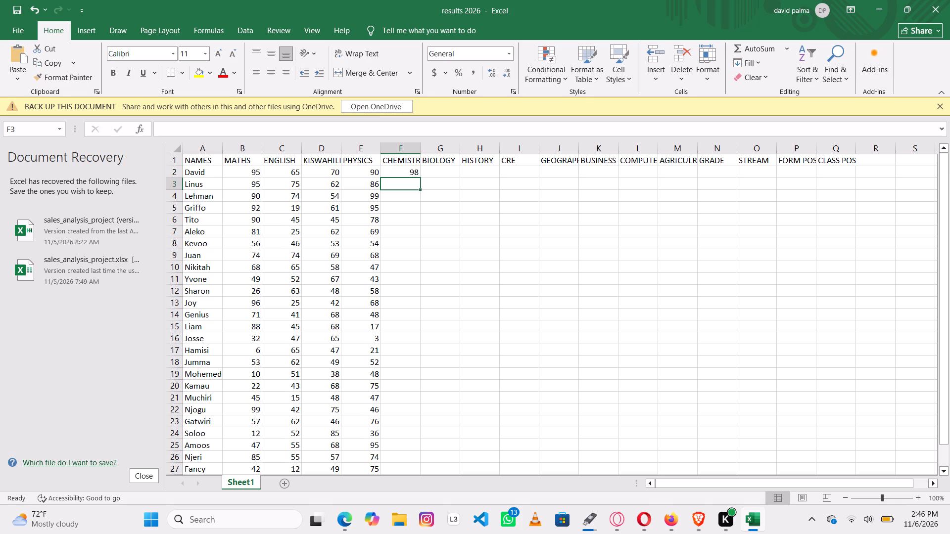
{"action": "type", "text": "68"}
{"action": "key", "text": "Return"}
{"action": "type", "text": "78"}
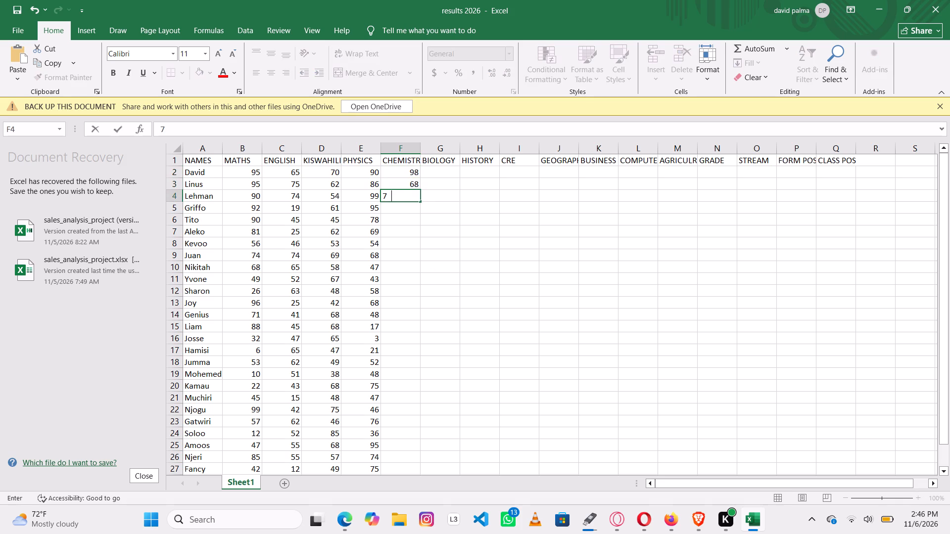
{"action": "key", "text": "Return"}
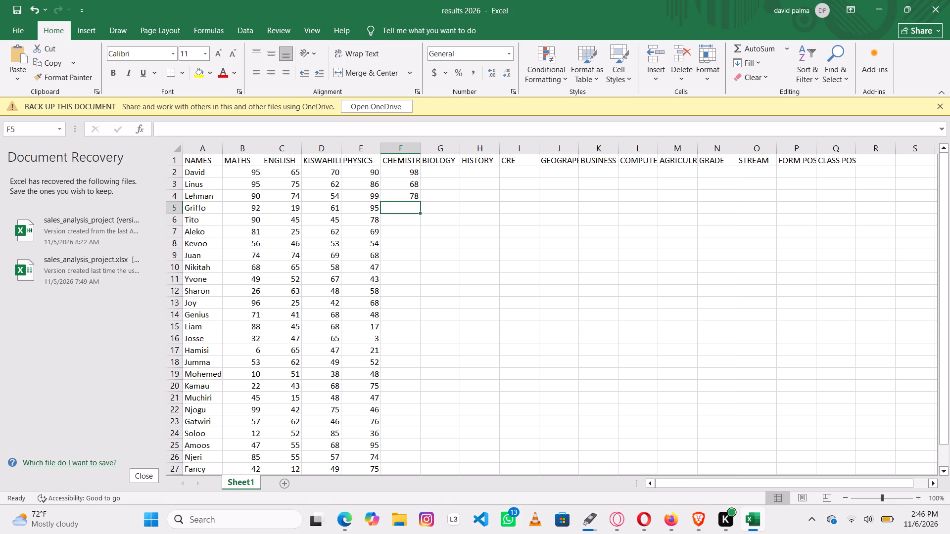
{"action": "key", "text": "4"}
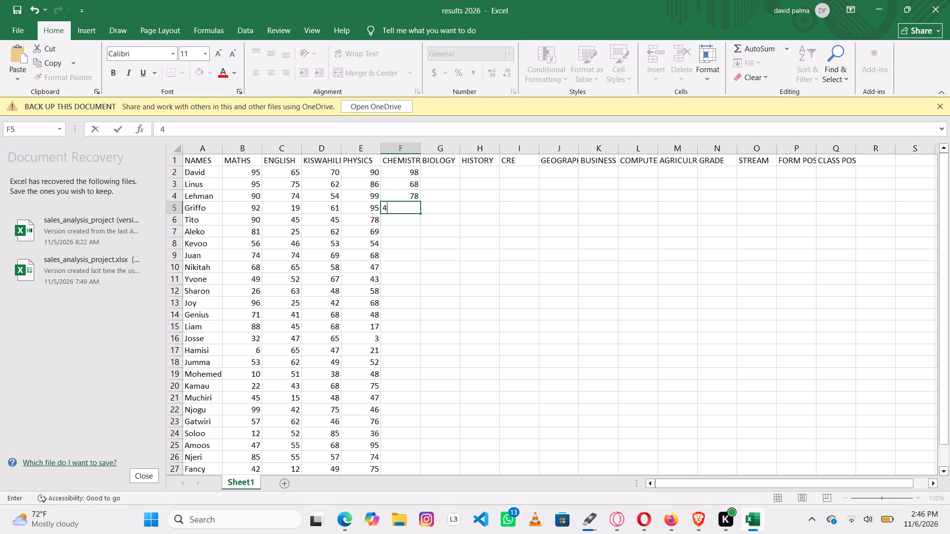
{"action": "key", "text": "9"}
{"action": "key", "text": "Return"}
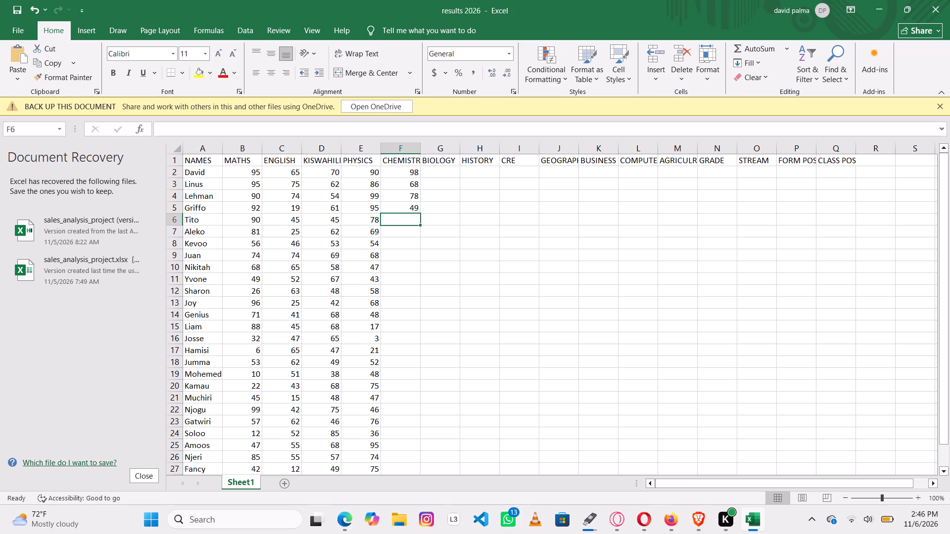
Enter the CHEMISTRY marks 47, 65, 95 and 47 for Tito, Aleko, Kevoo and Juan in cells F6 to F9.
{"action": "type", "text": "47"}
{"action": "key", "text": "Return"}
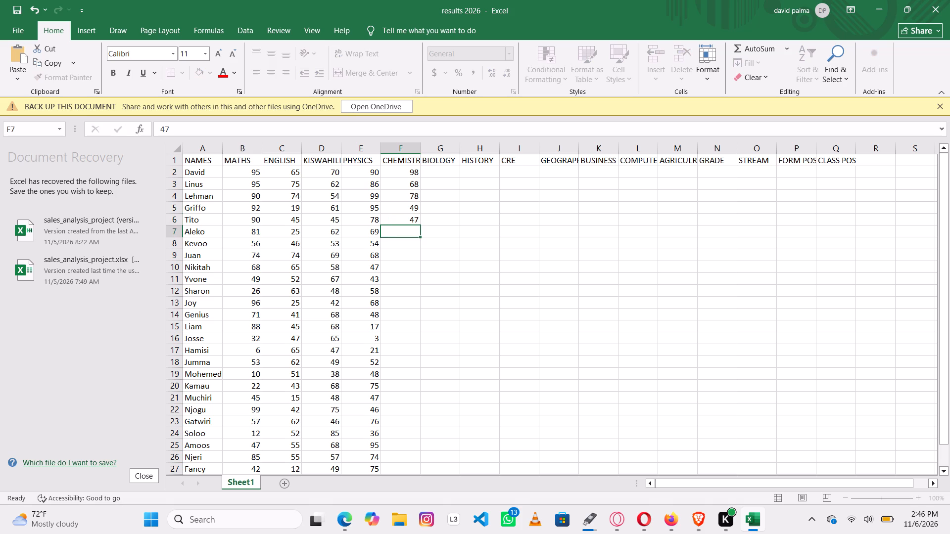
{"action": "type", "text": "65"}
{"action": "key", "text": "Return"}
{"action": "type", "text": "95"}
{"action": "key", "text": "Return"}
{"action": "type", "text": "47"}
{"action": "key", "text": "Return"}
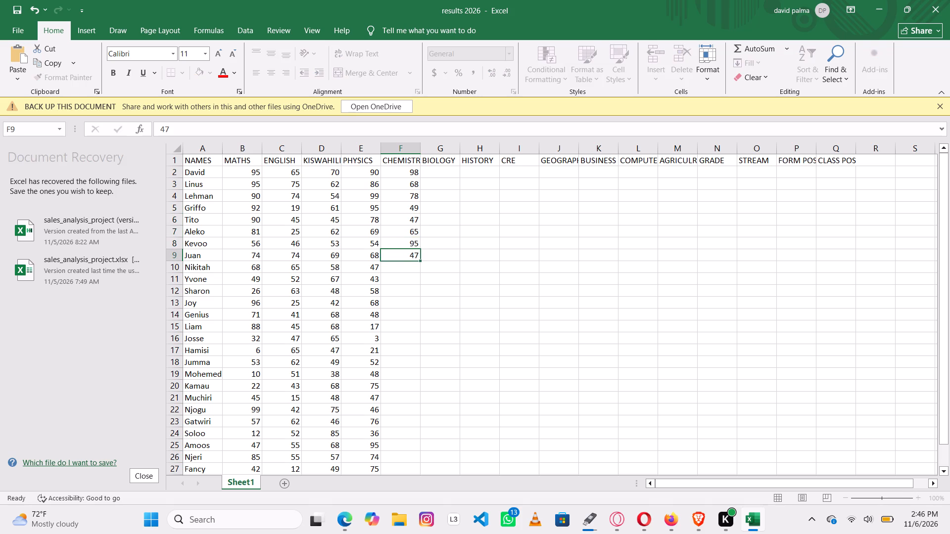
Enter the CHEMISTRY marks 74, 85, 35 and 15 for Nikitah, Yvone, Sharon and Joy in cells F10 to F13.
{"action": "type", "text": "74"}
{"action": "key", "text": "Return"}
{"action": "type", "text": "85"}
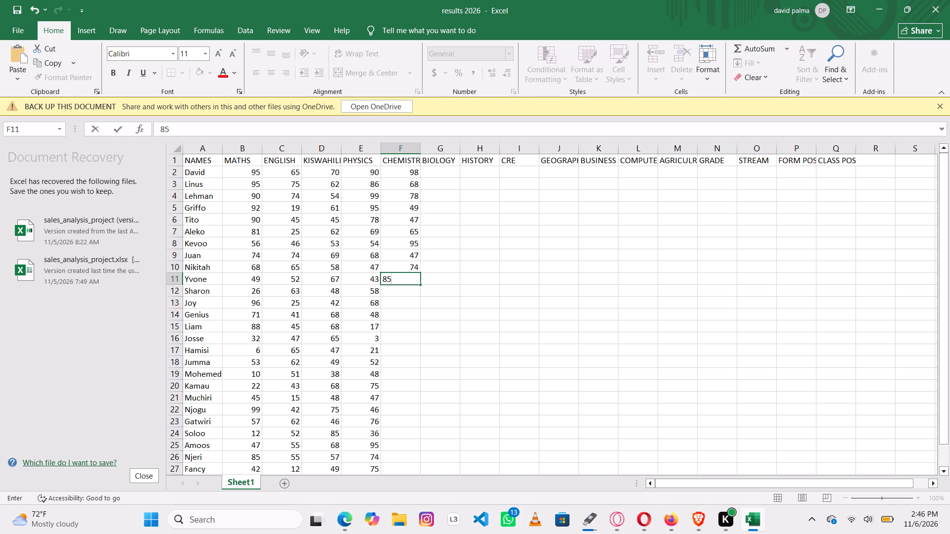
{"action": "key", "text": "Return"}
{"action": "type", "text": "35"}
{"action": "key", "text": "Return"}
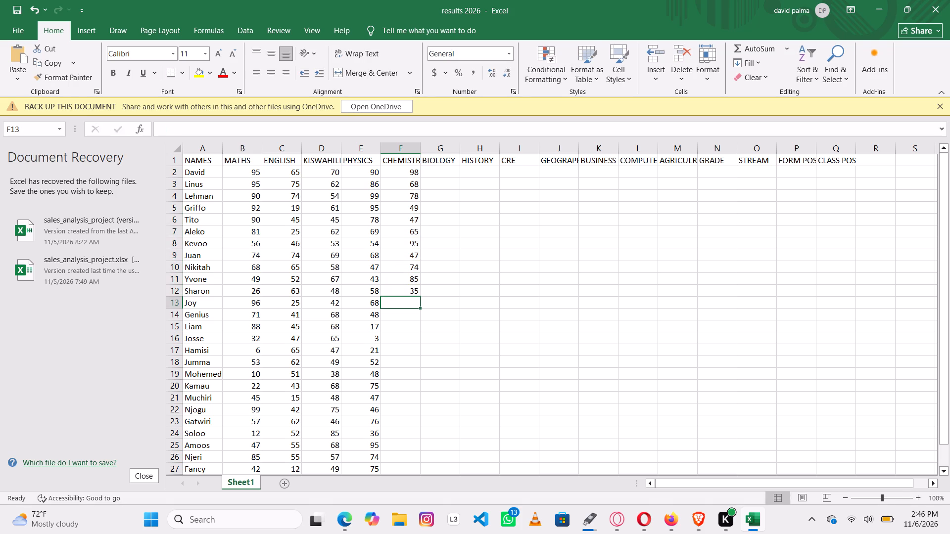
{"action": "type", "text": "15"}
{"action": "key", "text": "Return"}
Enter the CHEMISTRY marks 48, 62, 36 and 25 for Genius, Liam, Josse and Hamisi in cells F14 to F17.
{"action": "type", "text": "48"}
{"action": "key", "text": "Return"}
{"action": "key", "text": "6"}
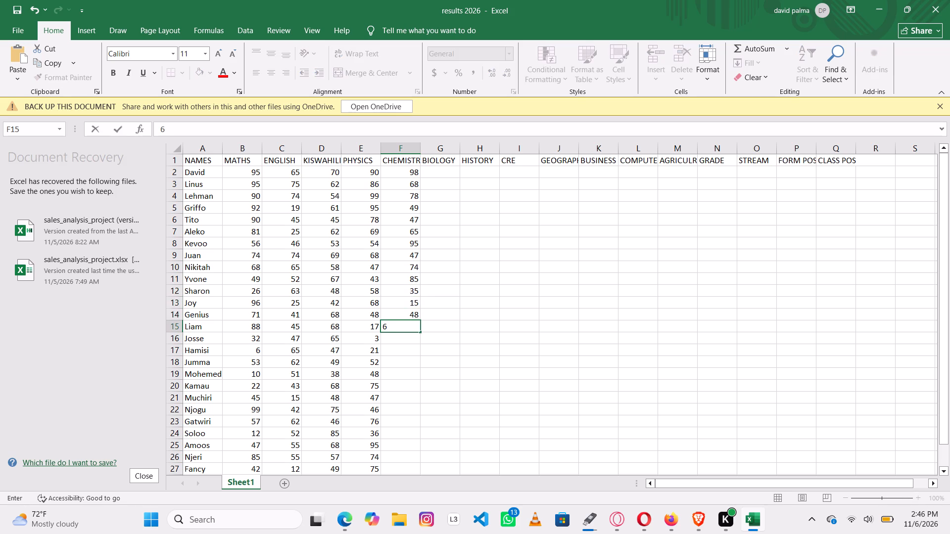
{"action": "key", "text": "2"}
{"action": "key", "text": "Return"}
{"action": "type", "text": "36"}
{"action": "key", "text": "Return"}
{"action": "type", "text": "25"}
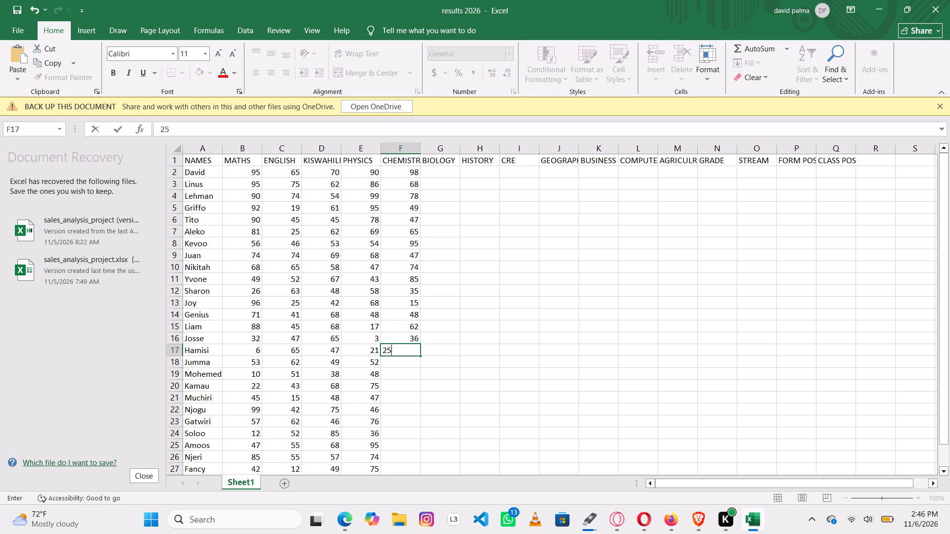
{"action": "key", "text": "Return"}
Enter the CHEMISTRY marks 26, 25, 24 and 31 for Jumma, Mohemed, Kamau and Muchiri in cells F18 to F21.
{"action": "type", "text": "26"}
{"action": "key", "text": "Return"}
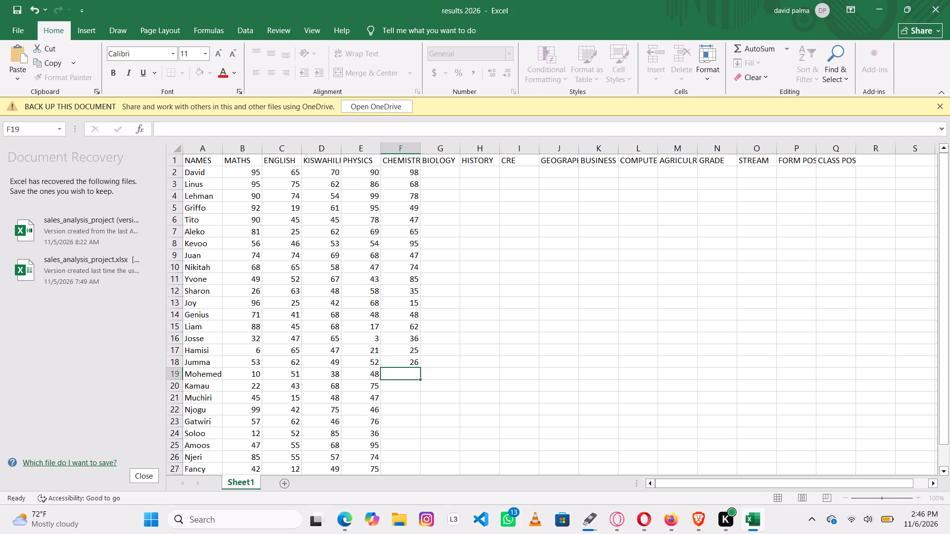
{"action": "type", "text": "25"}
{"action": "key", "text": "Return"}
{"action": "type", "text": "24"}
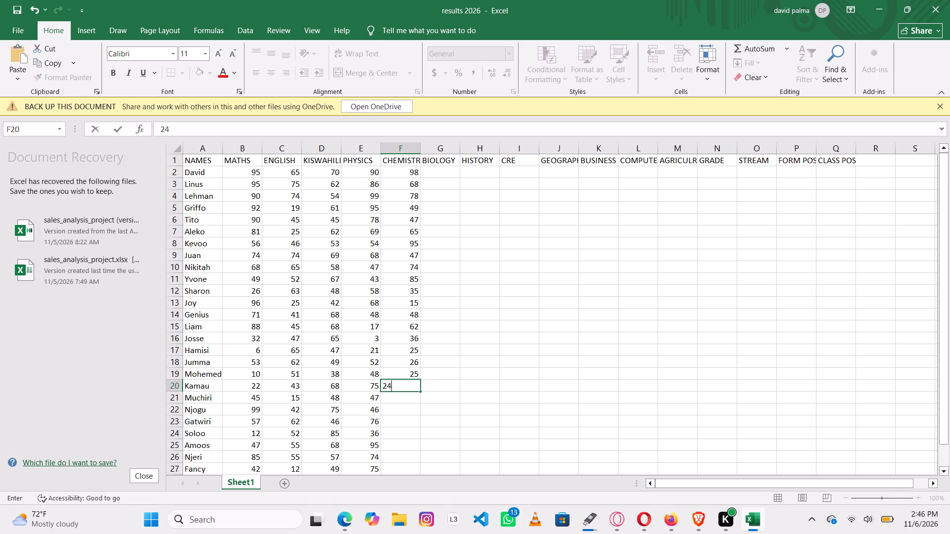
{"action": "key", "text": "Return"}
{"action": "key", "text": "3"}
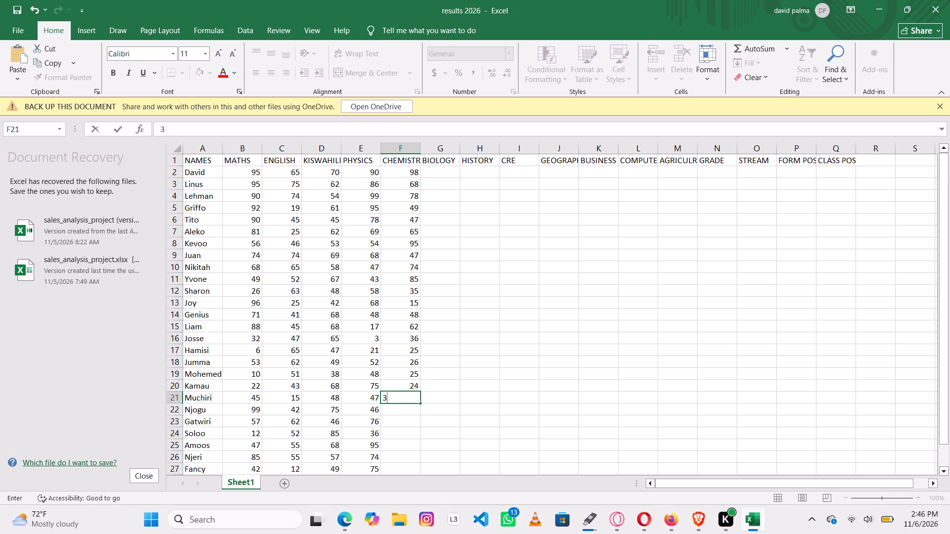
{"action": "key", "text": "1"}
{"action": "key", "text": "Return"}
Enter the CHEMISTRY marks 33, 22 and 15 for Njogu, Gatwiri and Soloo in cells F22 to F24.
{"action": "type", "text": "33"}
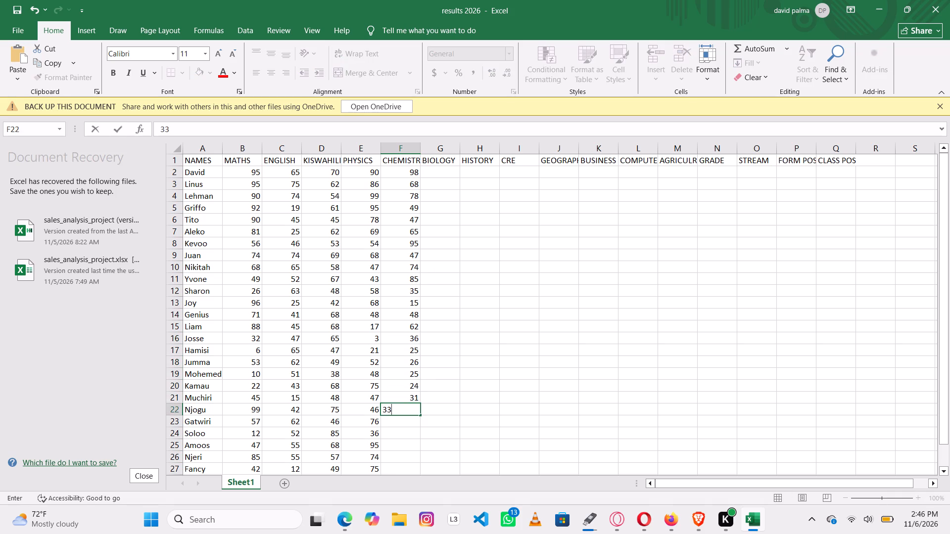
{"action": "key", "text": "Return"}
{"action": "type", "text": "22"}
{"action": "key", "text": "Return"}
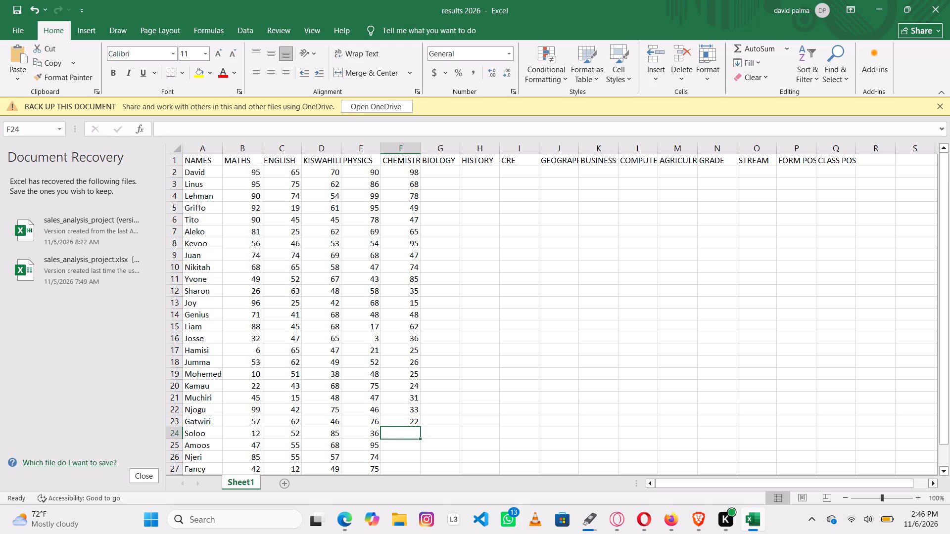
{"action": "type", "text": "15"}
{"action": "key", "text": "Return"}
Enter the CHEMISTRY marks 14, 14 and 16 for Amoos, Njeri and Fancy in cells F25 to F27.
{"action": "type", "text": "146"}
{"action": "key", "text": "BackSpace"}
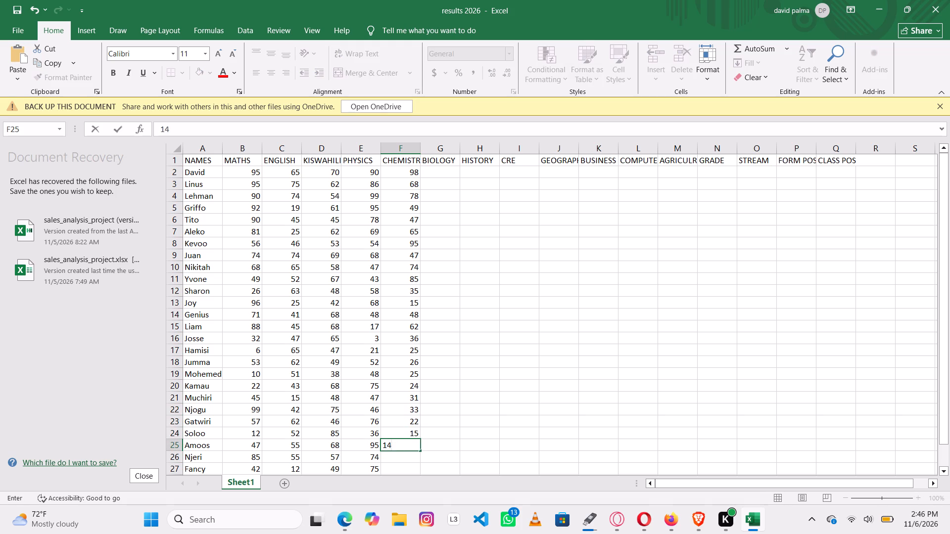
{"action": "key", "text": "Return"}
{"action": "type", "text": "14"}
{"action": "key", "text": "Return"}
{"action": "type", "text": "16"}
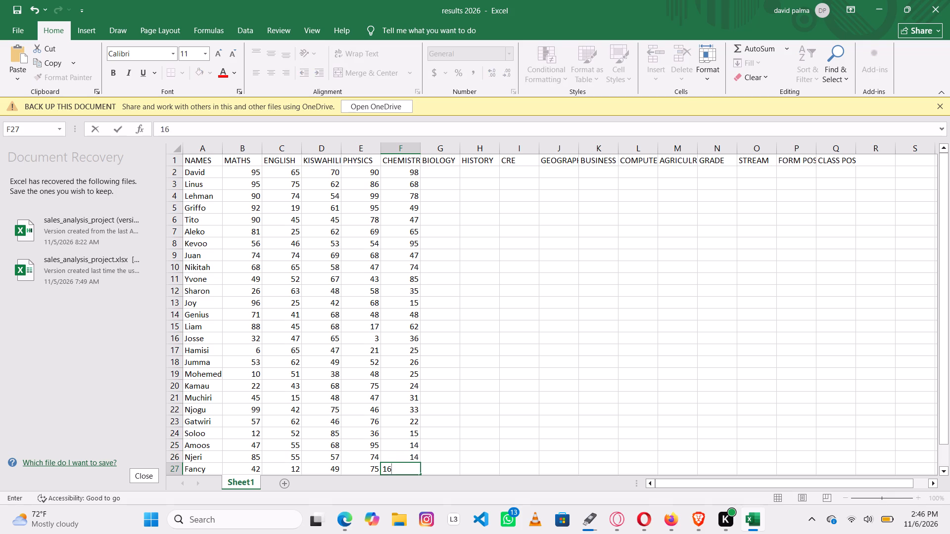
{"action": "key", "text": "Return"}
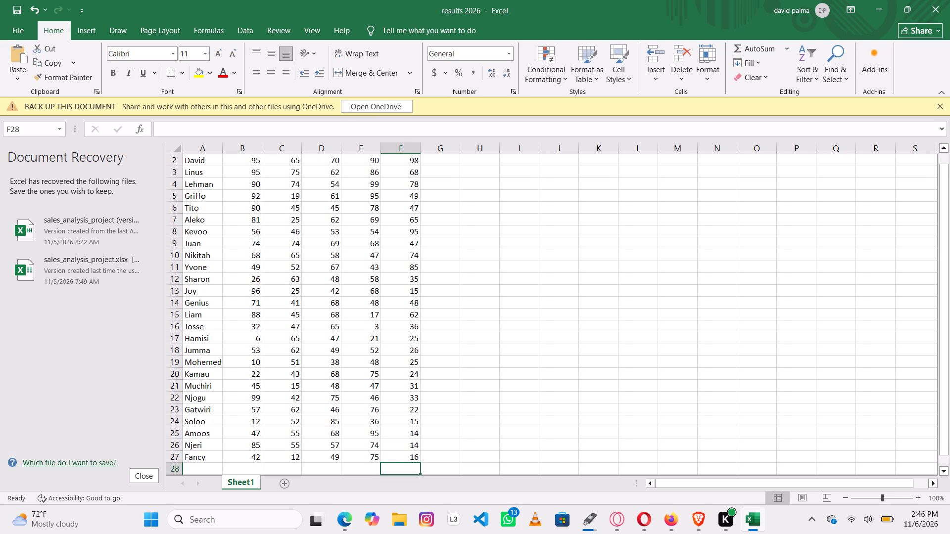
Enter the BIOLOGY marks 76, 99, 58 and 66 for David, Linus, Lehman and Griffo in cells G2 to G5.
{"action": "key", "text": "Right"}
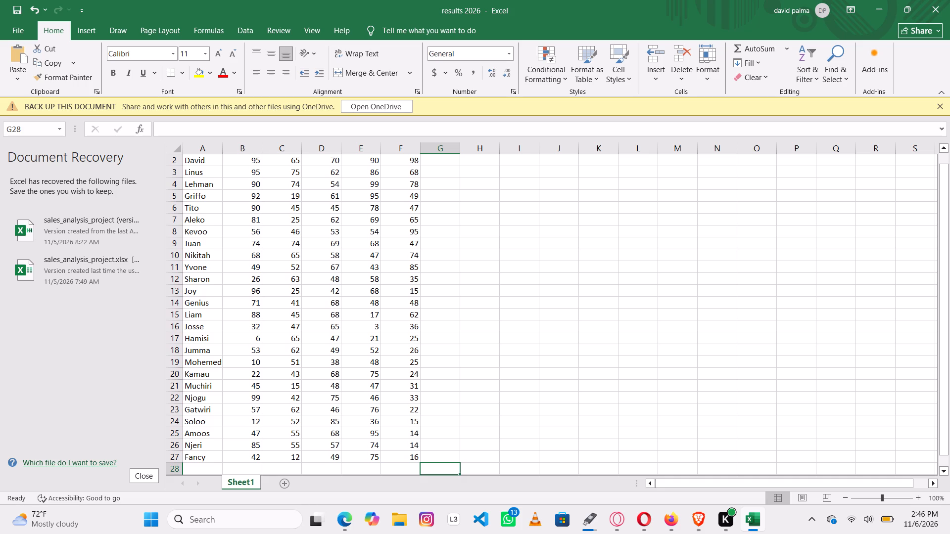
{"action": "key", "text": "Down"}
{"action": "key", "text": "Up"}
{"action": "key", "text": "Down"}
{"action": "key", "text": "Up"}
{"action": "key", "text": "Up"}
{"action": "key", "text": "Up"}
{"action": "key", "text": "Up"}
{"action": "key", "text": "Up"}
{"action": "key", "text": "Up"}
{"action": "key", "text": "Up"}
{"action": "key", "text": "Up"}
{"action": "key", "text": "Up"}
{"action": "key", "text": "Up"}
{"action": "key", "text": "Up"}
{"action": "key", "text": "Up"}
{"action": "key", "text": "Up"}
{"action": "key", "text": "Up"}
{"action": "key", "text": "Up"}
{"action": "key", "text": "Up"}
{"action": "key", "text": "Up"}
{"action": "key", "text": "Up"}
{"action": "key", "text": "Up"}
{"action": "key", "text": "Up"}
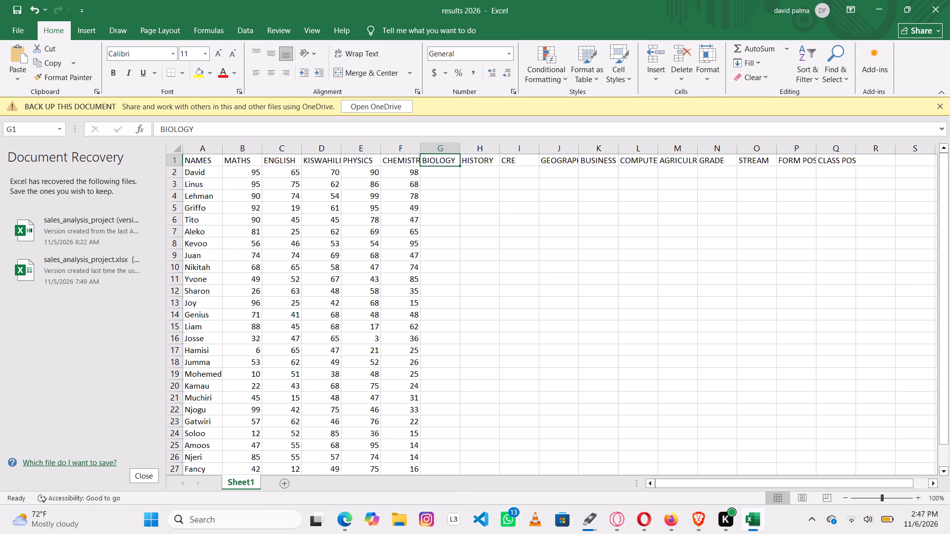
{"action": "key", "text": "Down"}
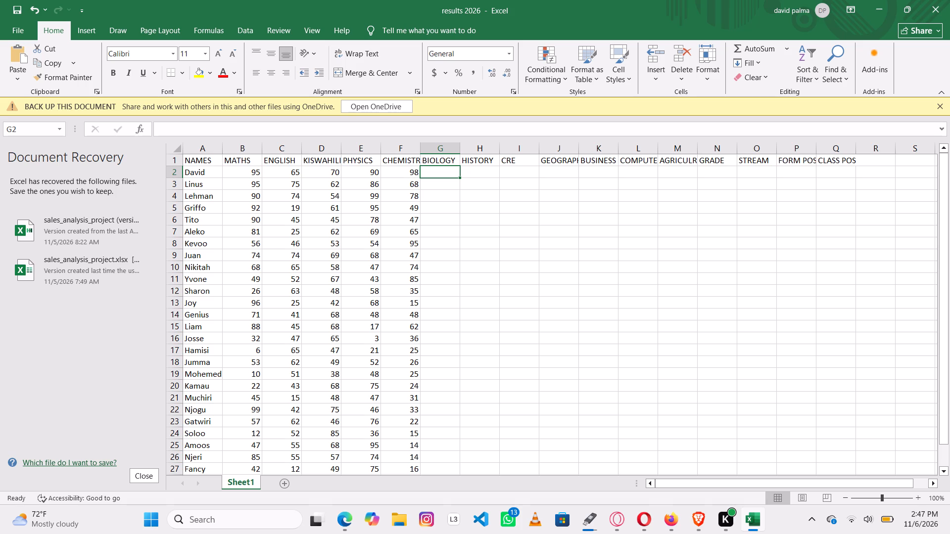
{"action": "type", "text": "76"}
{"action": "key", "text": "Return"}
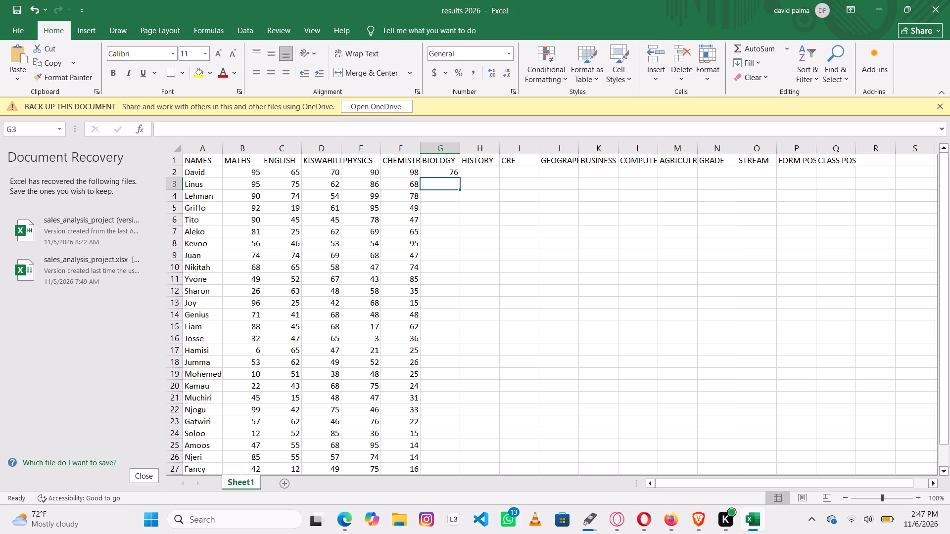
{"action": "type", "text": "99"}
{"action": "key", "text": "Return"}
{"action": "type", "text": "58"}
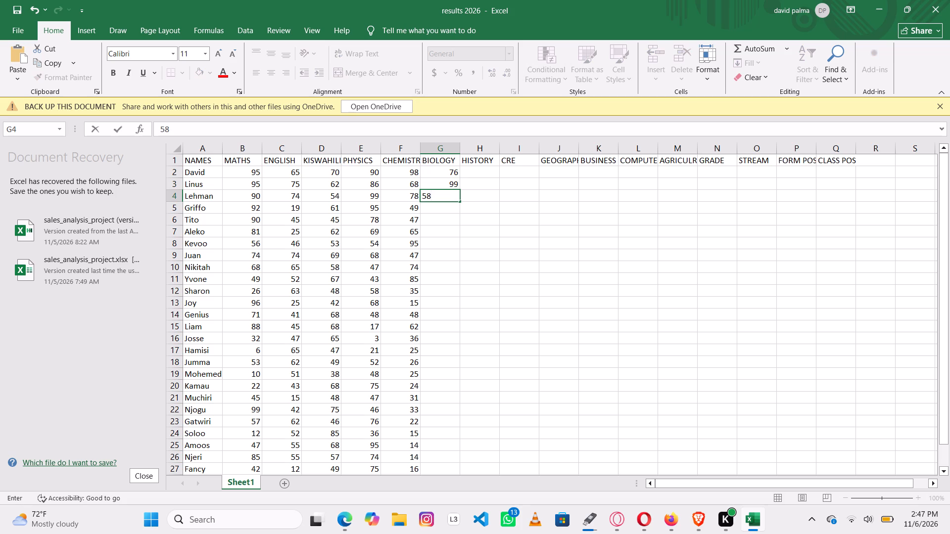
{"action": "key", "text": "Return"}
{"action": "key", "text": "4"}
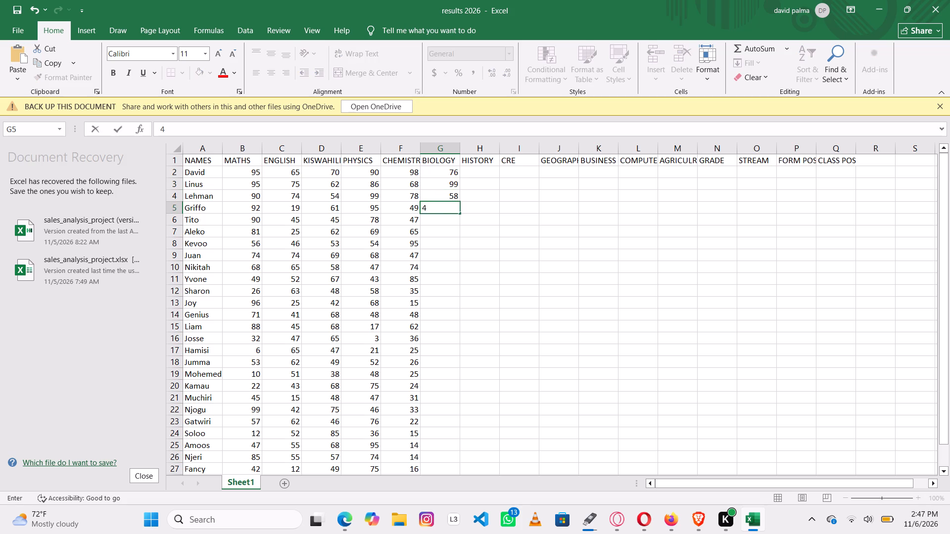
{"action": "key", "text": "5"}
{"action": "key", "text": "BackSpace"}
{"action": "key", "text": "BackSpace"}
{"action": "type", "text": "66"}
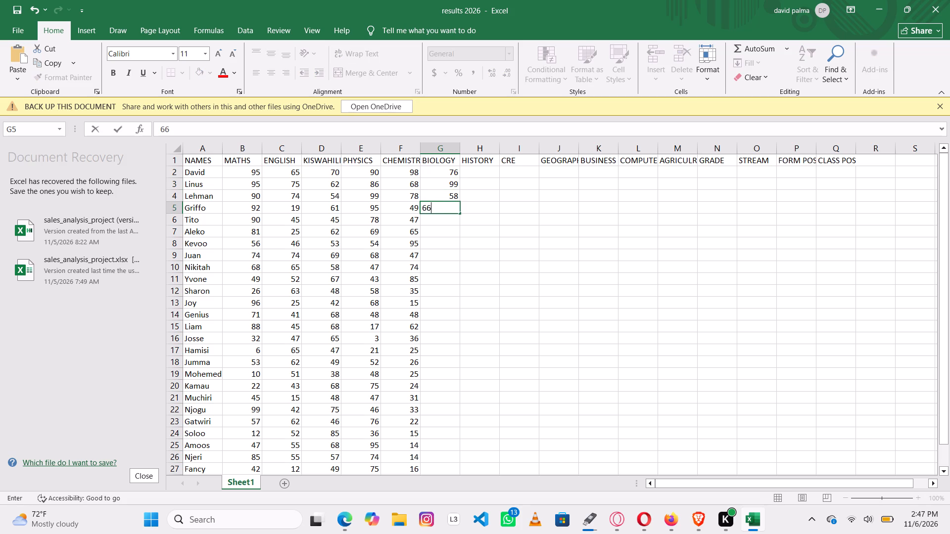
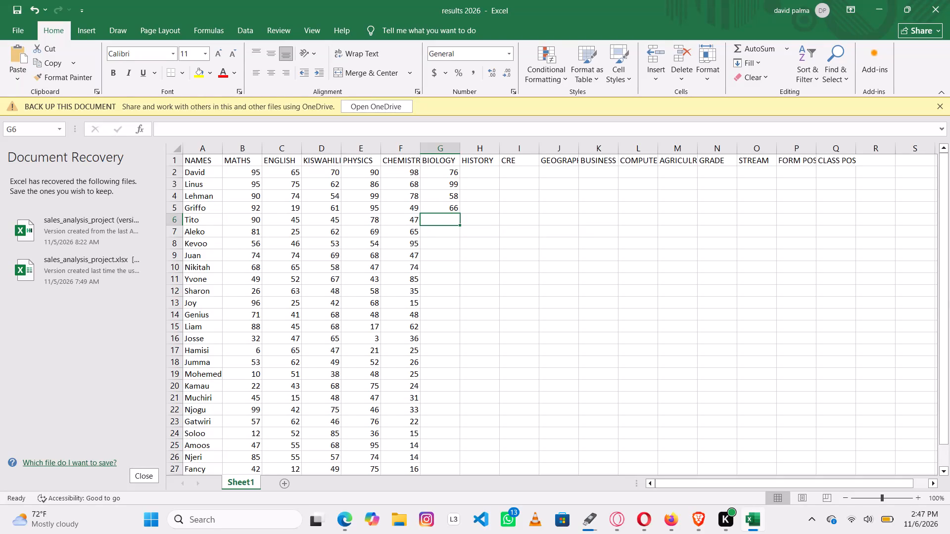
Enter the BIOLOGY marks 42, 47, 68 and 63 for Tito, Aleko, Kevoo and Juan in cells G6 to G9.
{"action": "type", "text": "42"}
{"action": "key", "text": "Return"}
{"action": "type", "text": "47"}
{"action": "key", "text": "Return"}
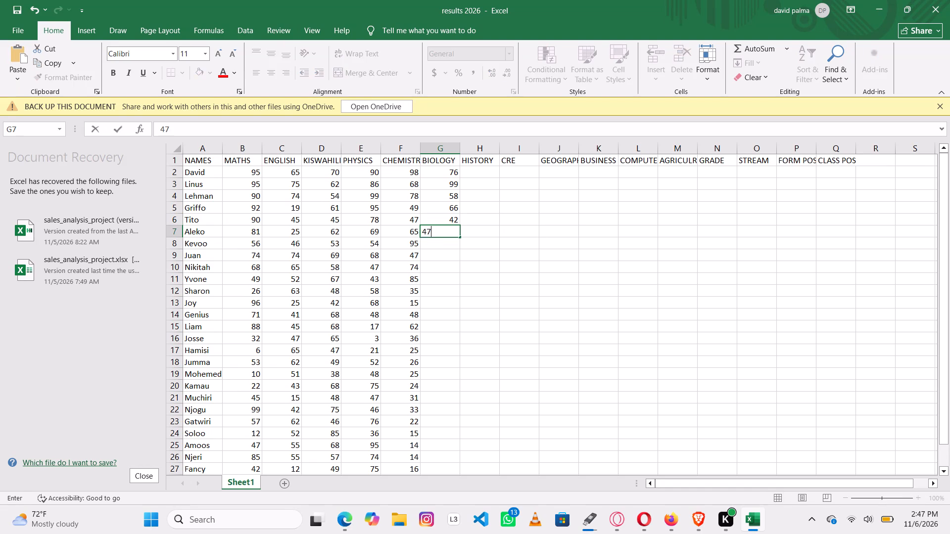
{"action": "type", "text": "68"}
{"action": "key", "text": "Return"}
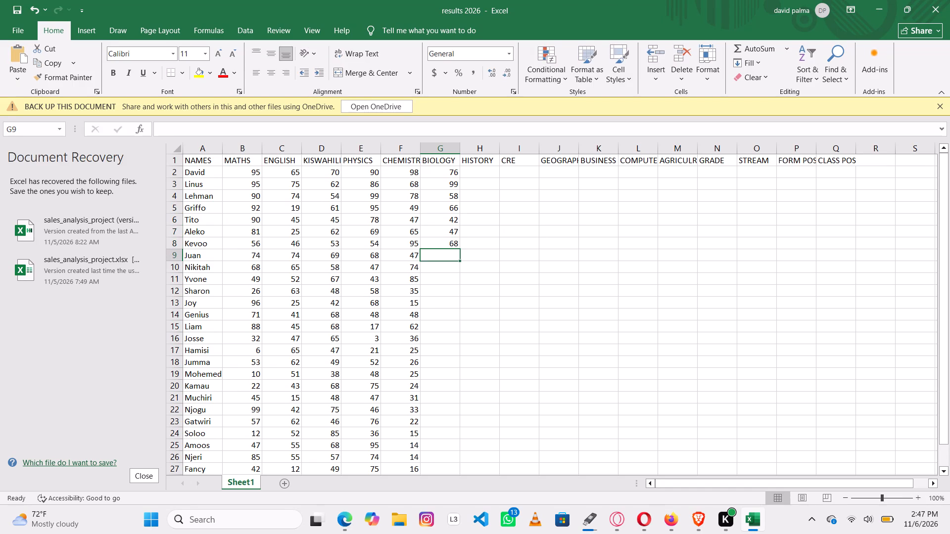
{"action": "type", "text": "63"}
{"action": "key", "text": "Return"}
Enter the BIOLOGY marks 25, 16, 24 and 36 for Nikitah, Yvone, Sharon and Joy in cells G10 to G13.
{"action": "type", "text": "25"}
{"action": "key", "text": "Return"}
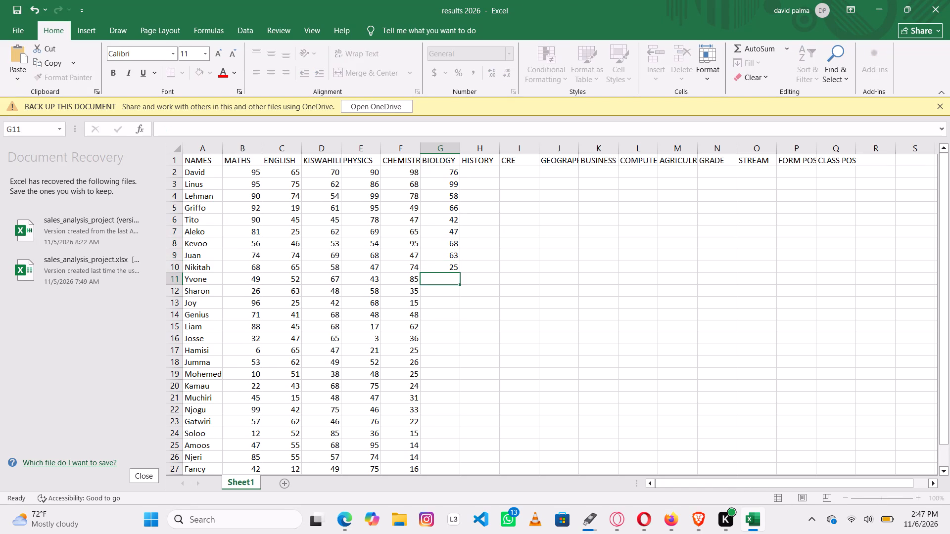
{"action": "type", "text": "16"}
{"action": "key", "text": "Return"}
{"action": "type", "text": "24"}
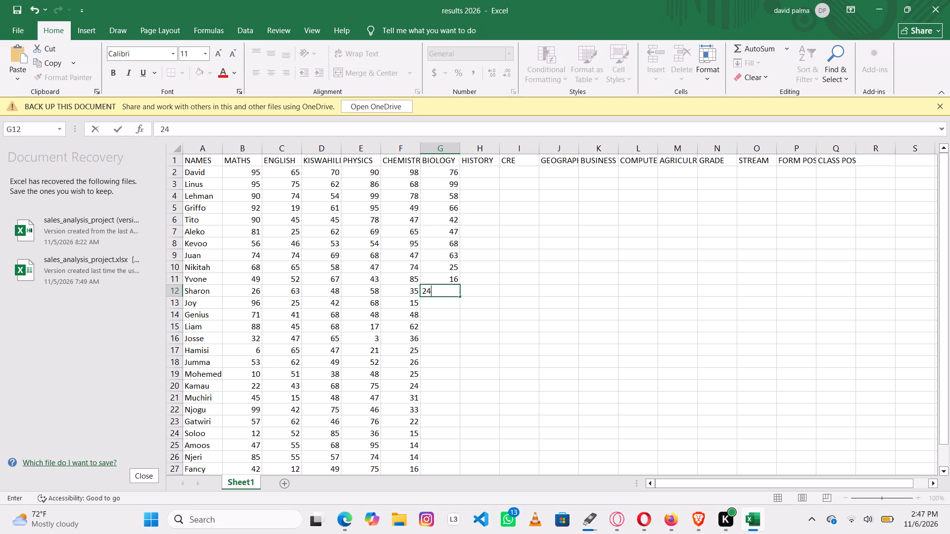
{"action": "key", "text": "Return"}
{"action": "type", "text": "36"}
{"action": "key", "text": "Return"}
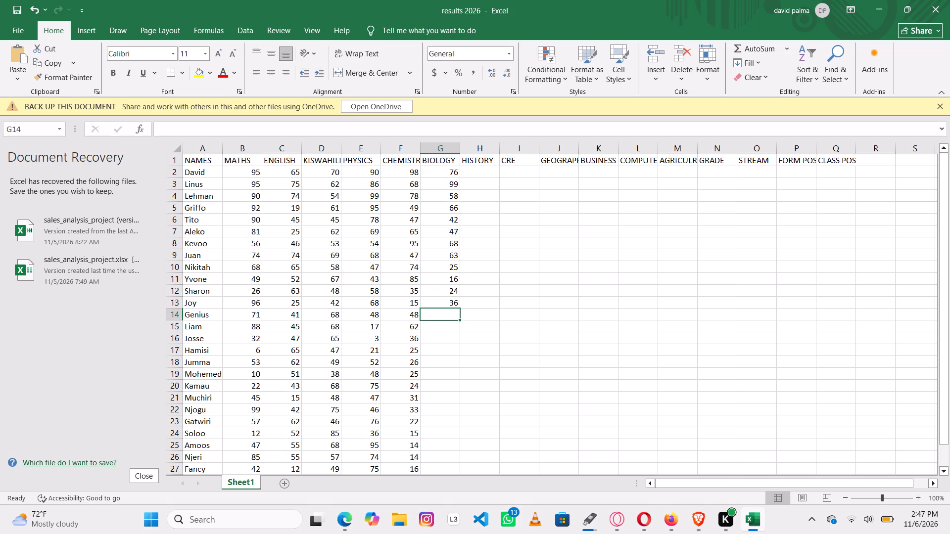
Enter the BIOLOGY marks 74, 15, 25 and 37 for Genius, Liam, Josse and Hamisi in cells G14 to G17.
{"action": "type", "text": "74"}
{"action": "key", "text": "Return"}
{"action": "type", "text": "15"}
{"action": "key", "text": "Return"}
{"action": "type", "text": "25"}
{"action": "key", "text": "Return"}
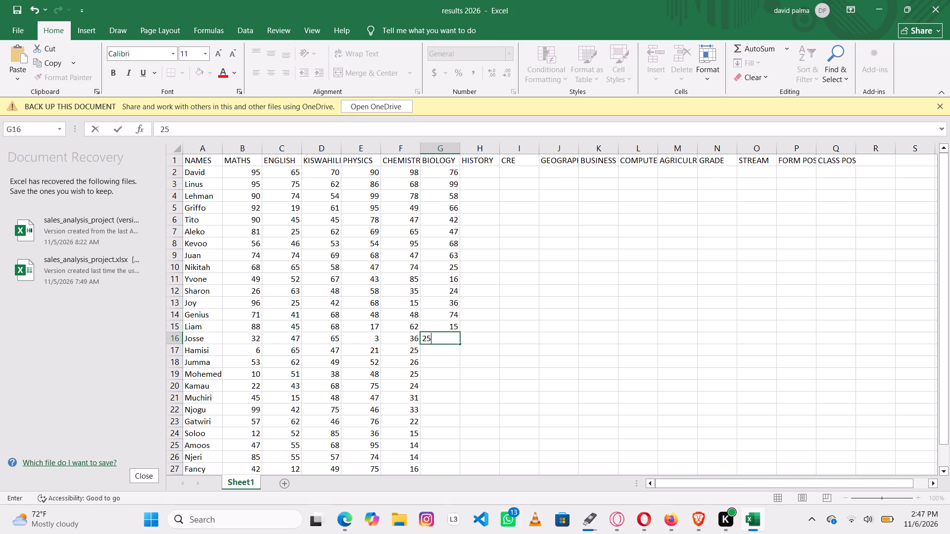
{"action": "key", "text": "3"}
{"action": "key", "text": "7"}
{"action": "key", "text": "Return"}
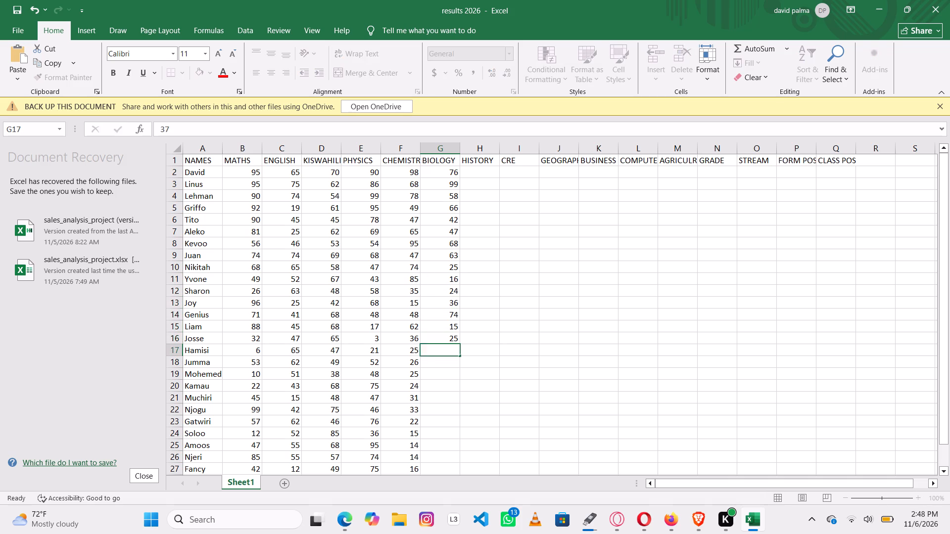
Enter the BIOLOGY marks 39, 28, 22 and 36 for Jumma, Mohemed, Kamau and Muchiri in cells G18 to G21.
{"action": "type", "text": "39"}
{"action": "key", "text": "Return"}
{"action": "type", "text": "28"}
{"action": "key", "text": "Return"}
{"action": "type", "text": "22"}
{"action": "key", "text": "Return"}
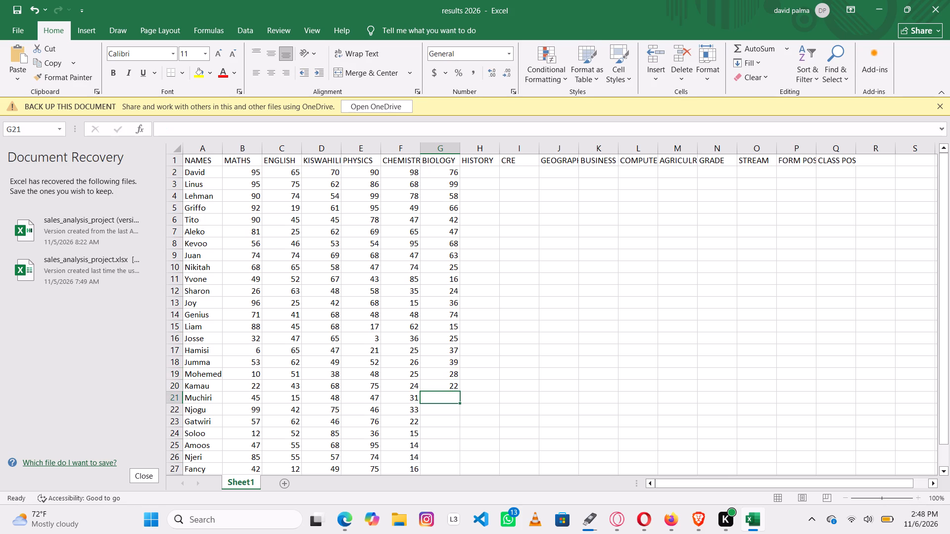
{"action": "key", "text": "3"}
{"action": "key", "text": "6"}
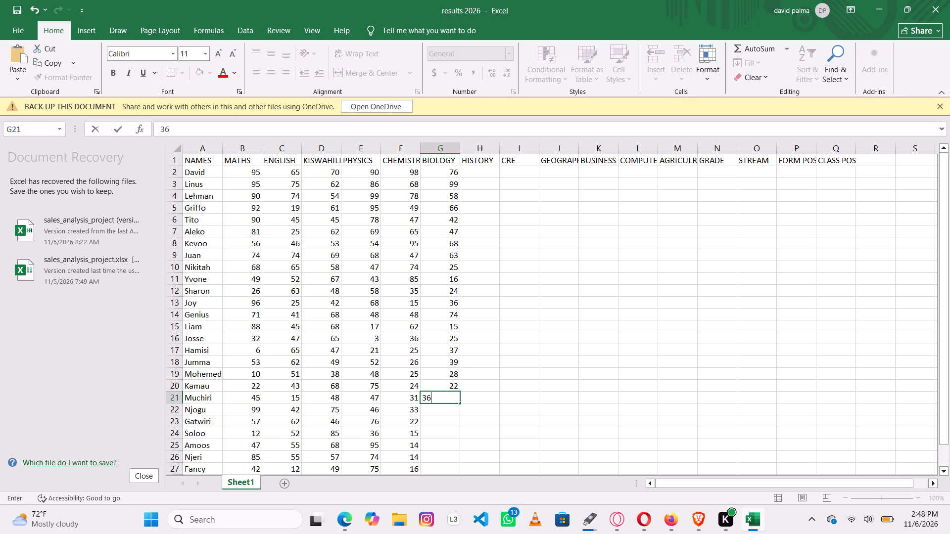
{"action": "key", "text": "Return"}
Enter the BIOLOGY marks 46, 74 and 77 for Njogu, Gatwiri and Soloo in cells G22 to G24.
{"action": "type", "text": "46"}
{"action": "key", "text": "Return"}
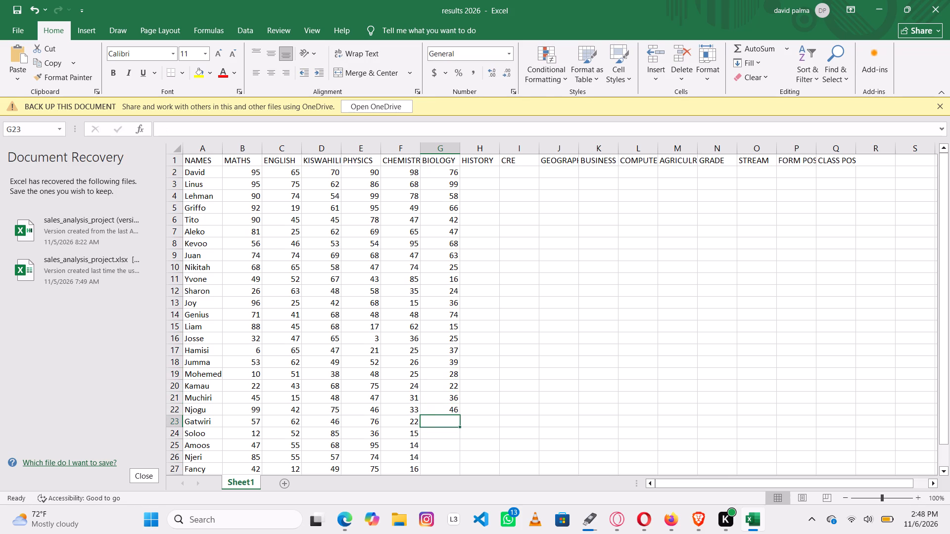
{"action": "type", "text": "74"}
{"action": "key", "text": "Return"}
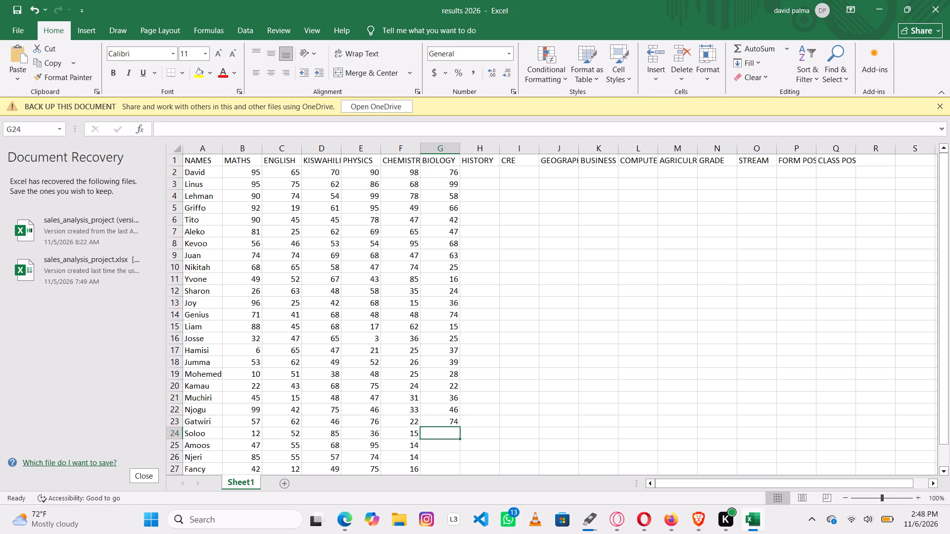
{"action": "type", "text": "77"}
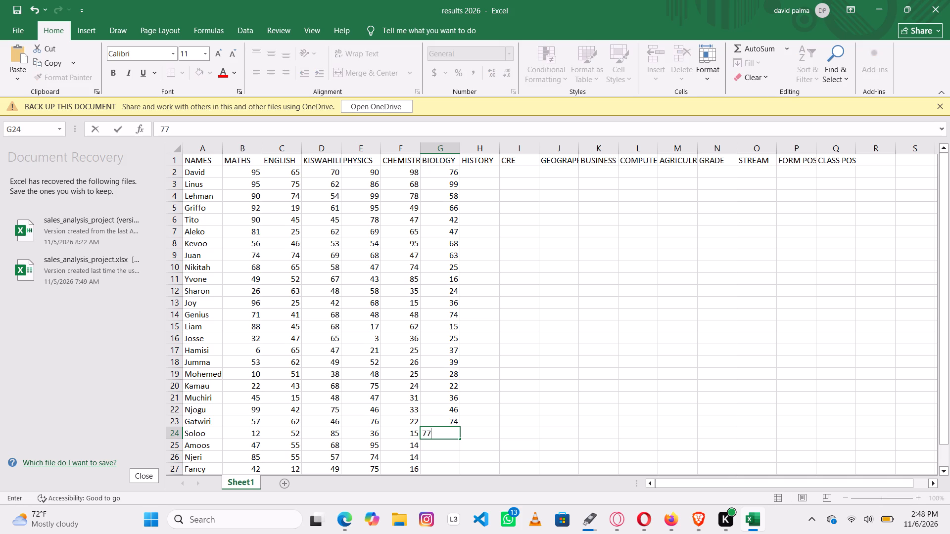
{"action": "key", "text": "Return"}
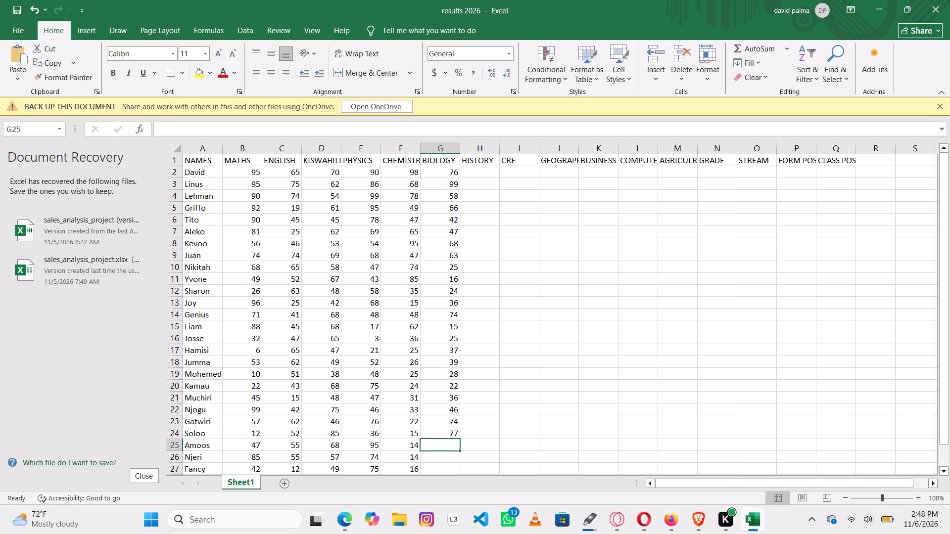
Enter the BIOLOGY marks 65, 33 and 18 for Amoos, Njeri and Fancy in cells G25 to G27.
{"action": "type", "text": "65"}
{"action": "key", "text": "Return"}
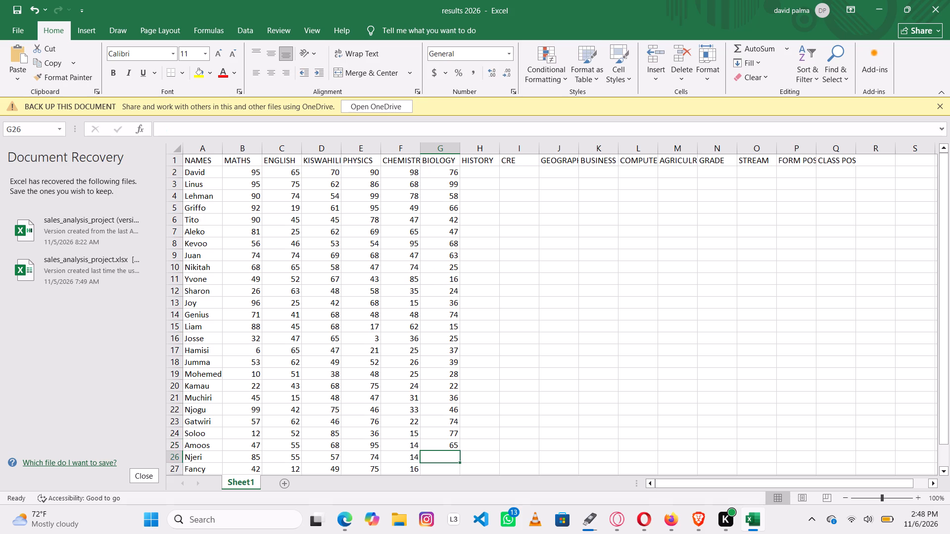
{"action": "type", "text": "33"}
{"action": "key", "text": "Return"}
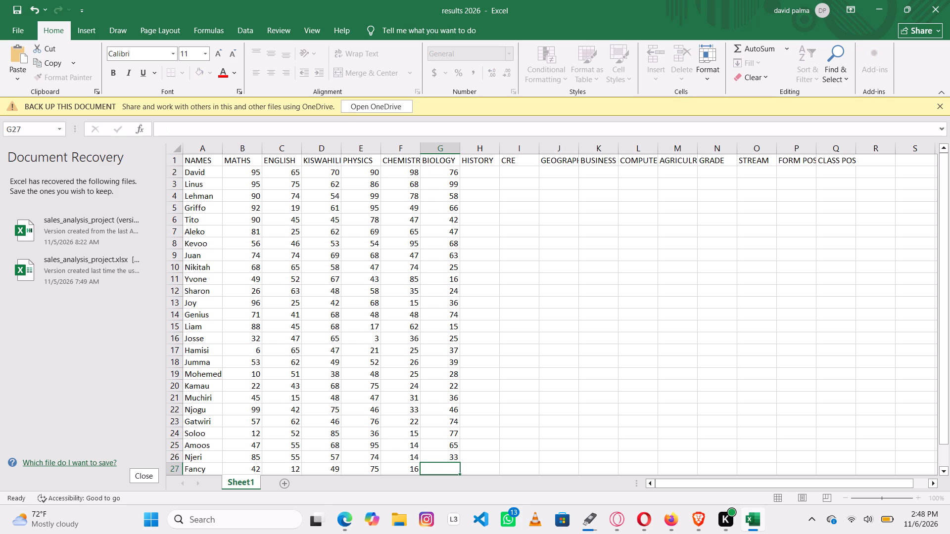
{"action": "key", "text": "1"}
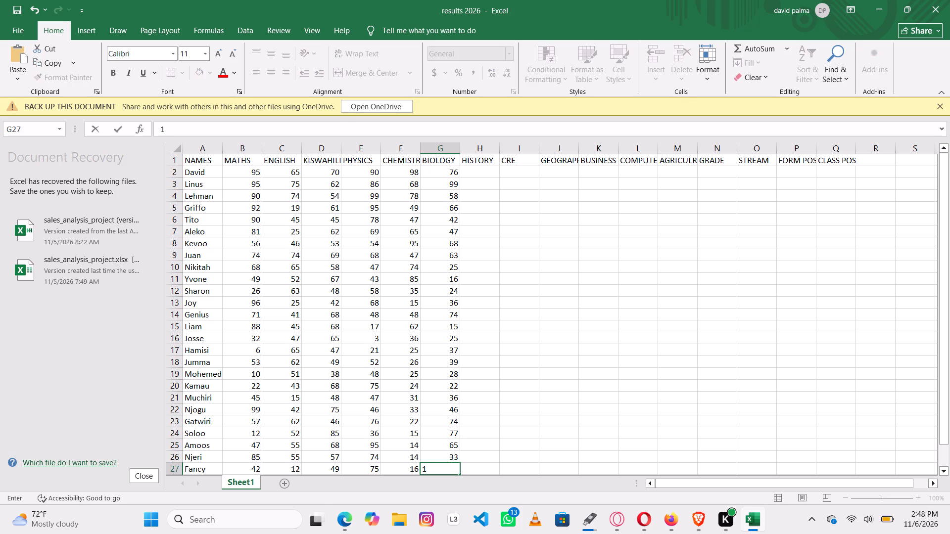
{"action": "key", "text": "8"}
{"action": "key", "text": "Return"}
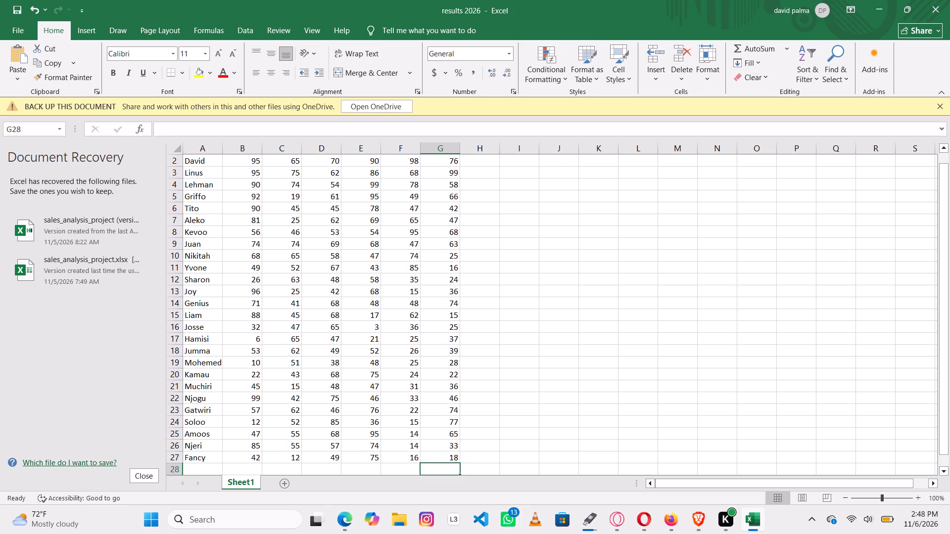
Enter the HISTORY mark 50 for David in cell H2.
{"action": "key", "text": "Right"}
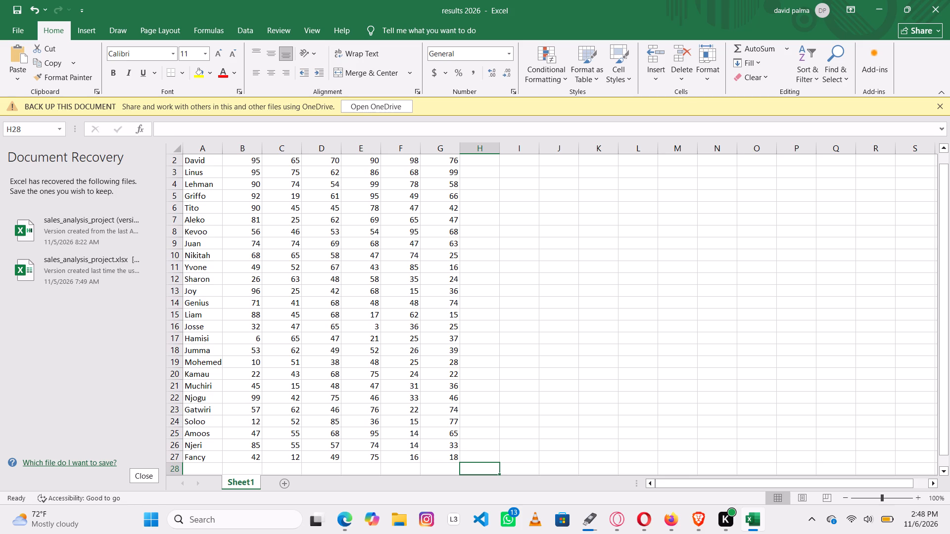
{"action": "key", "text": "Up"}
{"action": "key", "text": "Up"}
{"action": "key", "text": "Up"}
{"action": "key", "text": "Up"}
{"action": "key", "text": "Up"}
{"action": "key", "text": "Up"}
{"action": "key", "text": "Up"}
{"action": "key", "text": "Up"}
{"action": "key", "text": "Up"}
{"action": "key", "text": "Up"}
{"action": "key", "text": "Up"}
{"action": "key", "text": "Up"}
{"action": "key", "text": "Up"}
{"action": "key", "text": "Up"}
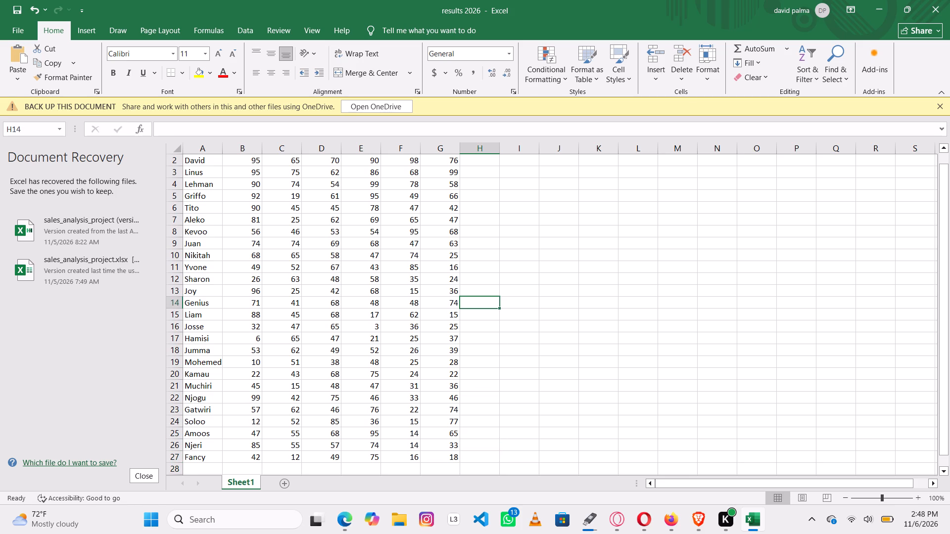
{"action": "key", "text": "Up"}
{"action": "key", "text": "Up"}
{"action": "key", "text": "Up"}
{"action": "key", "text": "Up"}
{"action": "key", "text": "Up"}
{"action": "key", "text": "Up"}
{"action": "key", "text": "Up"}
{"action": "key", "text": "Up"}
{"action": "key", "text": "Up"}
{"action": "key", "text": "Up"}
{"action": "key", "text": "Up"}
{"action": "key", "text": "Up"}
{"action": "key", "text": "Up"}
{"action": "key", "text": "Up"}
{"action": "key", "text": "Up"}
{"action": "key", "text": "Up"}
{"action": "key", "text": "Up"}
{"action": "key", "text": "Up"}
{"action": "key", "text": "Up"}
{"action": "key", "text": "Up"}
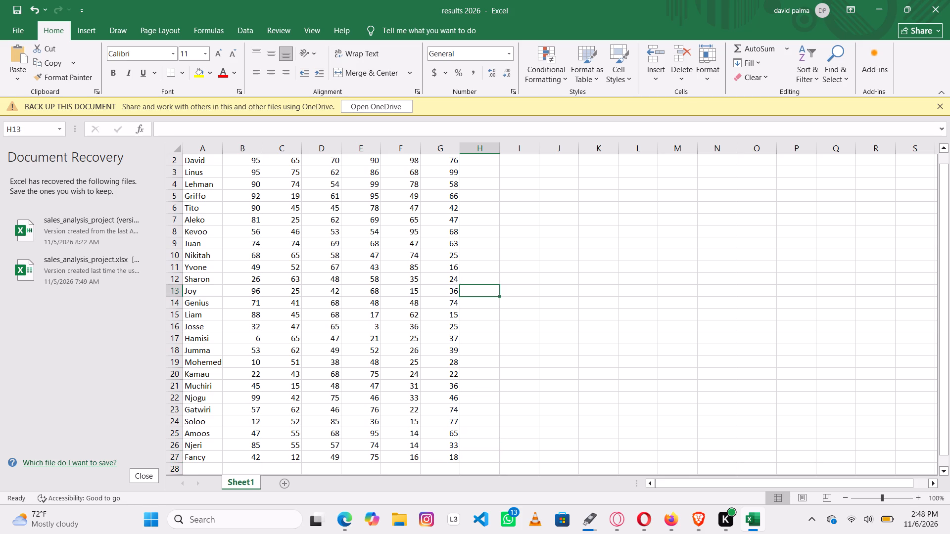
{"action": "key", "text": "Up"}
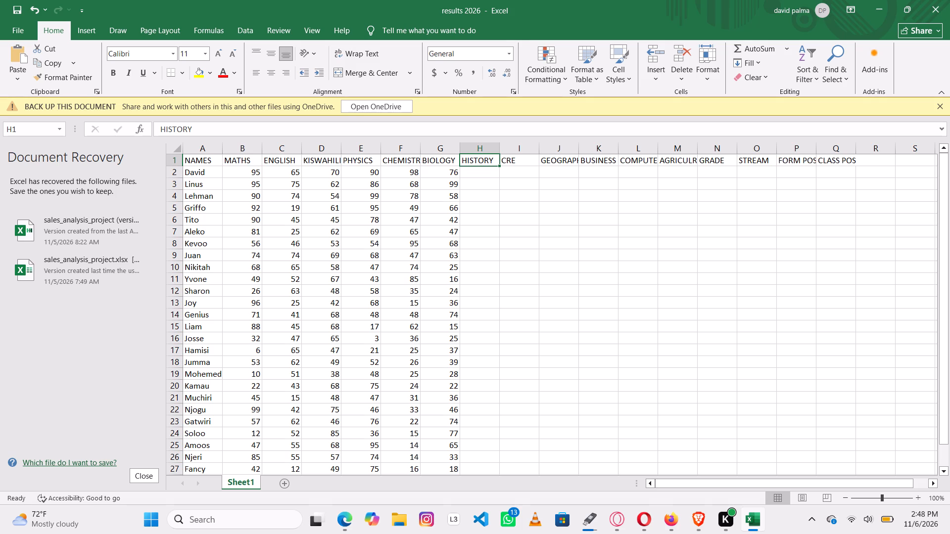
{"action": "key", "text": "Up"}
{"action": "key", "text": "Down"}
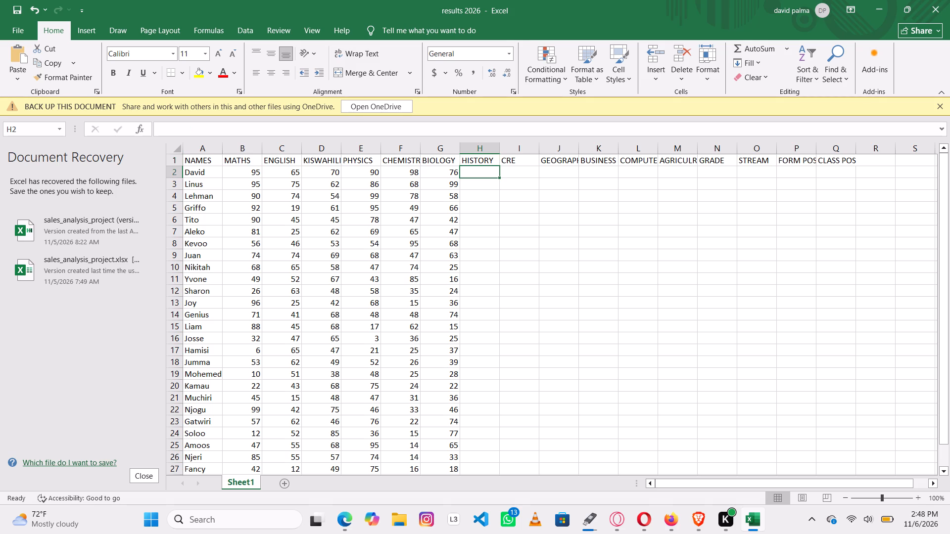
{"action": "type", "text": "50"}
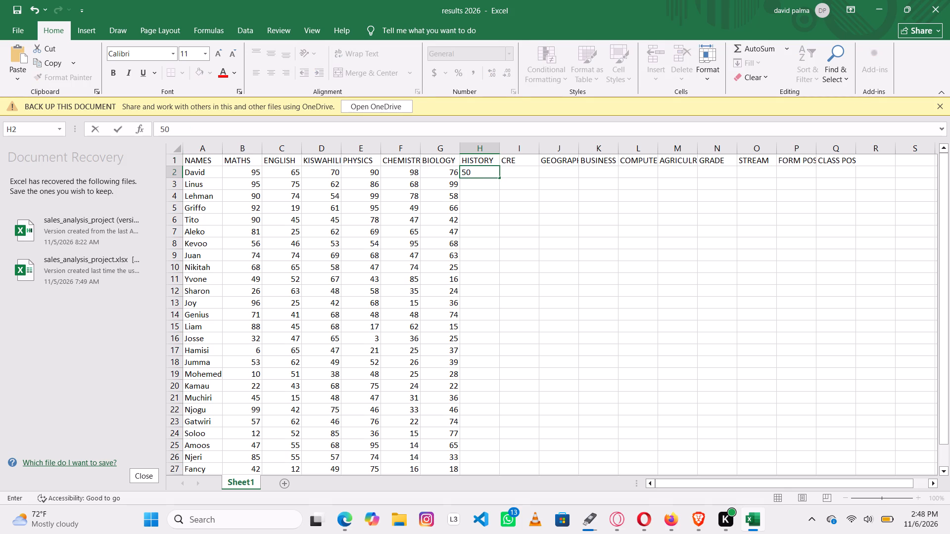
{"action": "key", "text": "Return"}
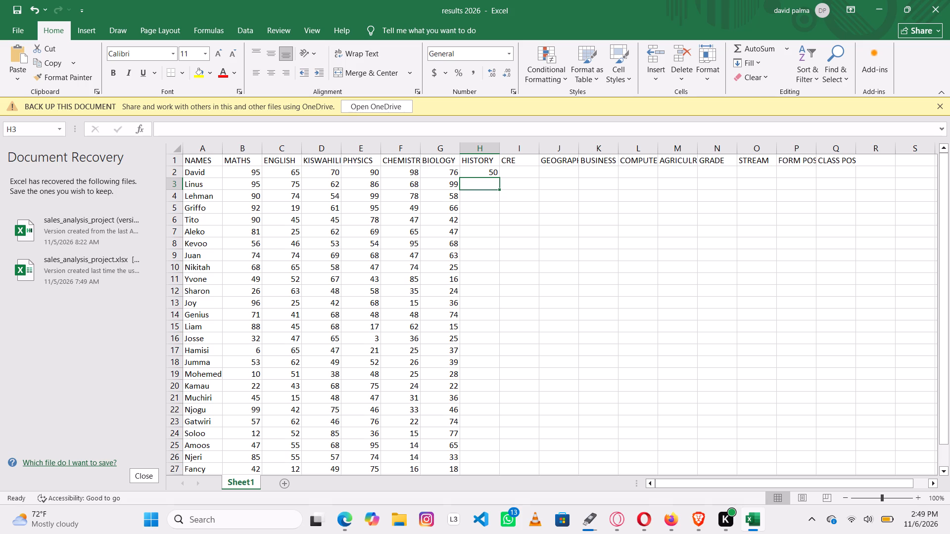
Enter the HISTORY marks 99 for Griffo in cell H5 and 68 for Aleko in cell H7.
{"action": "key", "text": "Return"}
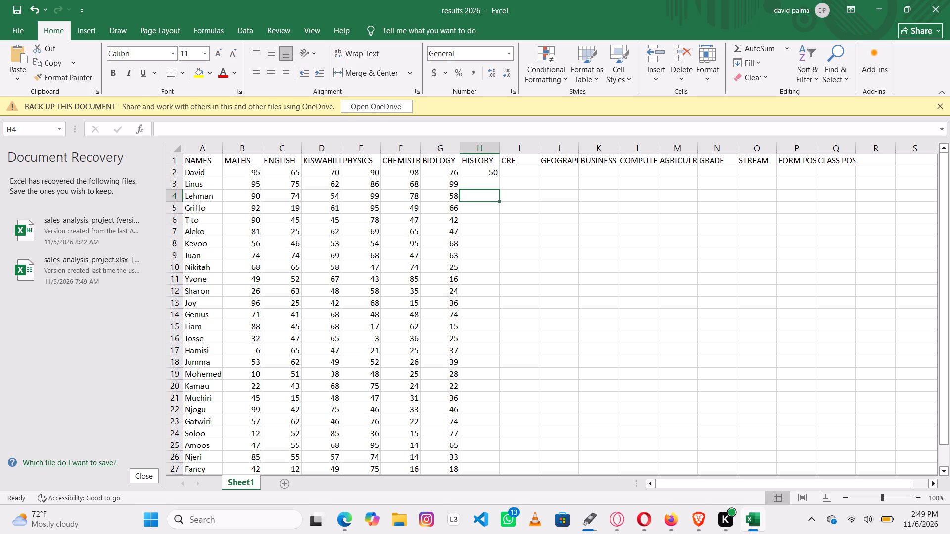
{"action": "key", "text": "Return"}
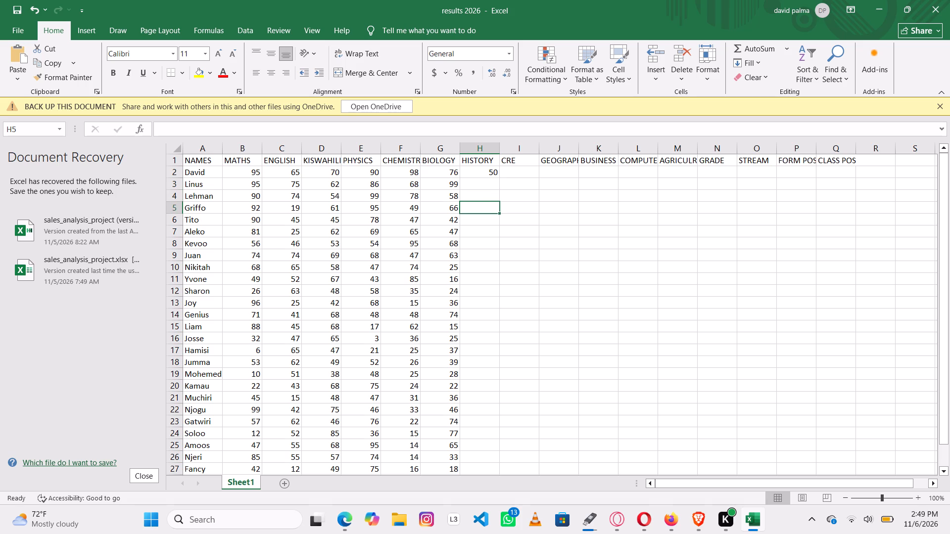
{"action": "type", "text": "99"}
{"action": "key", "text": "Return"}
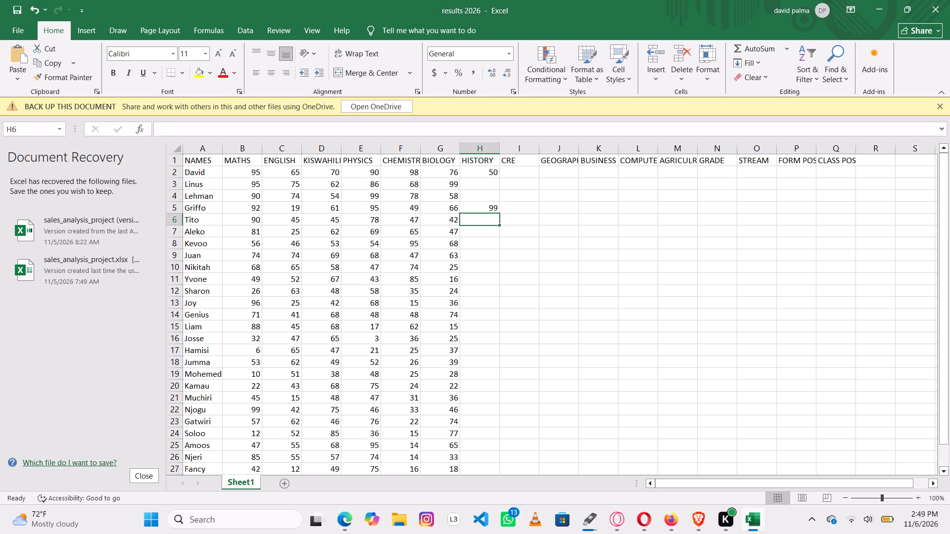
{"action": "key", "text": "Return"}
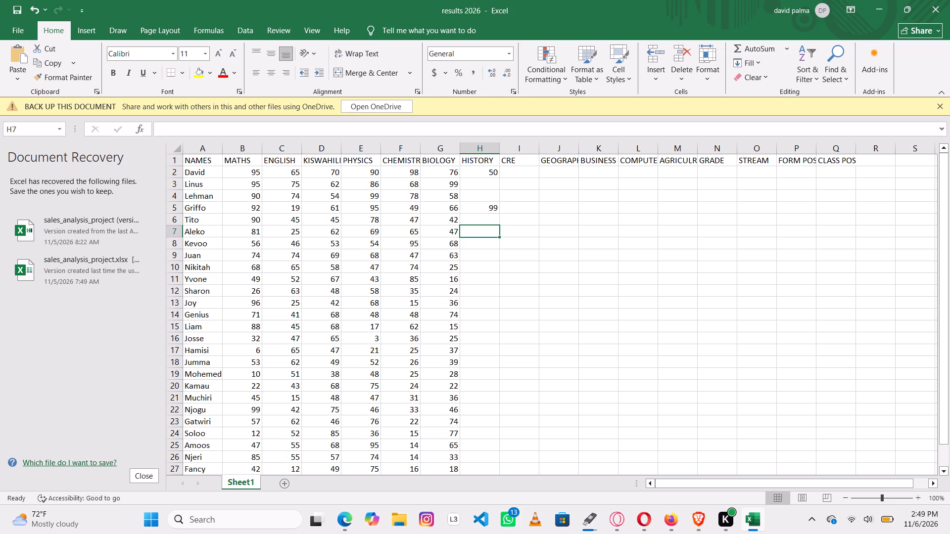
{"action": "key", "text": "2"}
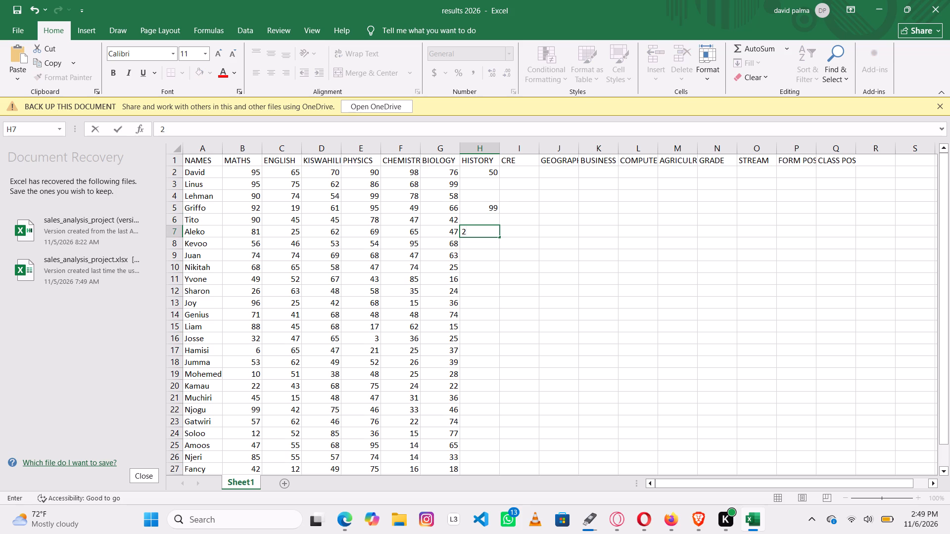
{"action": "key", "text": "BackSpace"}
{"action": "type", "text": "68"}
{"action": "key", "text": "BackSpace"}
{"action": "key", "text": "8"}
{"action": "key", "text": "Return"}
Enter the HISTORY marks 87 and 86 for Nikitah and Yvone in cells H10 and H11.
{"action": "key", "text": "Return"}
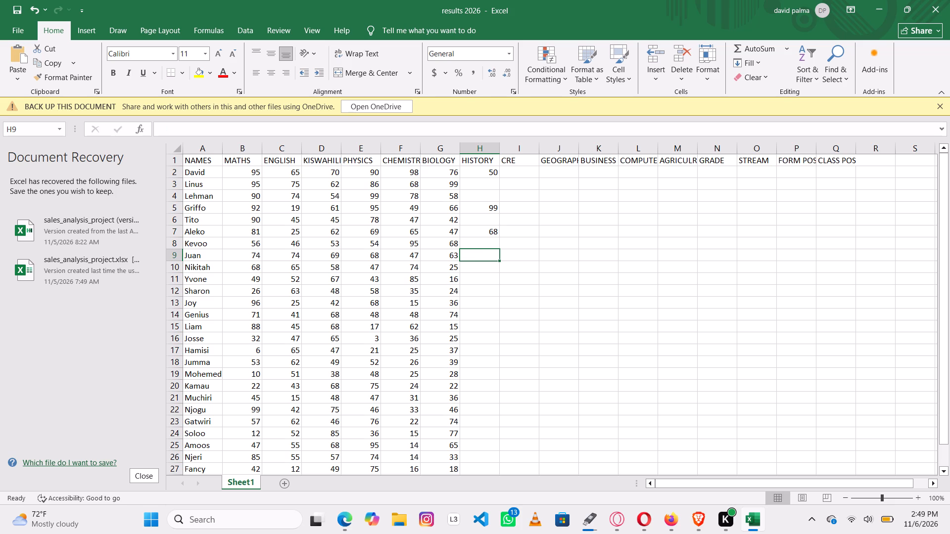
{"action": "key", "text": "Return"}
{"action": "type", "text": "87"}
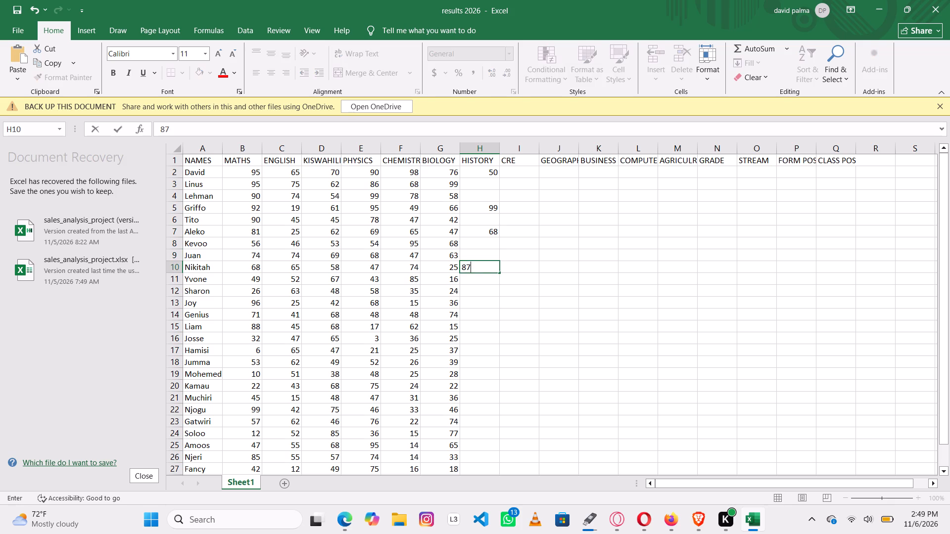
{"action": "key", "text": "Return"}
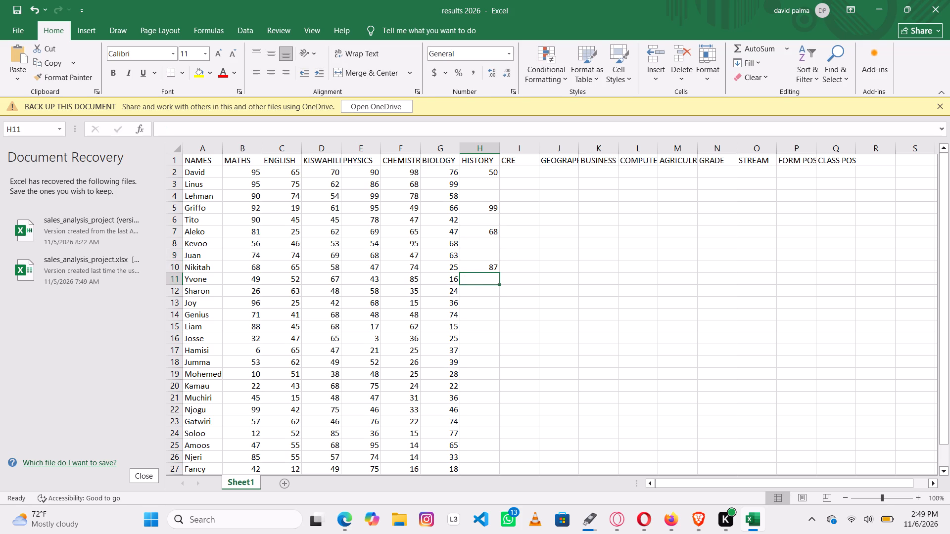
{"action": "type", "text": "86"}
{"action": "key", "text": "Return"}
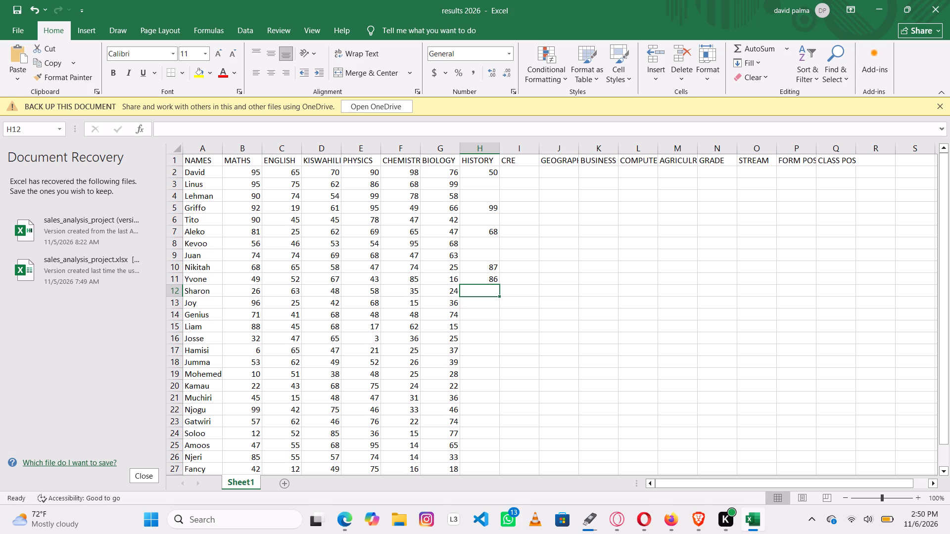
Enter the HISTORY mark 88 for Hamisi in cell H17.
{"action": "key", "text": "Return"}
{"action": "key", "text": "Return"}
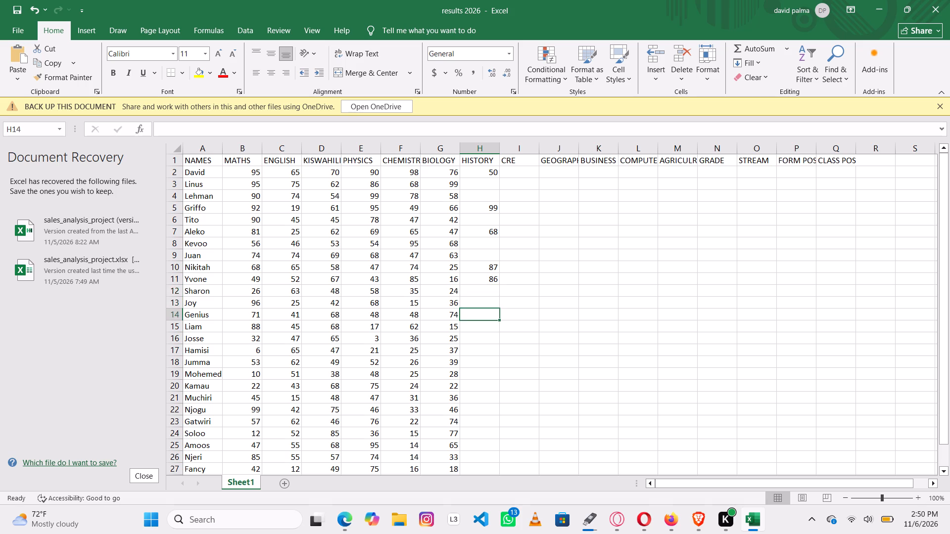
{"action": "key", "text": "Return"}
{"action": "key", "text": "Return"}
{"action": "key", "text": "Return"}
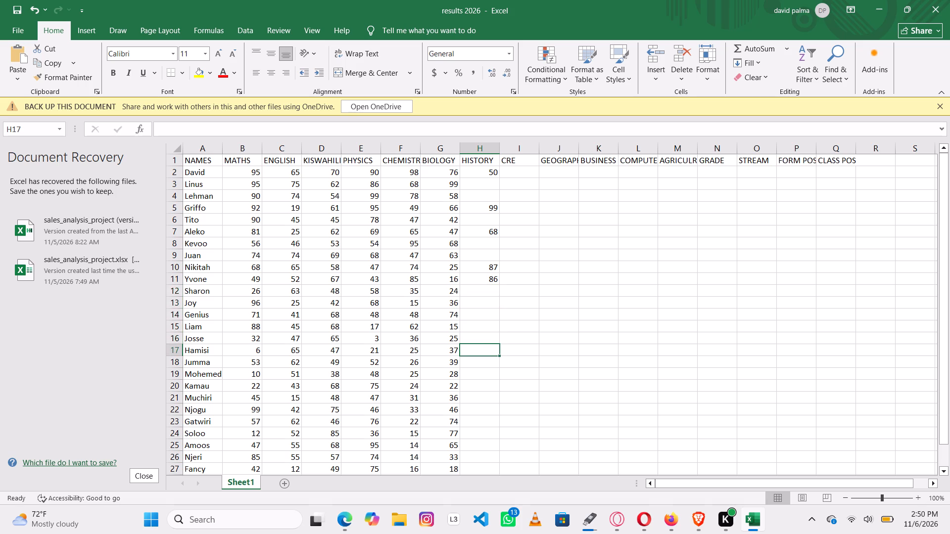
{"action": "type", "text": "88"}
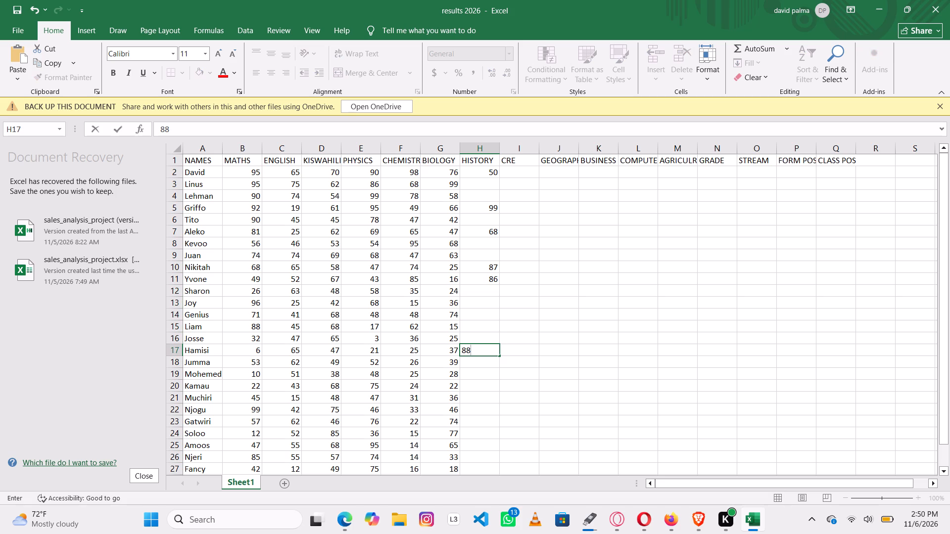
{"action": "key", "text": "Return"}
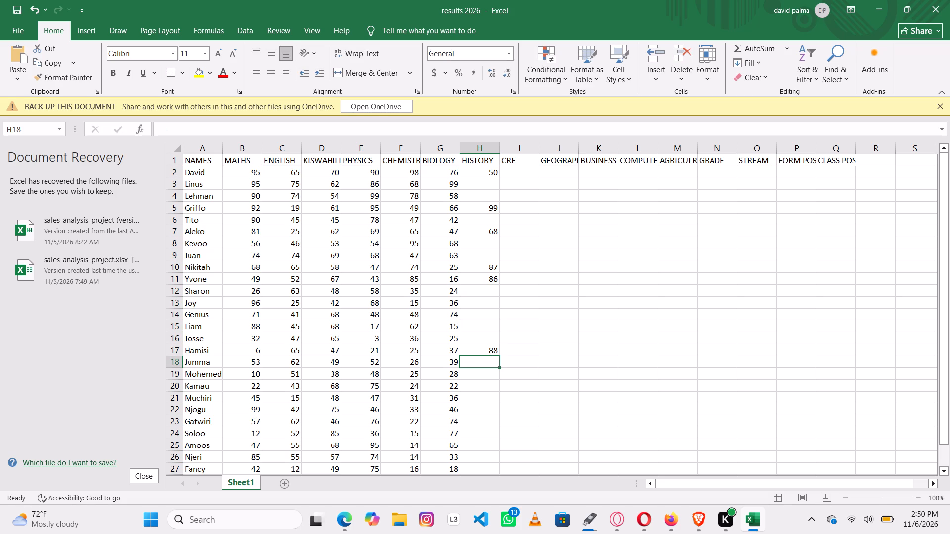
Enter the HISTORY marks 52, 87, 78 and 76 for Kamau, Muchiri, Njogu and Gatwiri in cells H20 to H23.
{"action": "key", "text": "Return"}
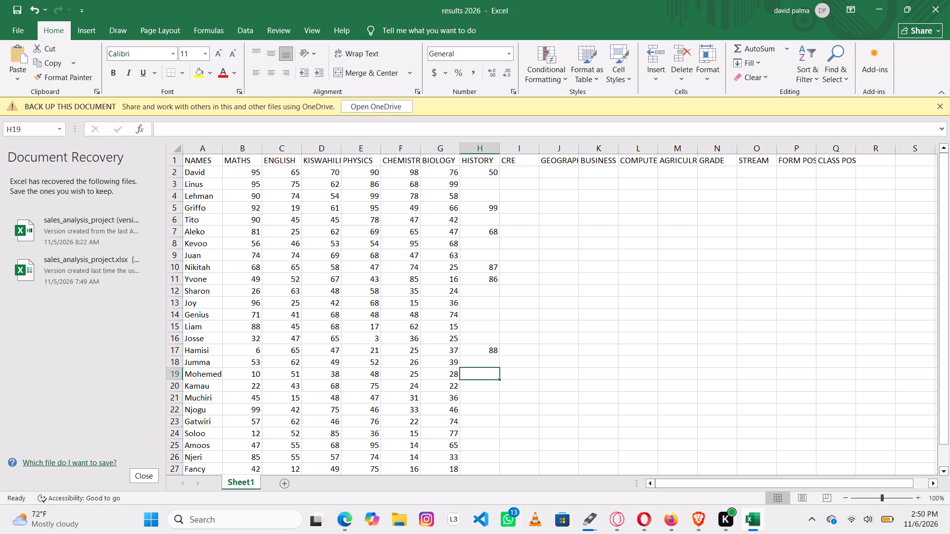
{"action": "key", "text": "Return"}
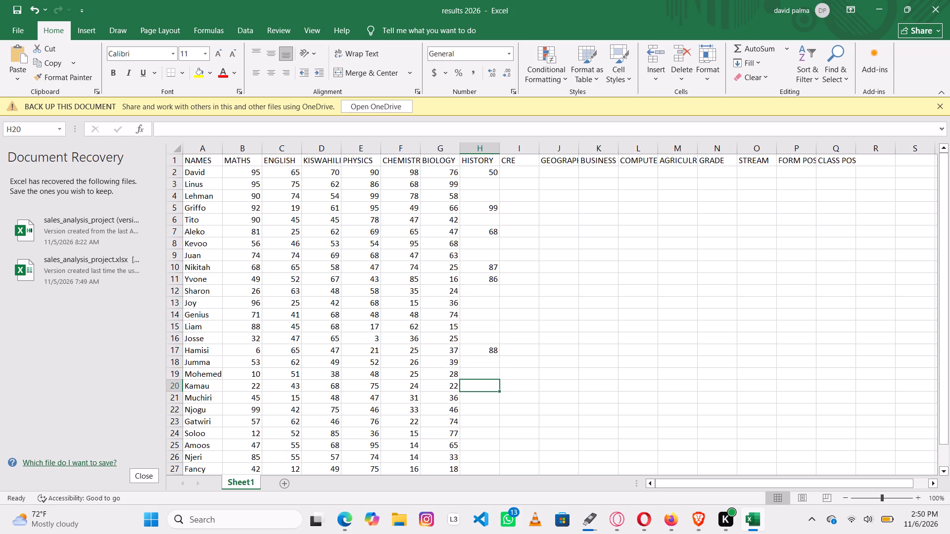
{"action": "type", "text": "52"}
{"action": "key", "text": "Return"}
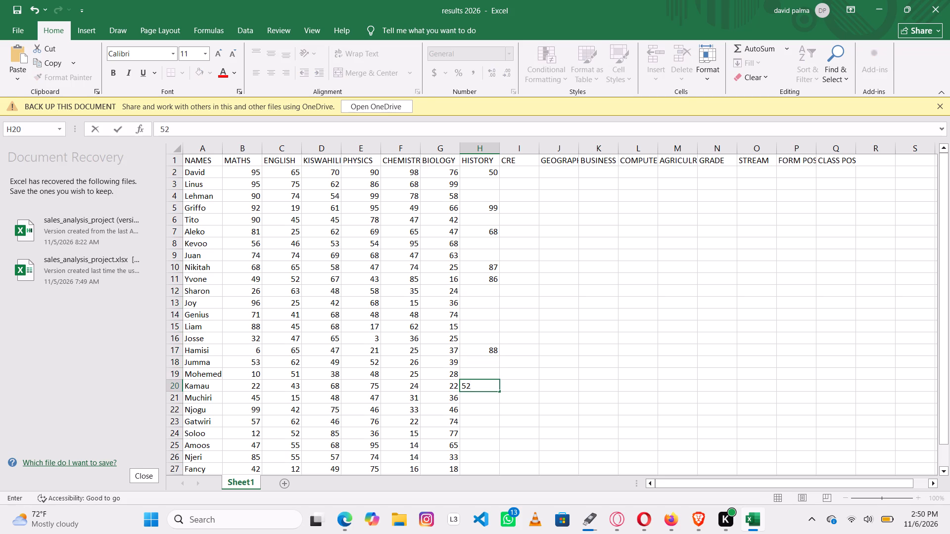
{"action": "type", "text": "87"}
{"action": "key", "text": "Return"}
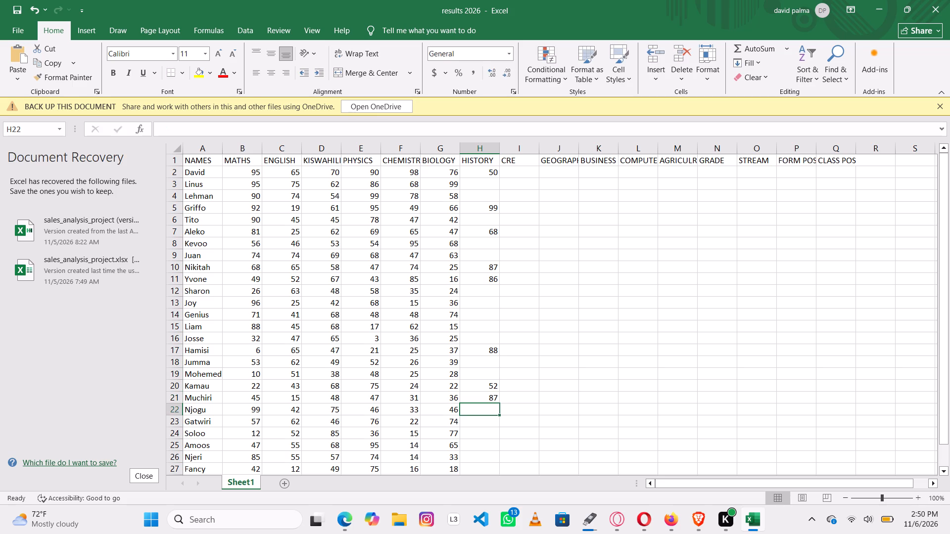
{"action": "type", "text": "78"}
{"action": "key", "text": "Return"}
{"action": "type", "text": "76"}
{"action": "key", "text": "Return"}
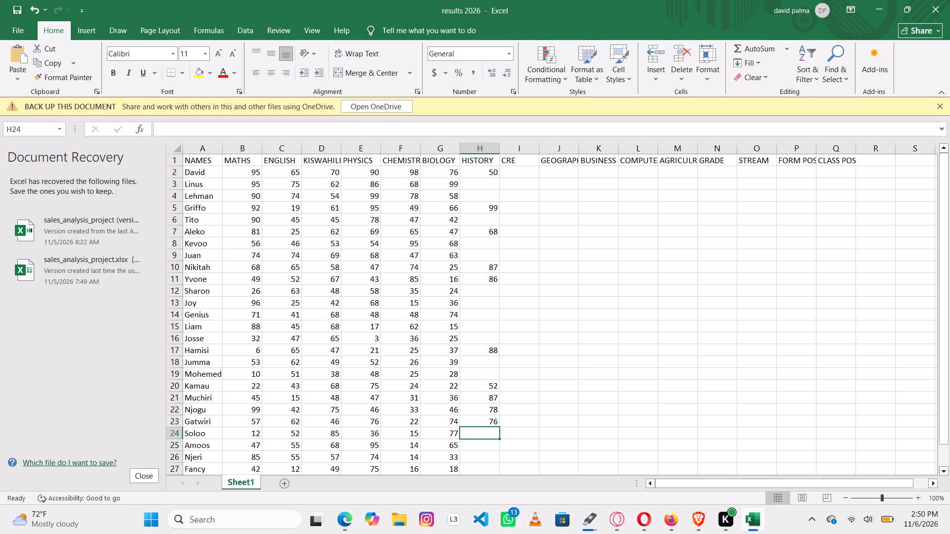
Enter the HISTORY marks 68, 70, 63 and 44 for Soloo, Amoos, Njeri and Fancy in cells H24 to H27.
{"action": "key", "text": "6"}
{"action": "key", "text": "8"}
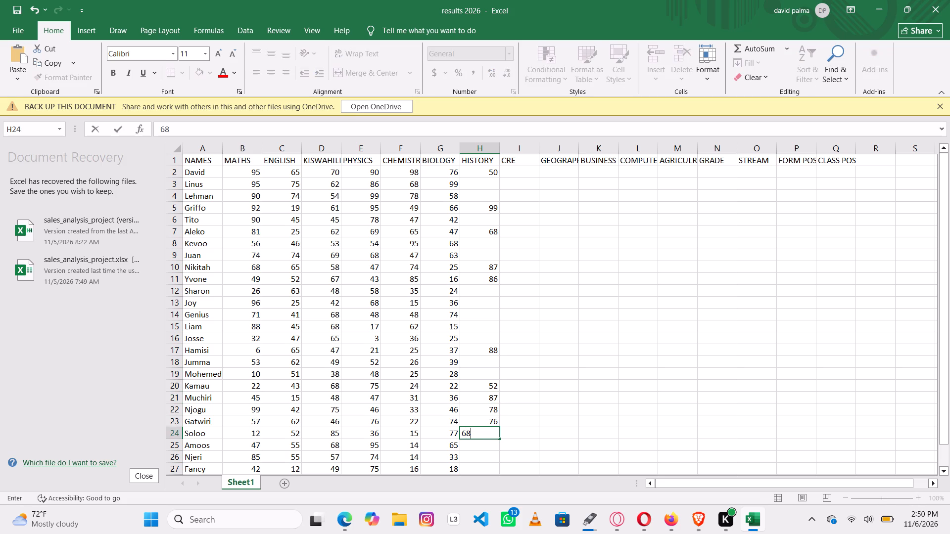
{"action": "key", "text": "Return"}
{"action": "type", "text": "70"}
{"action": "key", "text": "Return"}
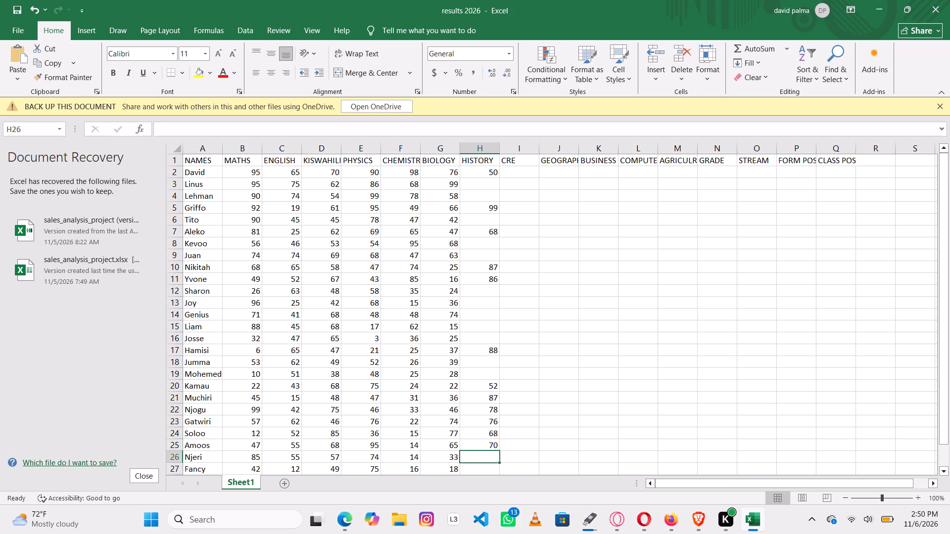
{"action": "key", "text": "3"}
{"action": "key", "text": "BackSpace"}
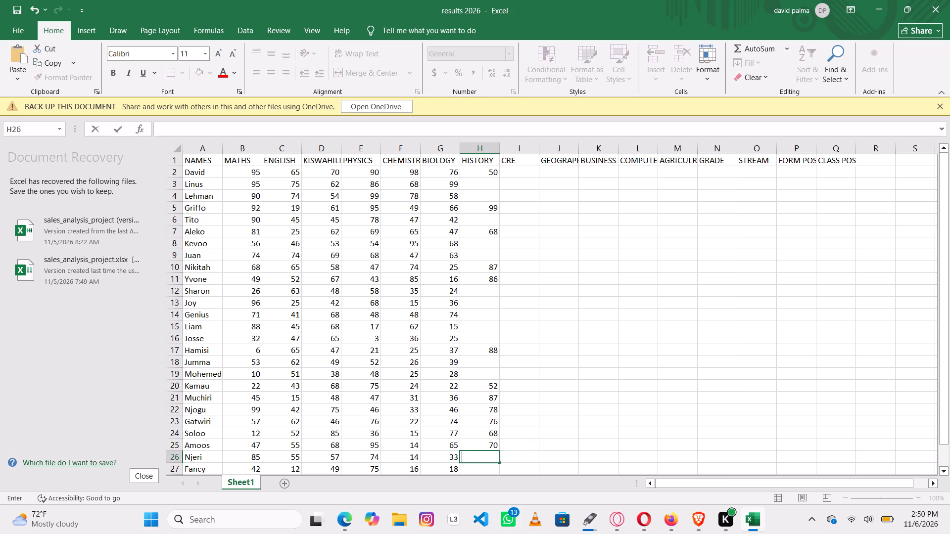
{"action": "key", "text": "6"}
{"action": "key", "text": "3"}
{"action": "key", "text": "Return"}
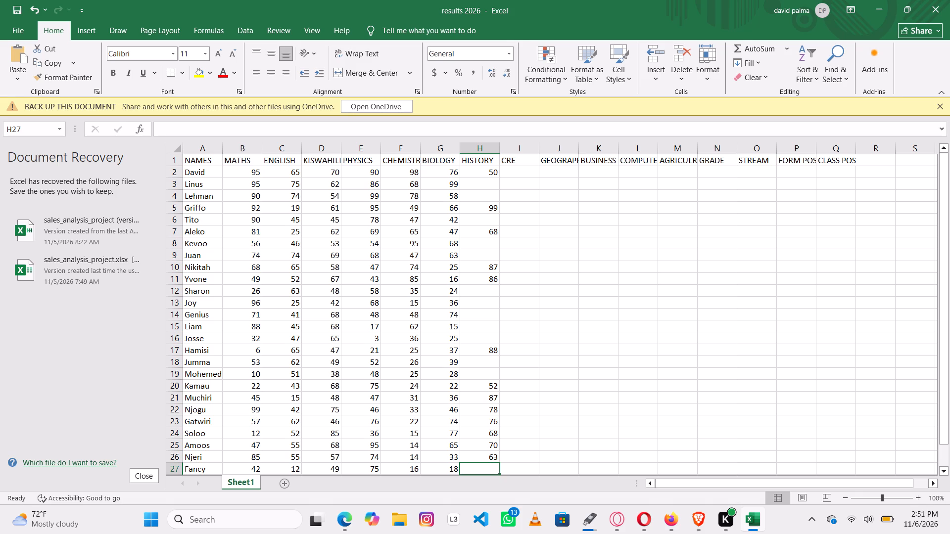
{"action": "type", "text": "44"}
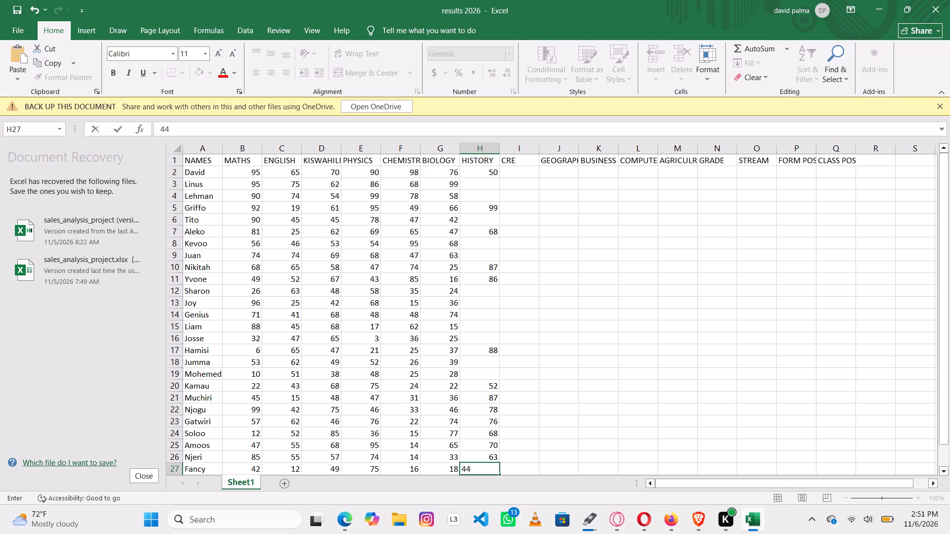
{"action": "key", "text": "Return"}
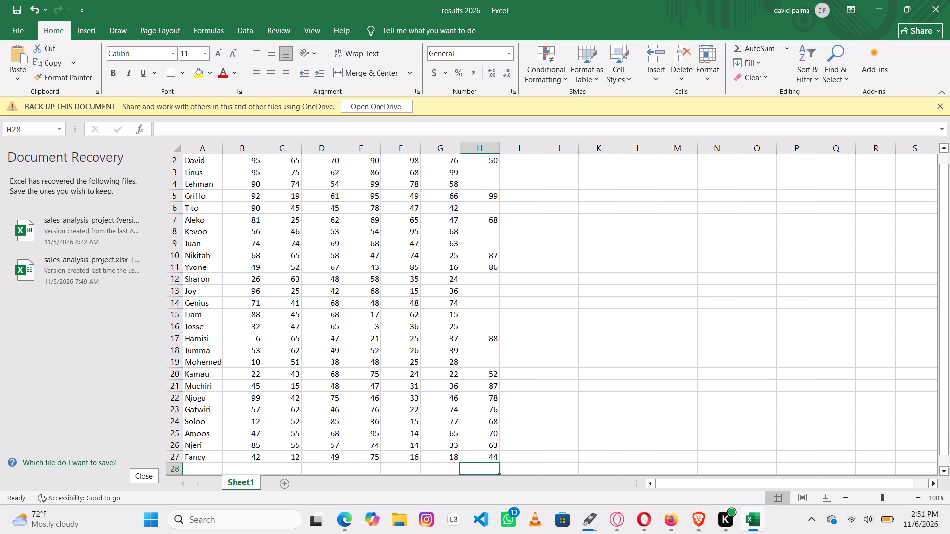
Enter the GEOGRAPHY marks 85 for Linus in cell J3 and 77 for Lehman in cell J4.
{"action": "key", "text": "Right"}
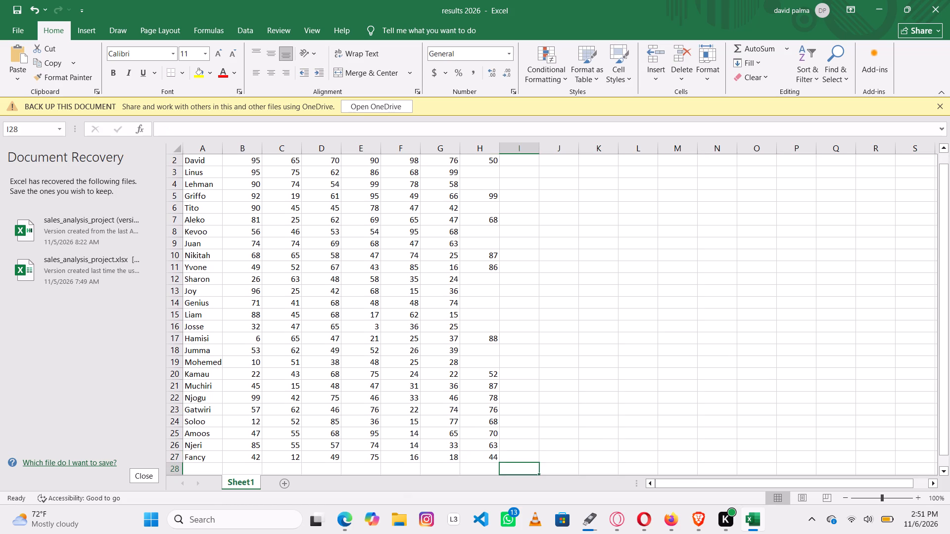
{"action": "key", "text": "Up"}
{"action": "key", "text": "Up"}
{"action": "key", "text": "Up"}
{"action": "key", "text": "Up"}
{"action": "key", "text": "Up"}
{"action": "key", "text": "Up"}
{"action": "key", "text": "Up"}
{"action": "key", "text": "Up"}
{"action": "key", "text": "Up"}
{"action": "key", "text": "Up"}
{"action": "key", "text": "Up"}
{"action": "key", "text": "Up"}
{"action": "key", "text": "Up"}
{"action": "key", "text": "Up"}
{"action": "key", "text": "Up"}
{"action": "key", "text": "Up"}
{"action": "key", "text": "Up"}
{"action": "key", "text": "Up"}
{"action": "key", "text": "Up"}
{"action": "key", "text": "Up"}
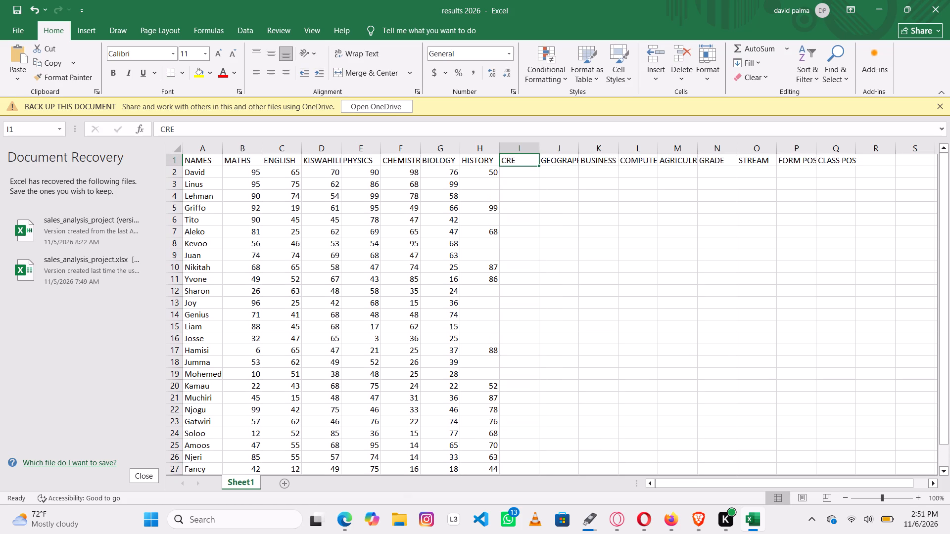
{"action": "key", "text": "Right"}
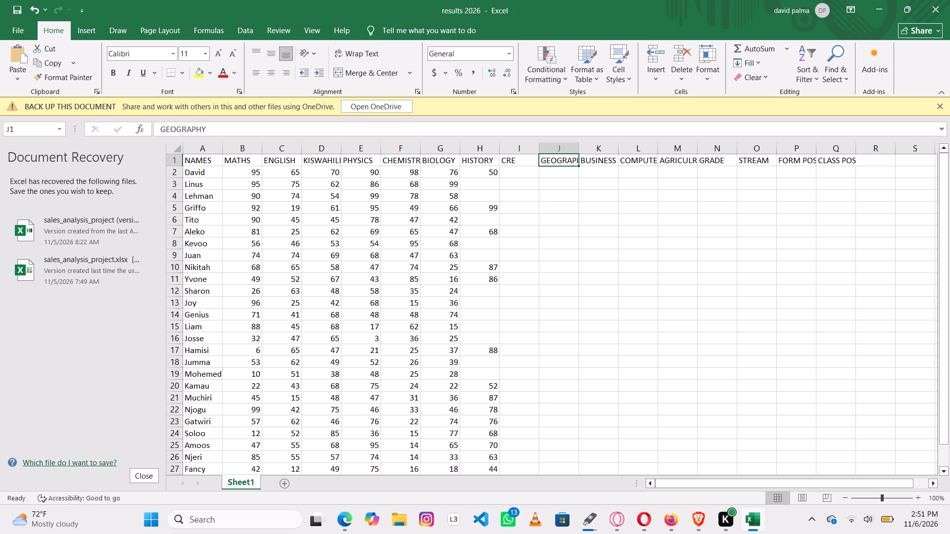
{"action": "key", "text": "Down"}
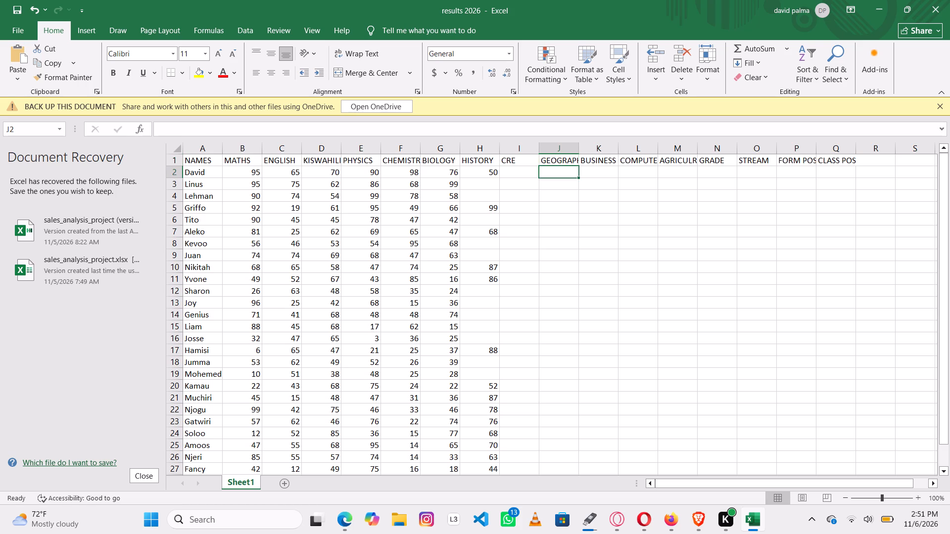
{"action": "key", "text": "Down"}
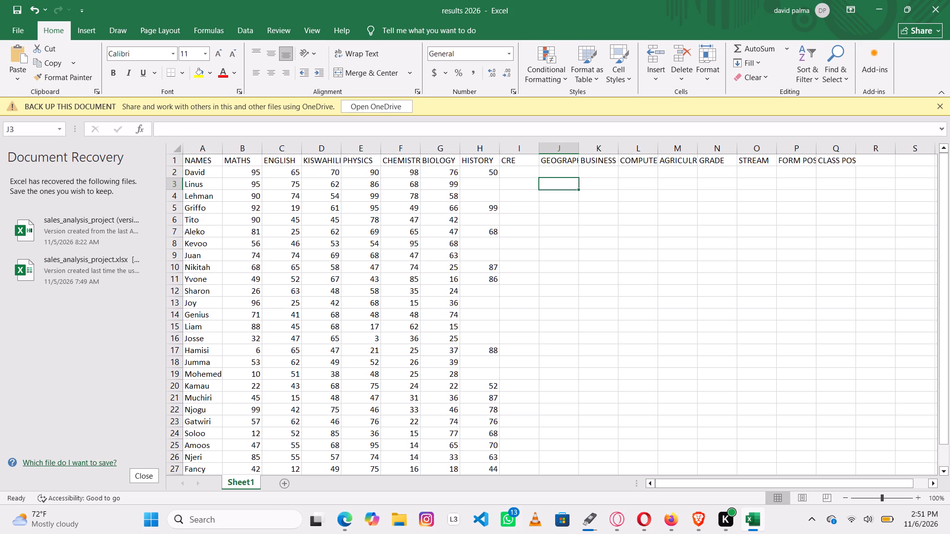
{"action": "type", "text": "85"}
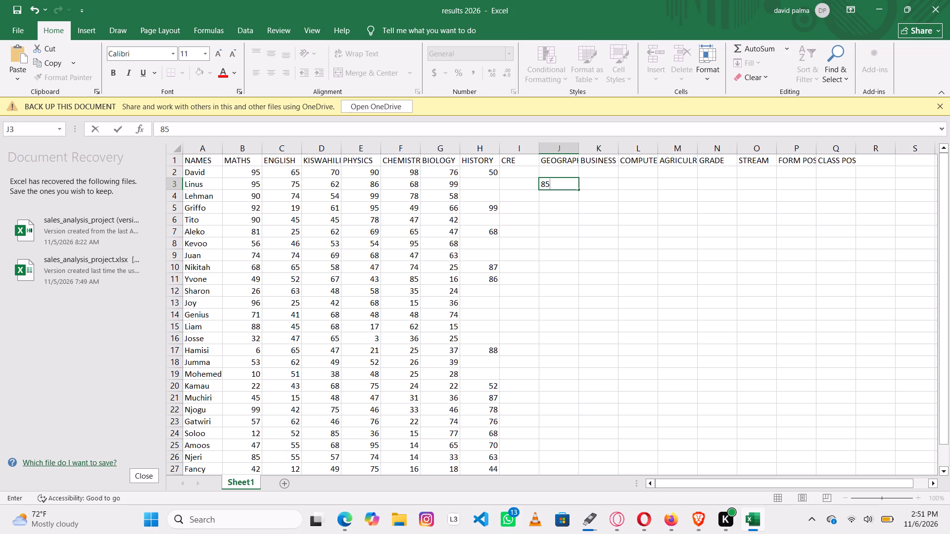
{"action": "key", "text": "Return"}
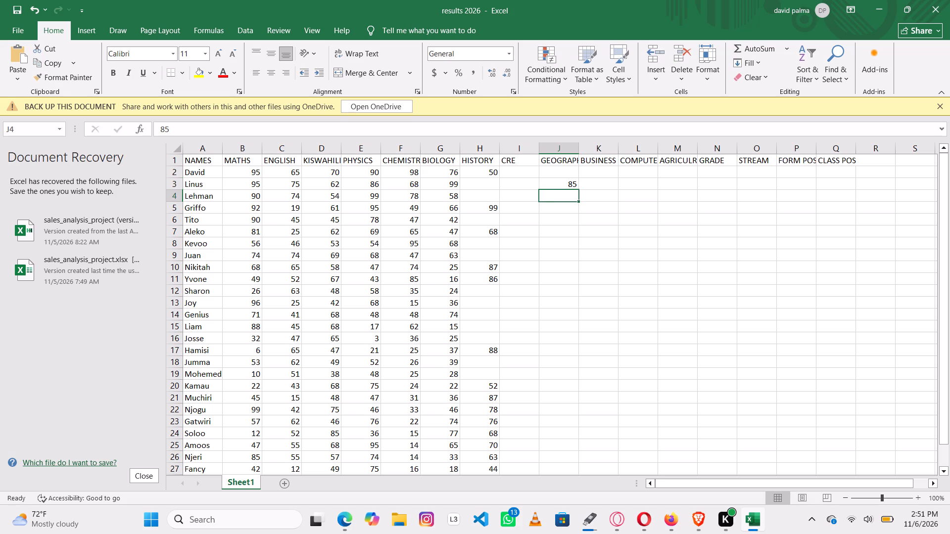
{"action": "key", "text": "7"}
{"action": "key", "text": "7"}
{"action": "key", "text": "Return"}
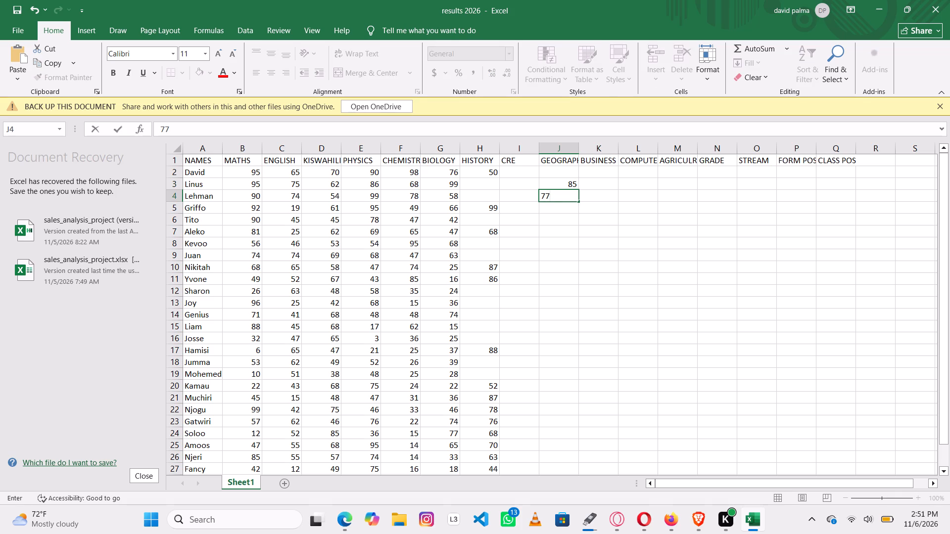
Enter the GEOGRAPHY marks 65 for Tito in cell J6, 80 for Kevoo in J8 and 42 for Juan in J9.
{"action": "key", "text": "Return"}
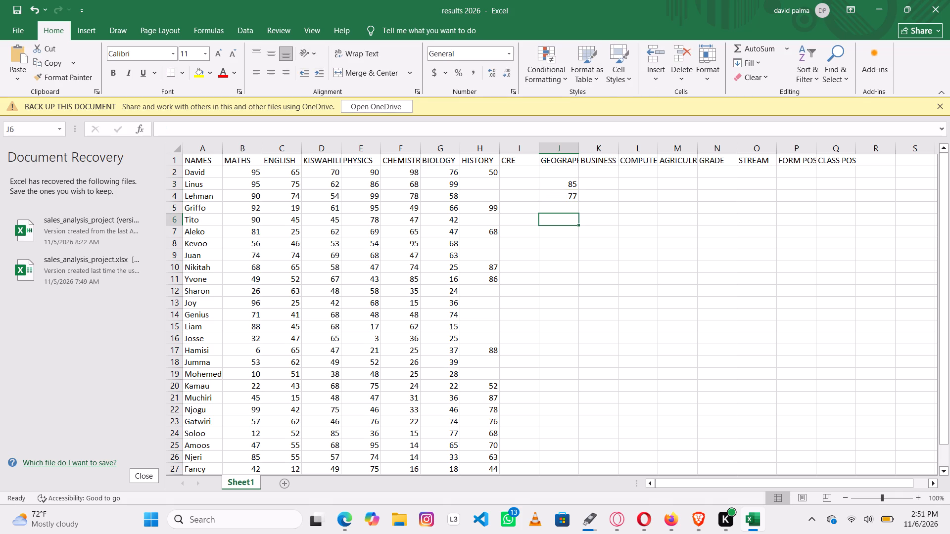
{"action": "type", "text": "65"}
{"action": "key", "text": "Return"}
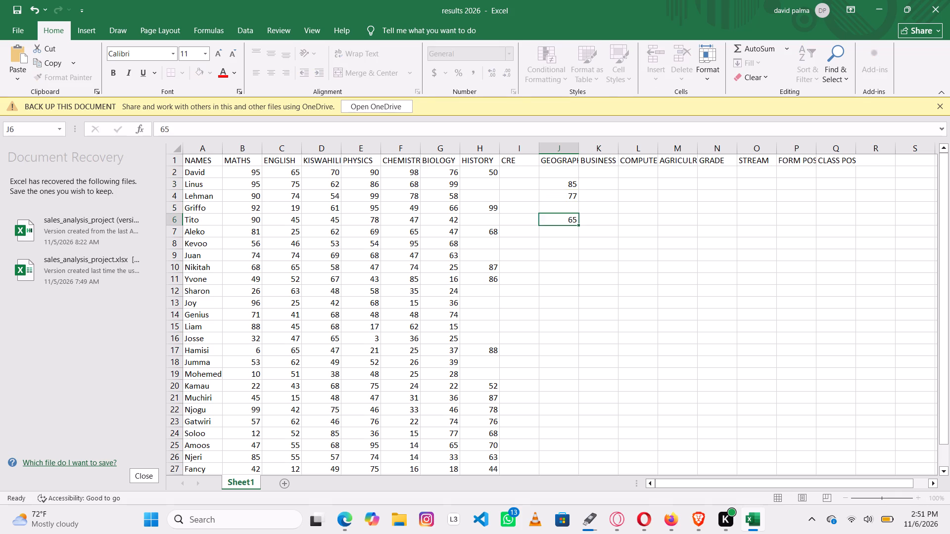
{"action": "key", "text": "Return"}
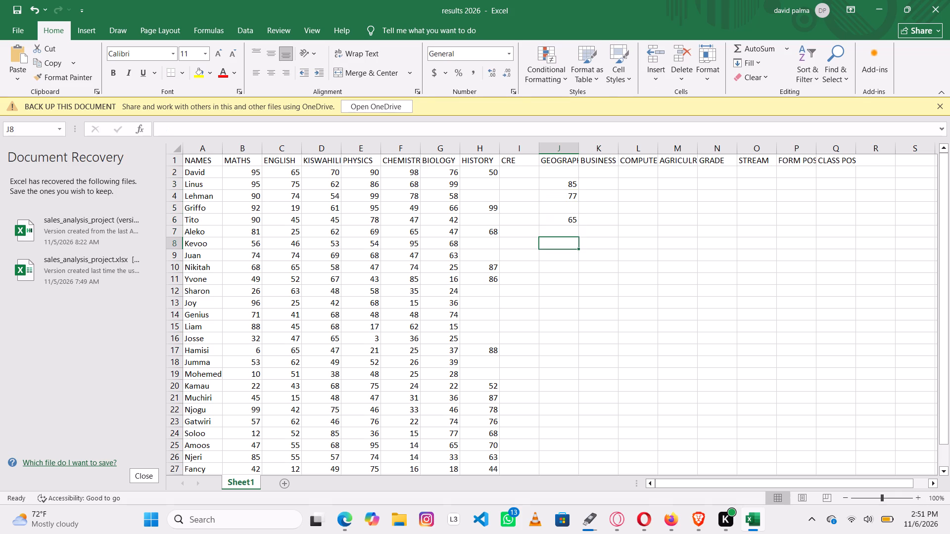
{"action": "key", "text": "8"}
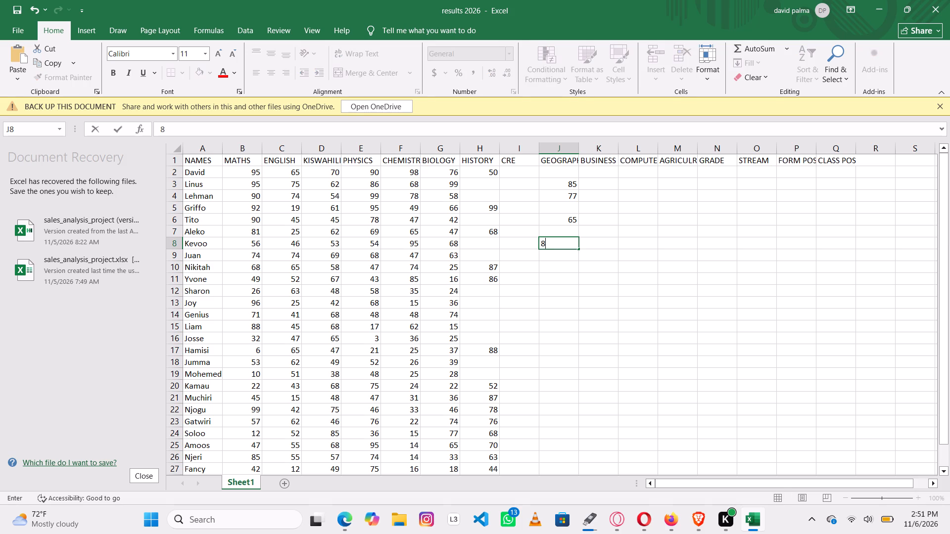
{"action": "key", "text": "0"}
{"action": "key", "text": "Return"}
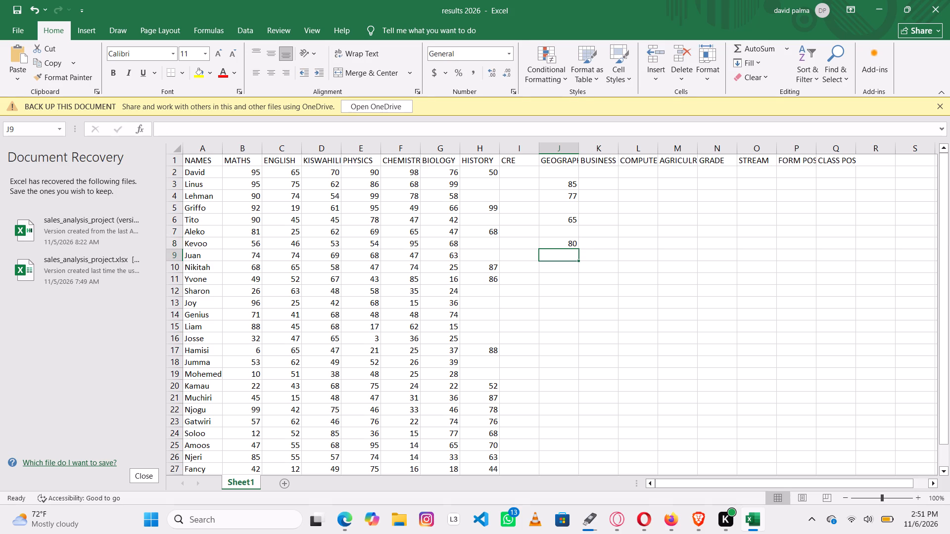
{"action": "type", "text": "42"}
{"action": "key", "text": "Return"}
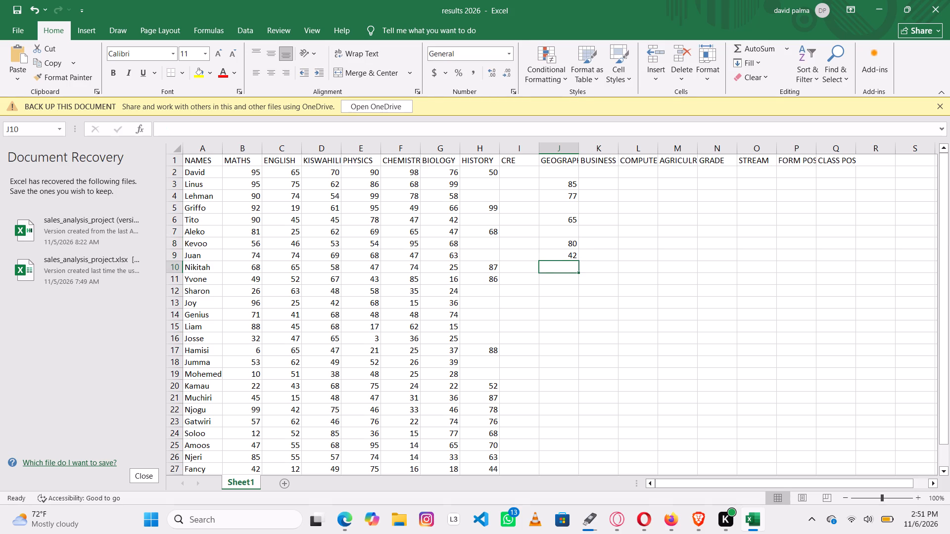
Enter the GEOGRAPHY marks 88, 57, 49, 45 and 77 for Sharon, Joy, Genius, Liam and Josse in cells J12 to J16.
{"action": "key", "text": "Return"}
{"action": "key", "text": "Return"}
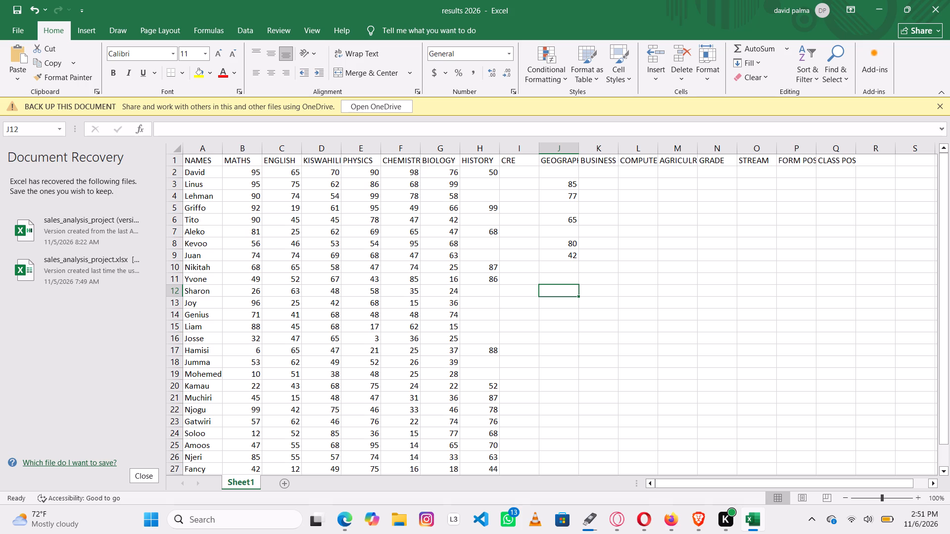
{"action": "type", "text": "88"}
{"action": "key", "text": "Return"}
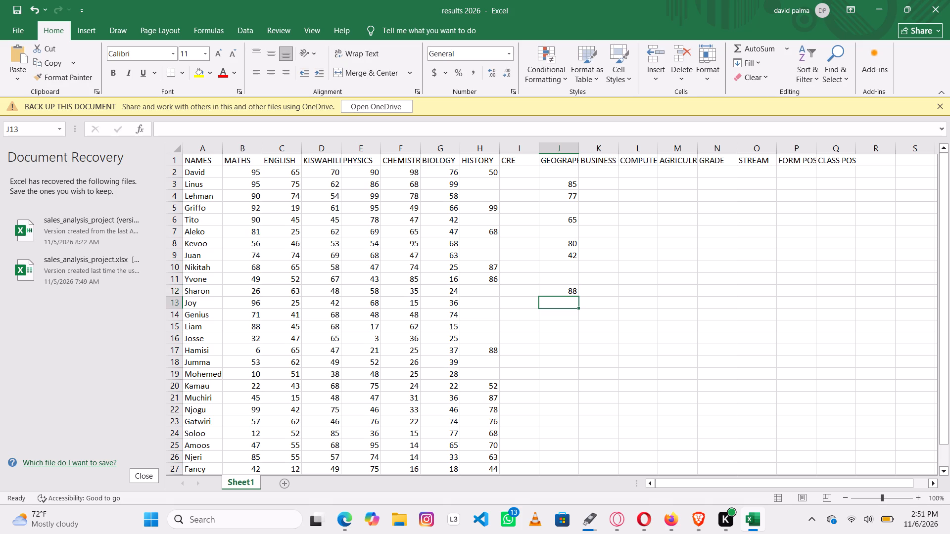
{"action": "type", "text": "57"}
{"action": "key", "text": "Return"}
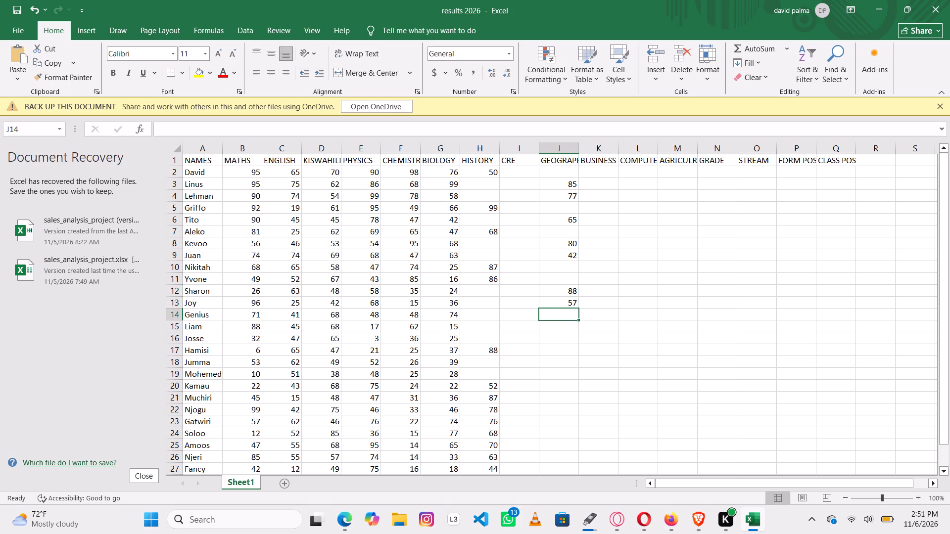
{"action": "type", "text": "49"}
{"action": "key", "text": "Return"}
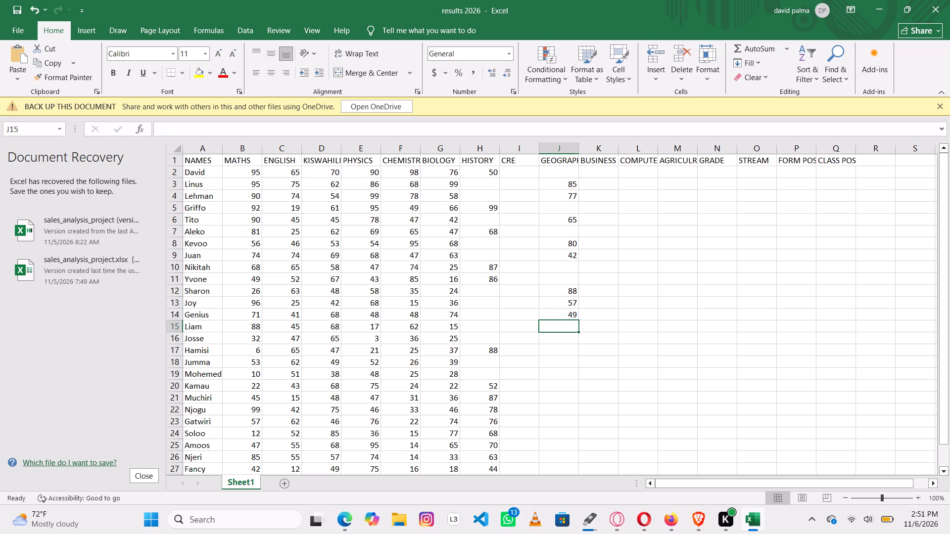
{"action": "type", "text": "45"}
{"action": "key", "text": "Return"}
{"action": "type", "text": "77"}
{"action": "key", "text": "Return"}
{"action": "key", "text": "Return"}
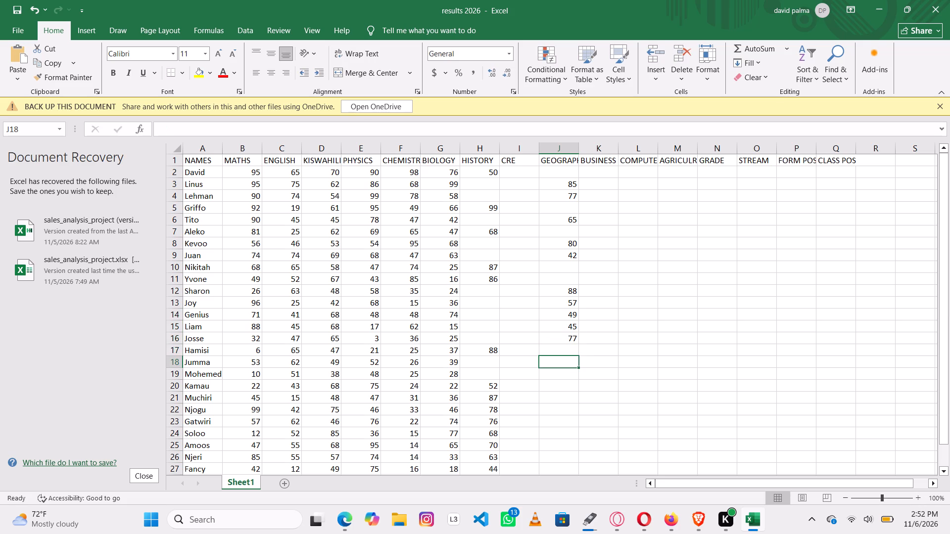
Enter the GEOGRAPHY marks 68 for Jumma in cell J18 and 79 for Mohemed in cell J19.
{"action": "type", "text": "68"}
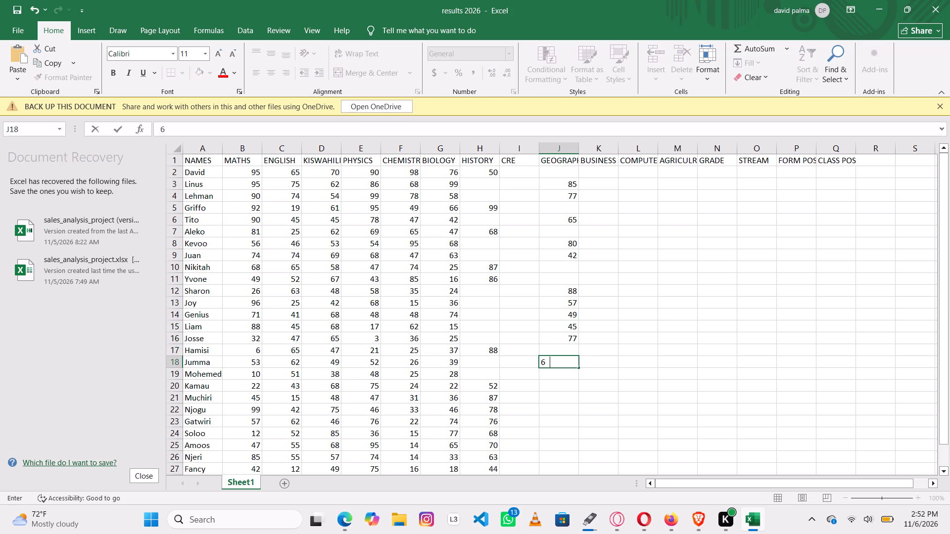
{"action": "key", "text": "Return"}
{"action": "type", "text": "79"}
{"action": "key", "text": "Return"}
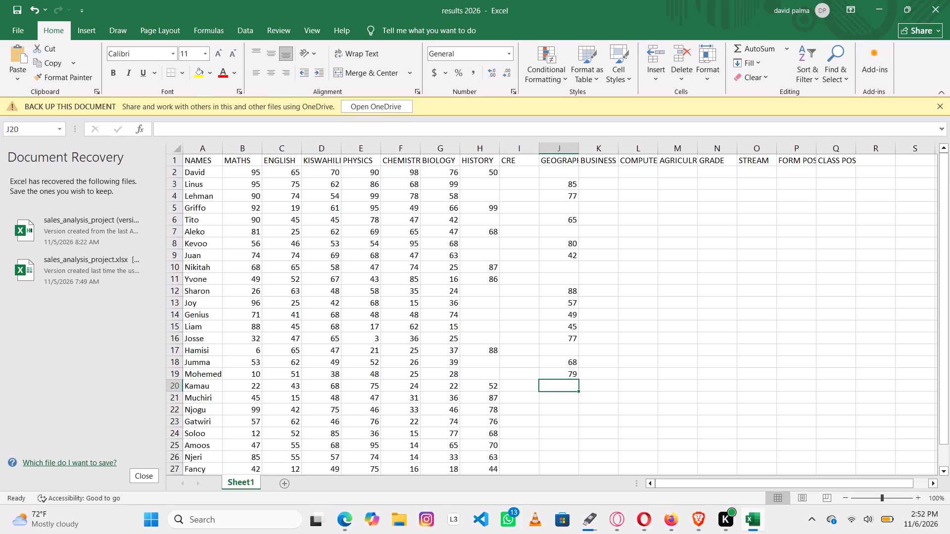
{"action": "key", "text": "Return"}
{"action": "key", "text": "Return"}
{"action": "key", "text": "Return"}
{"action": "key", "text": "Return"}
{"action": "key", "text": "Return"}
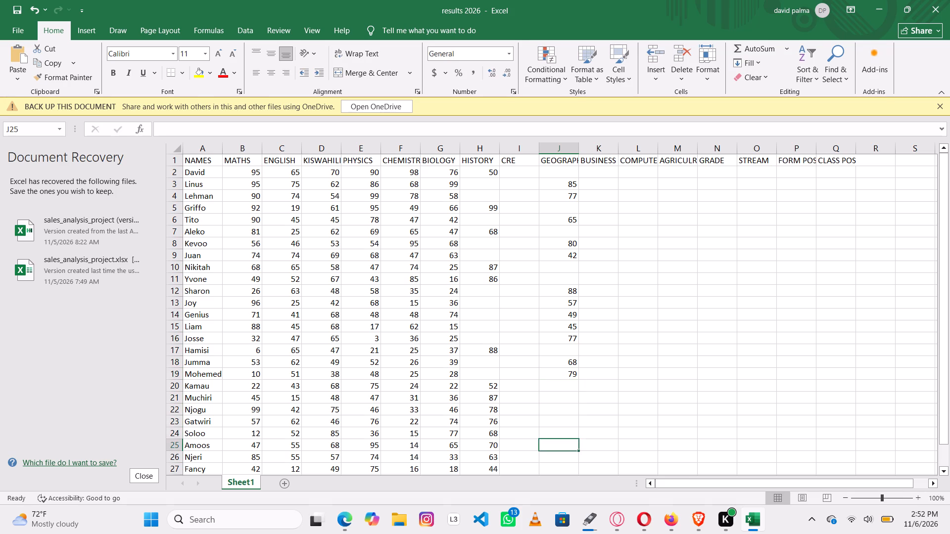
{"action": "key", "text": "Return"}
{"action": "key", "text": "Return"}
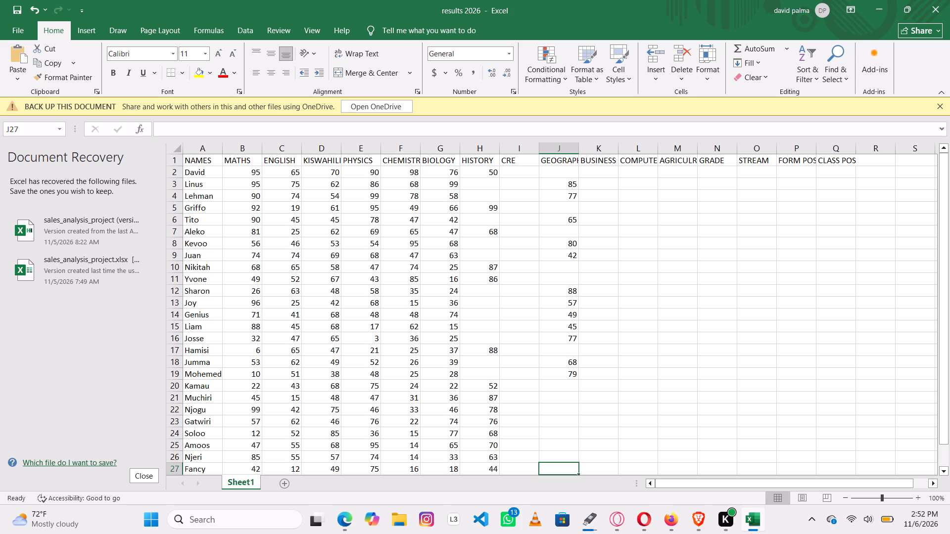
Enter the CRE mark 54 for Kevoo in cell I8.
{"action": "left_click", "coordinate": [520, 184]}
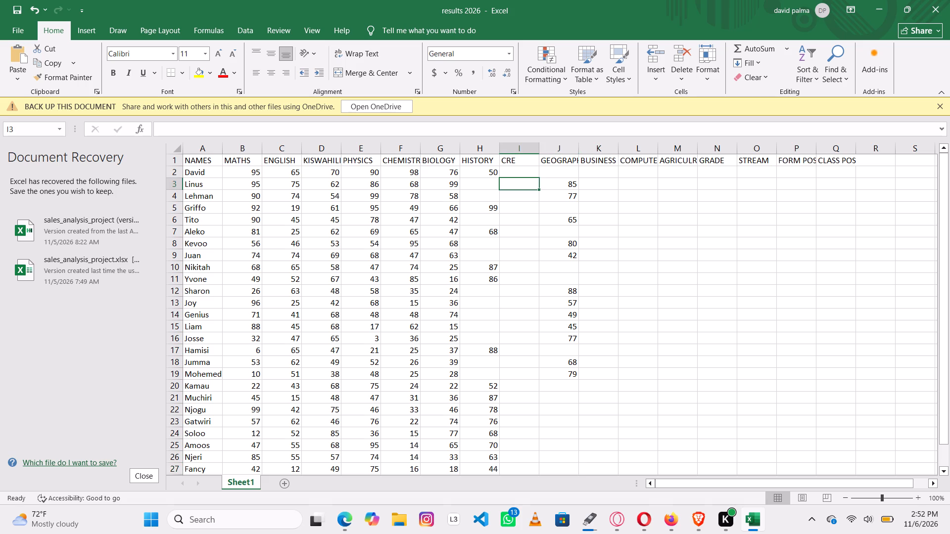
{"action": "key", "text": "Return"}
{"action": "key", "text": "Return"}
{"action": "key", "text": "Return"}
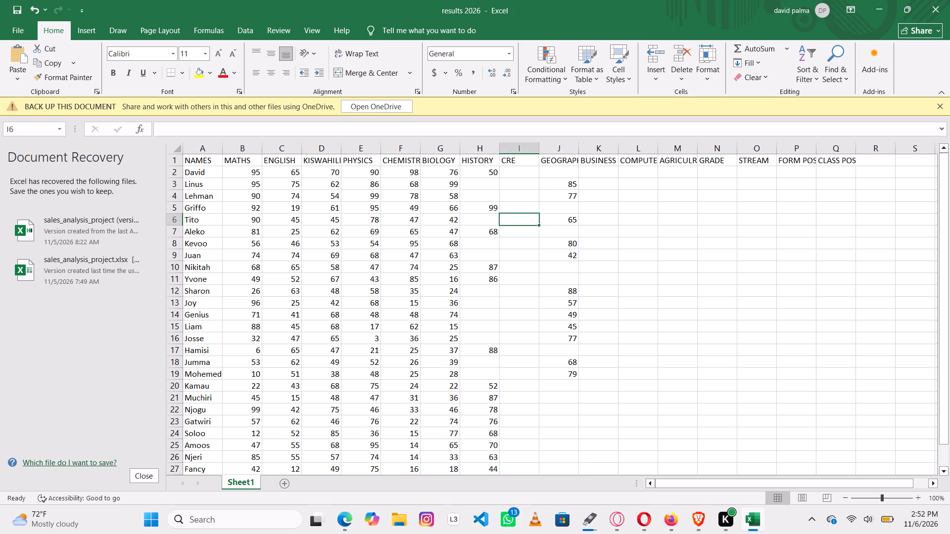
{"action": "key", "text": "Return"}
{"action": "key", "text": "Return"}
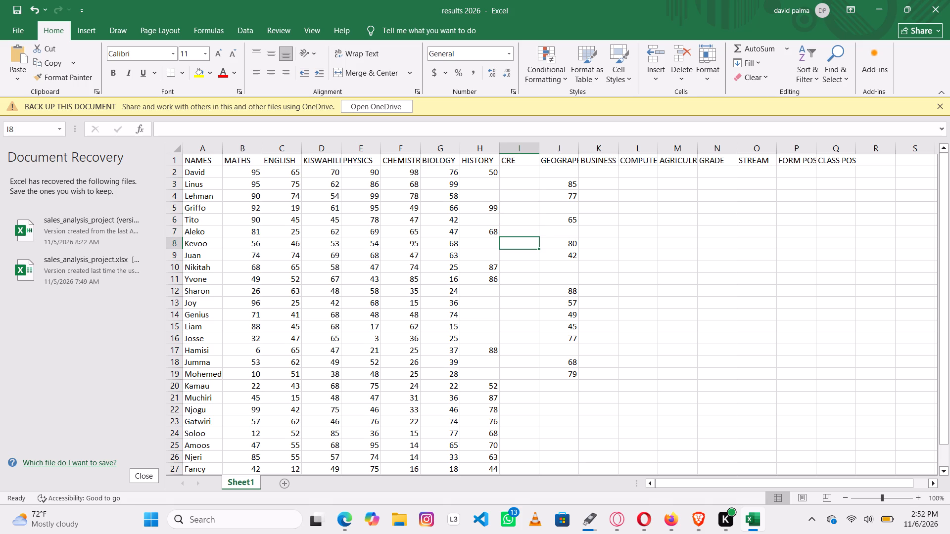
{"action": "type", "text": "54"}
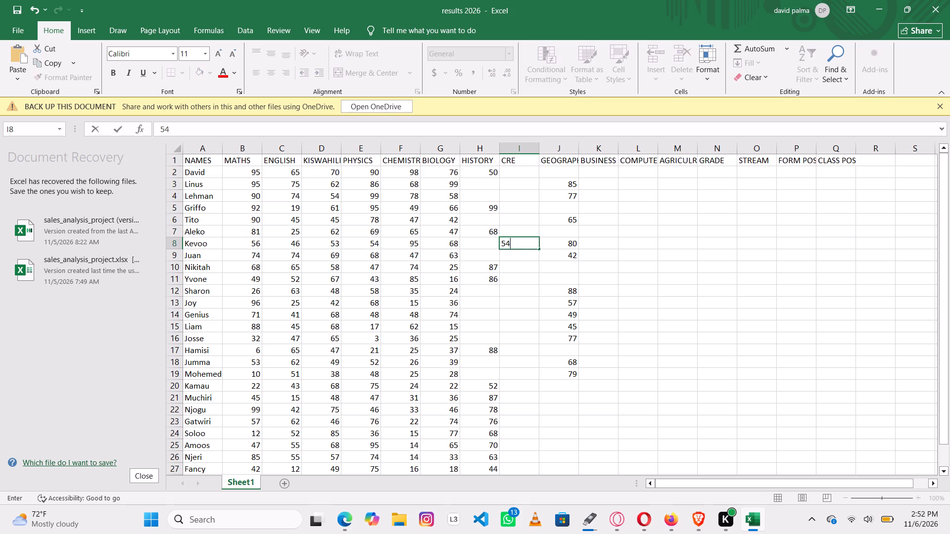
{"action": "key", "text": "Return"}
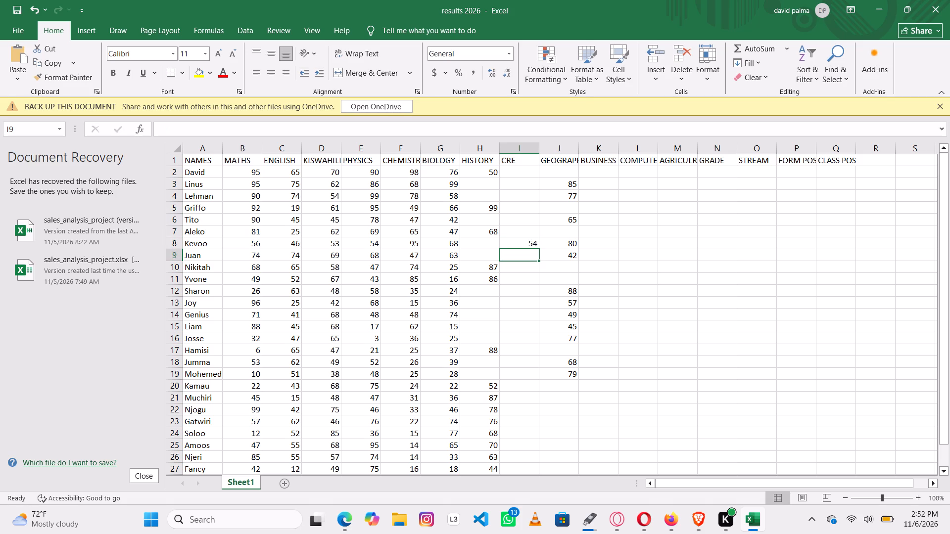
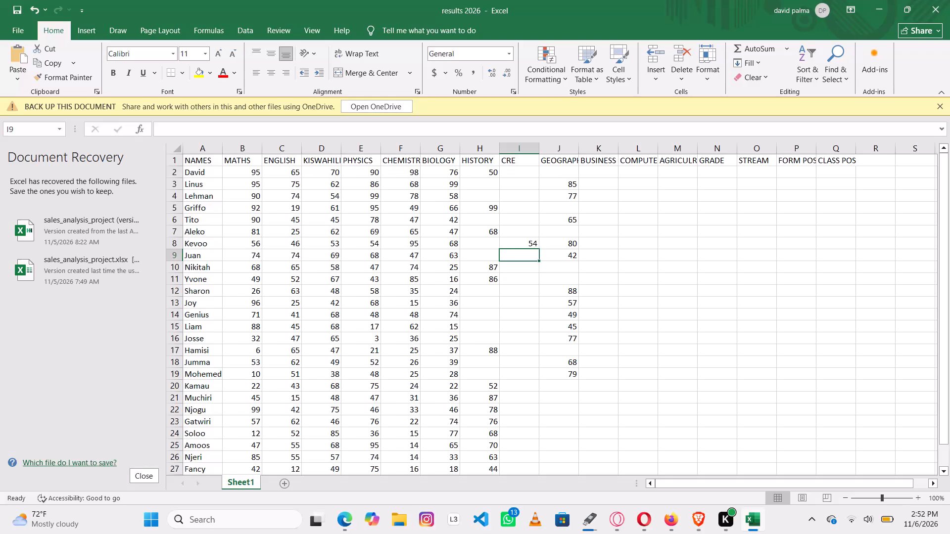
Enter the CRE marks 68 for Juan in cell I9, 58 for Sharon in I12 and 68 for Joy in I13.
{"action": "type", "text": "68"}
{"action": "key", "text": "Return"}
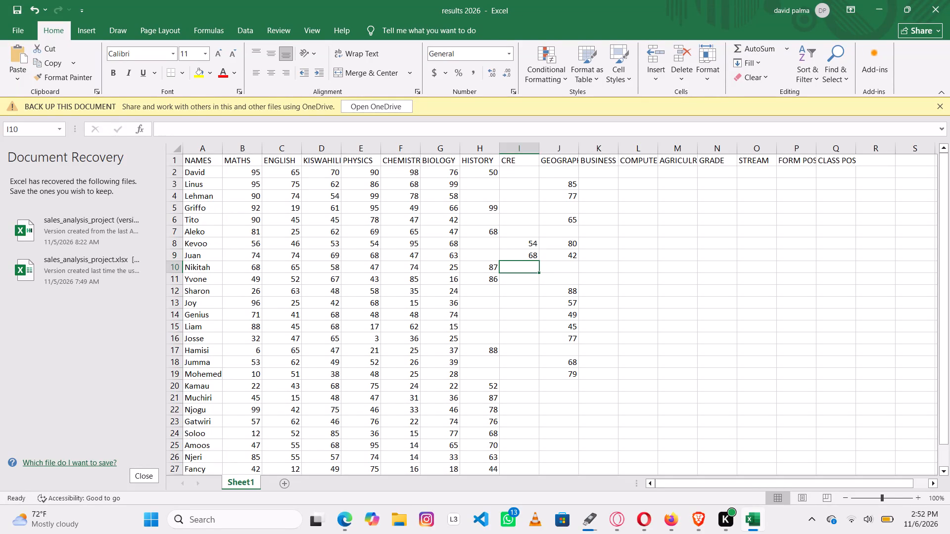
{"action": "key", "text": "Return"}
{"action": "key", "text": "Return"}
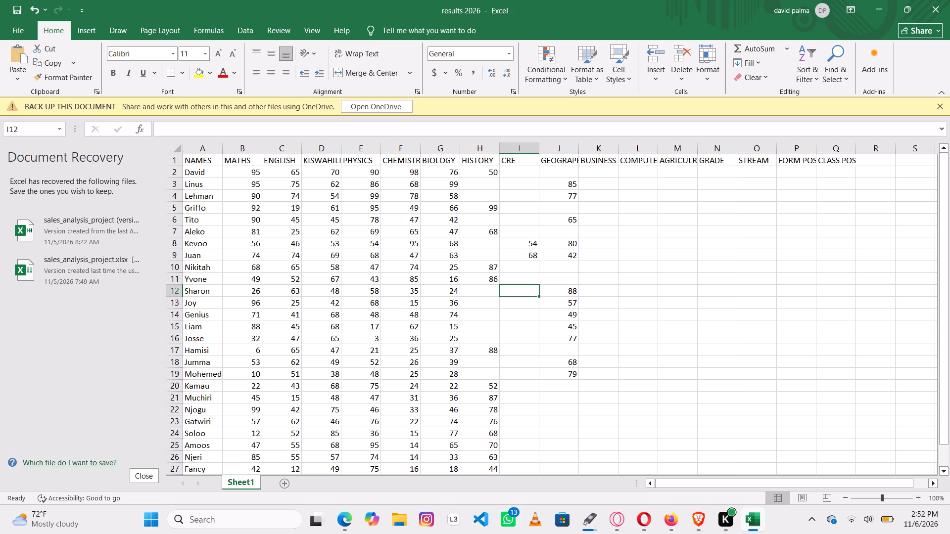
{"action": "type", "text": "58"}
{"action": "key", "text": "Return"}
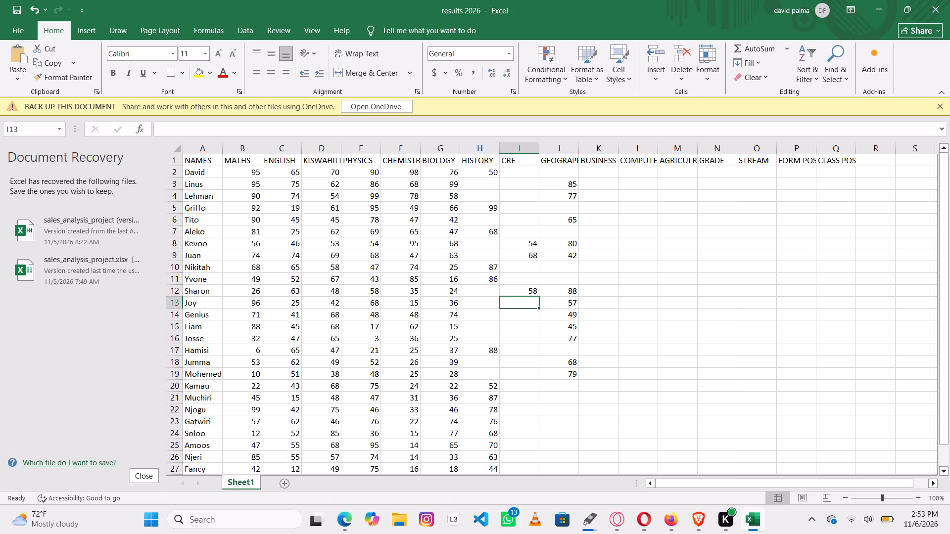
{"action": "type", "text": "68"}
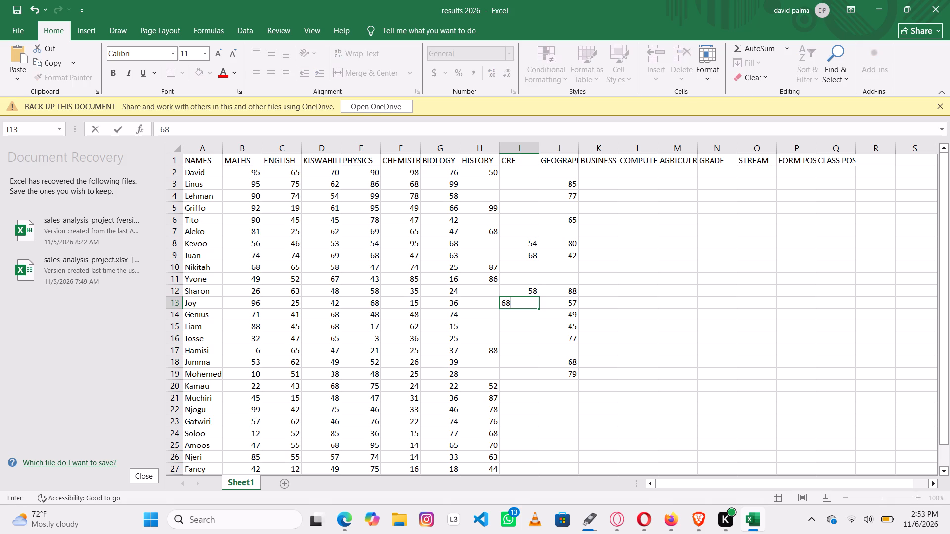
{"action": "key", "text": "Return"}
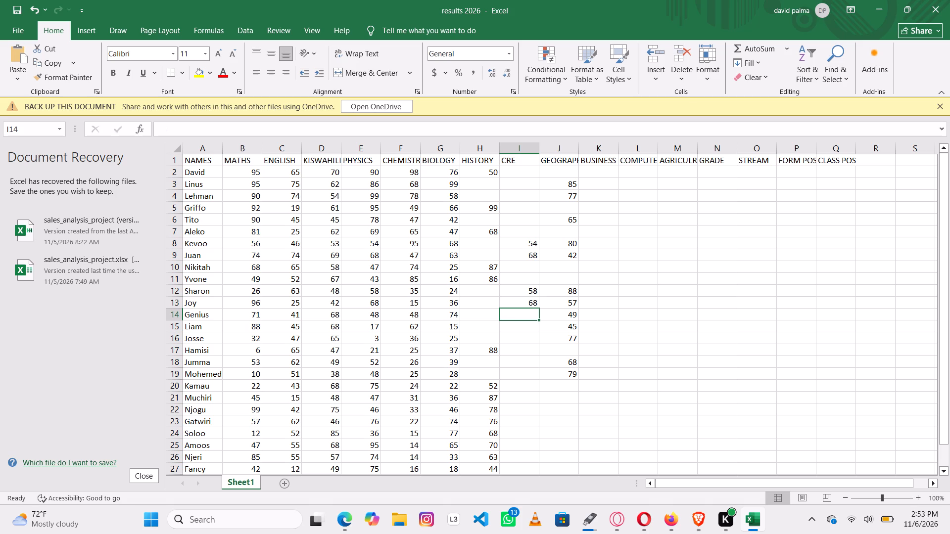
Enter the CRE marks 21 for Hamisi in cell I17 and 75 for Kamau in cell I20.
{"action": "key", "text": "Down"}
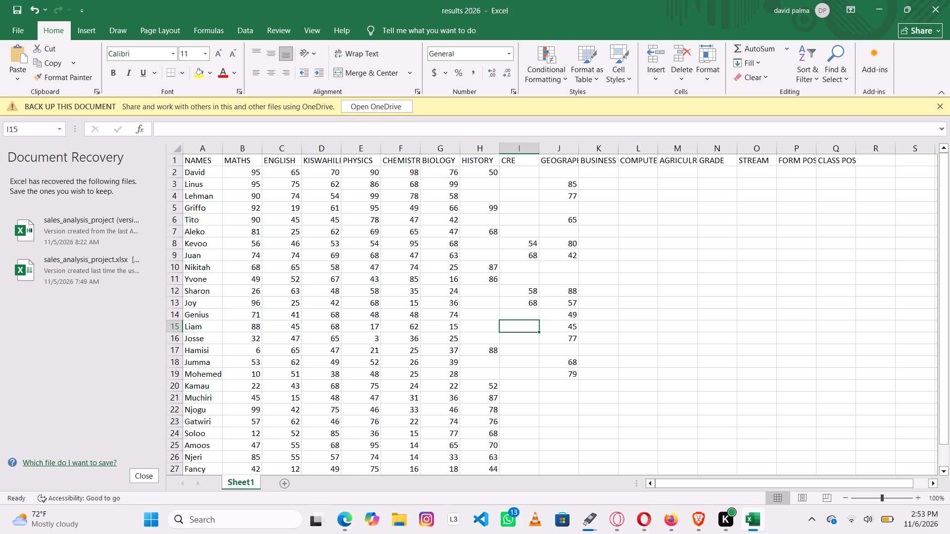
{"action": "key", "text": "Down"}
{"action": "key", "text": "Down"}
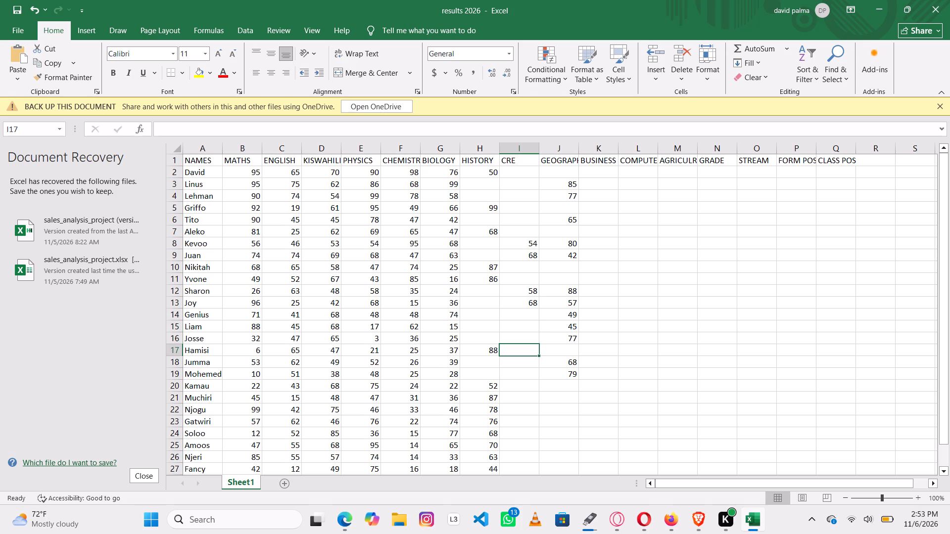
{"action": "type", "text": "21"}
{"action": "key", "text": "Return"}
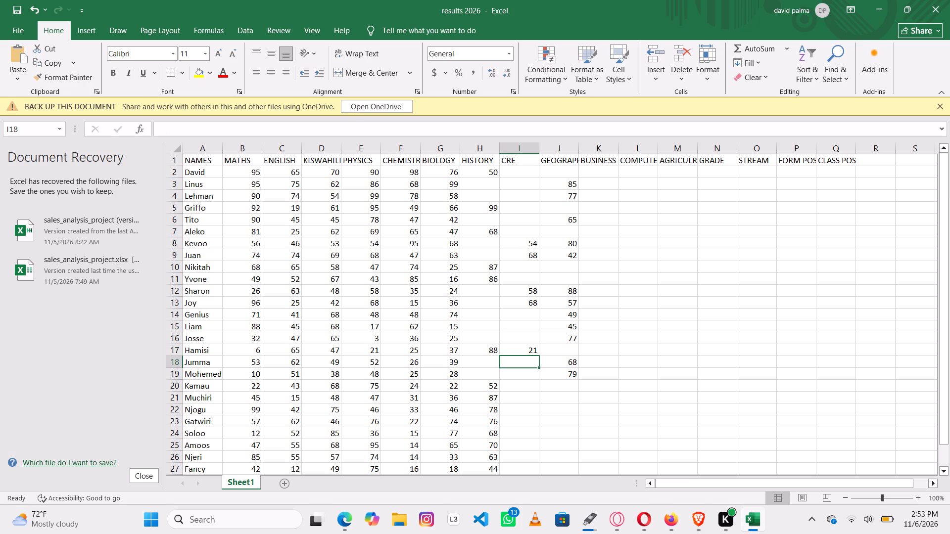
{"action": "key", "text": "Down"}
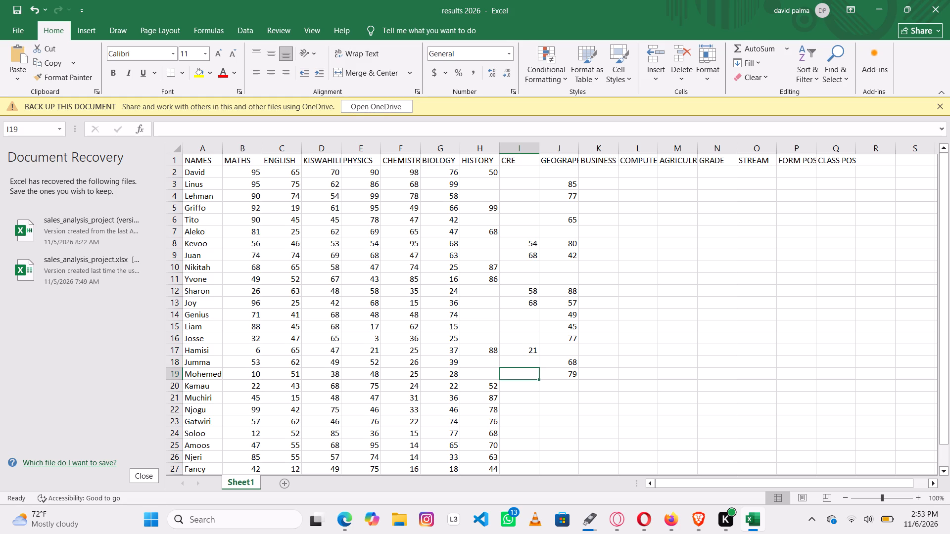
{"action": "key", "text": "Down"}
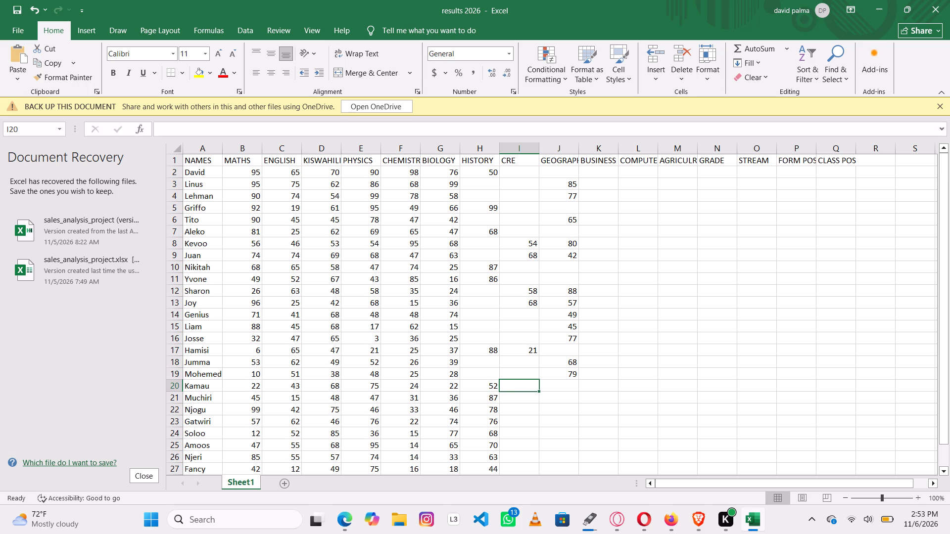
{"action": "type", "text": "75"}
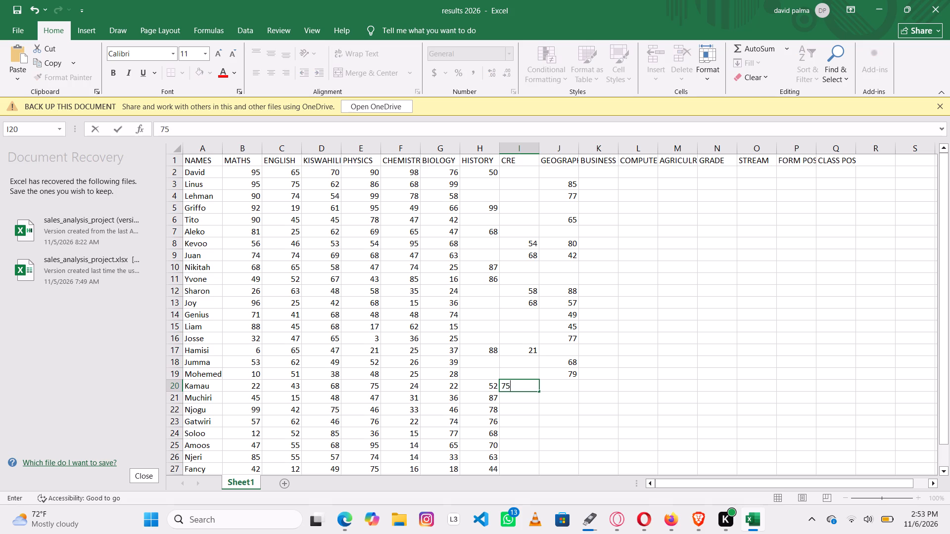
{"action": "key", "text": "Return"}
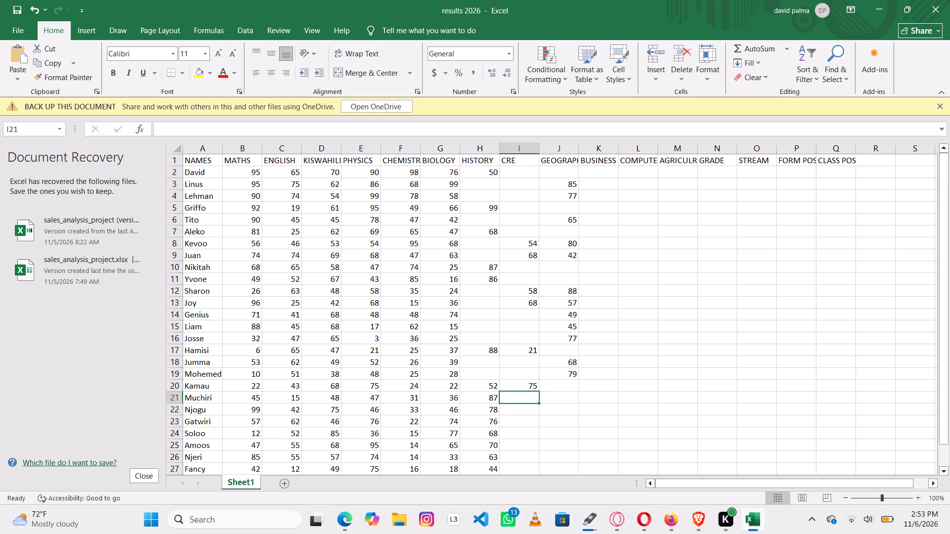
Enter the CRE marks 76 for Gatwiri in cell I23 and 95 for Amoos in cell I25.
{"action": "key", "text": "Down"}
{"action": "key", "text": "Down"}
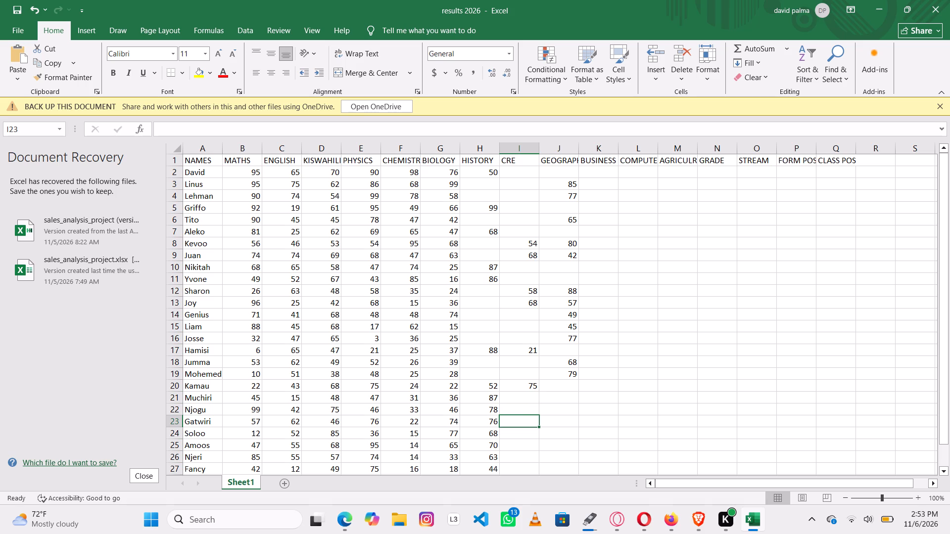
{"action": "type", "text": "76"}
{"action": "key", "text": "Down"}
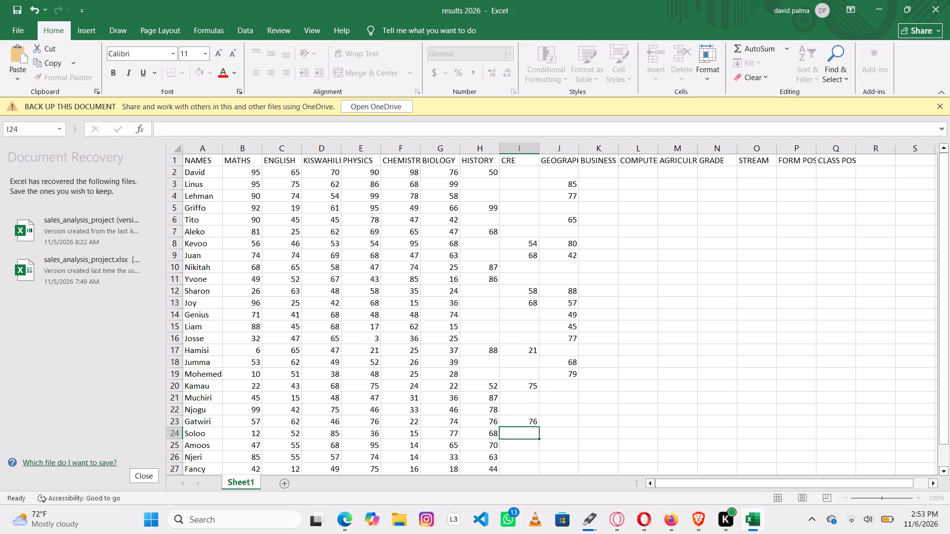
{"action": "key", "text": "Down"}
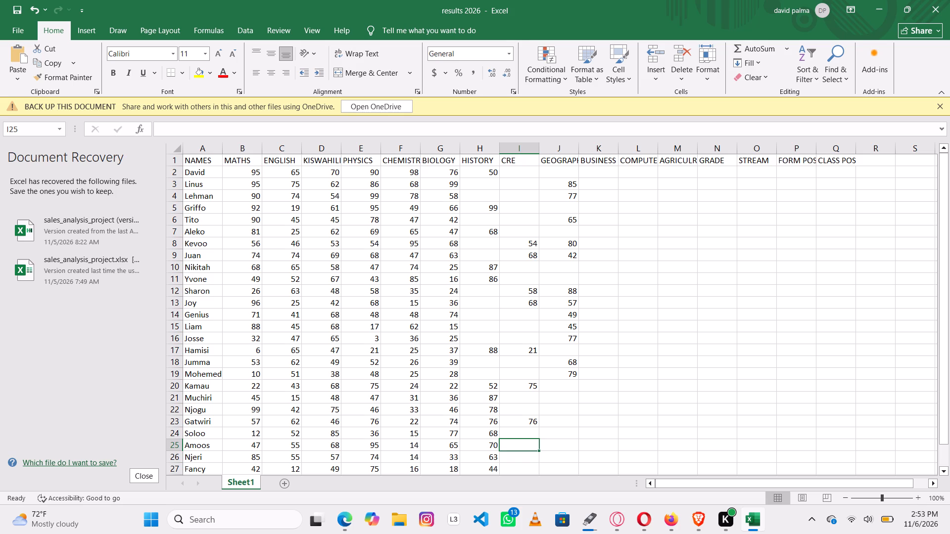
{"action": "type", "text": "95"}
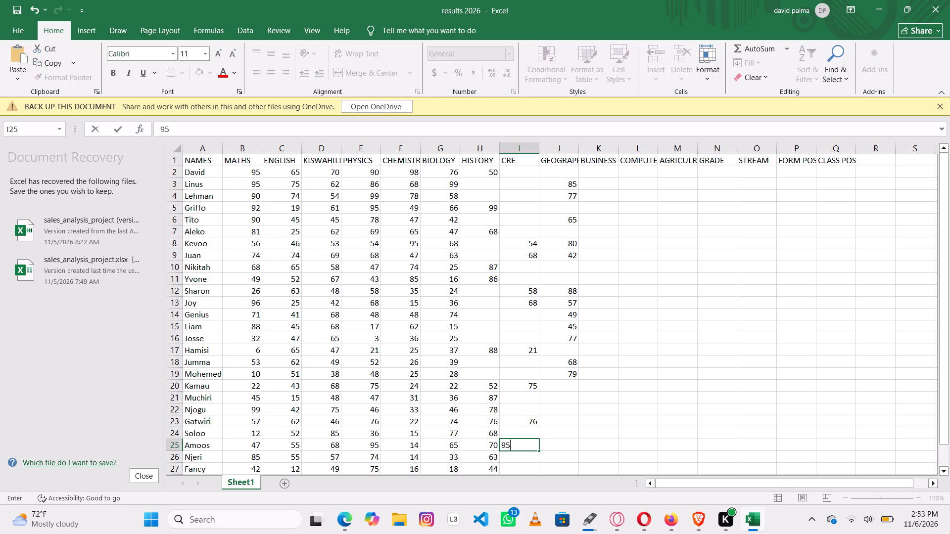
{"action": "key", "text": "Return"}
Clear the PHYSICS marks of Amoos in cell E25 and Gatwiri in cell E23.
{"action": "key", "text": "Down"}
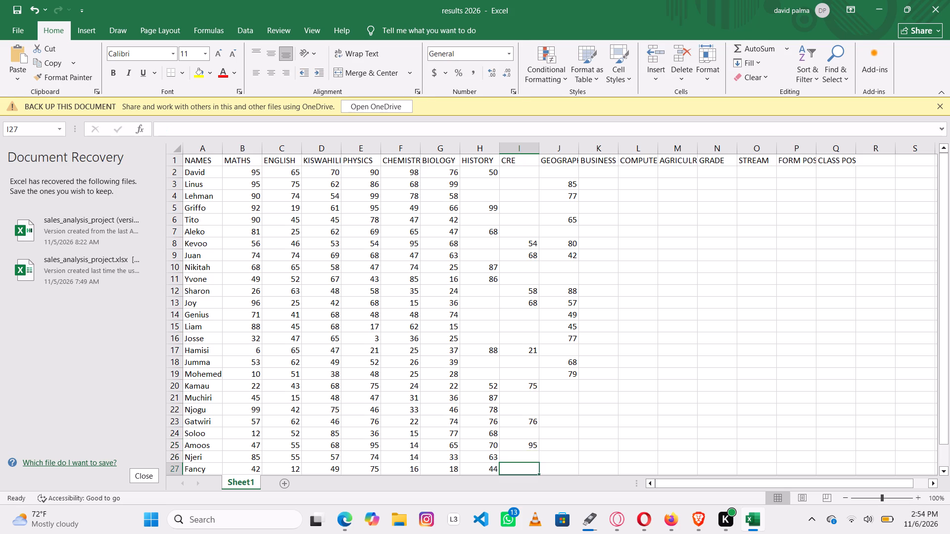
{"action": "key", "text": "Left"}
{"action": "key", "text": "Left"}
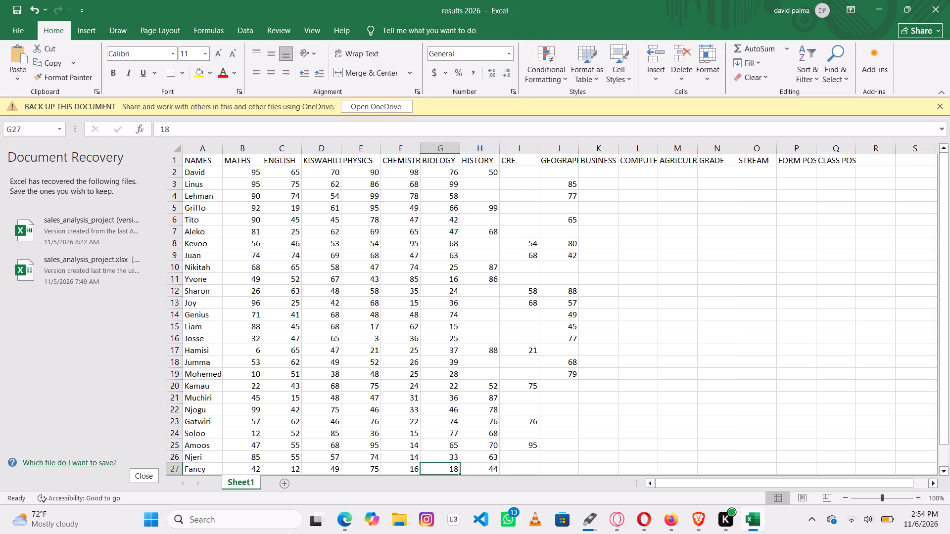
{"action": "key", "text": "Left"}
{"action": "key", "text": "Left"}
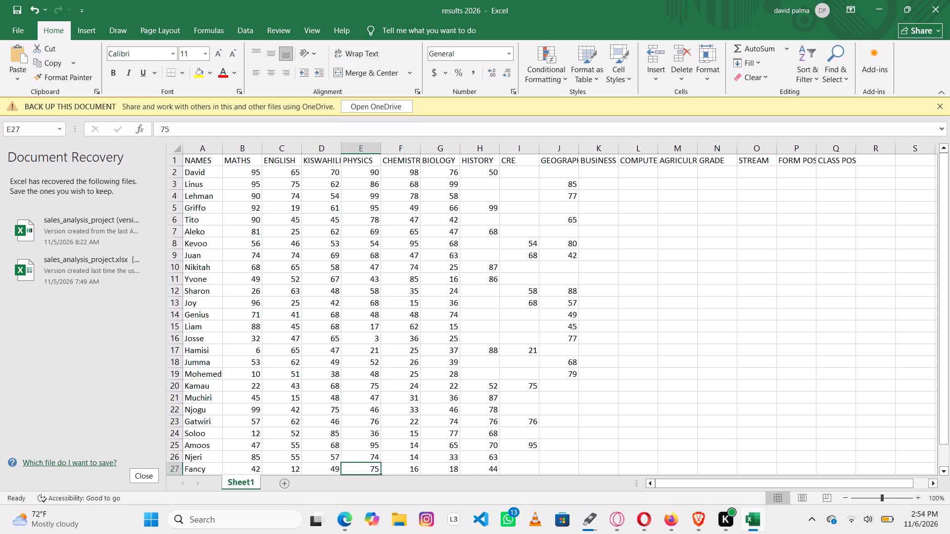
{"action": "key", "text": "Up"}
{"action": "key", "text": "Up"}
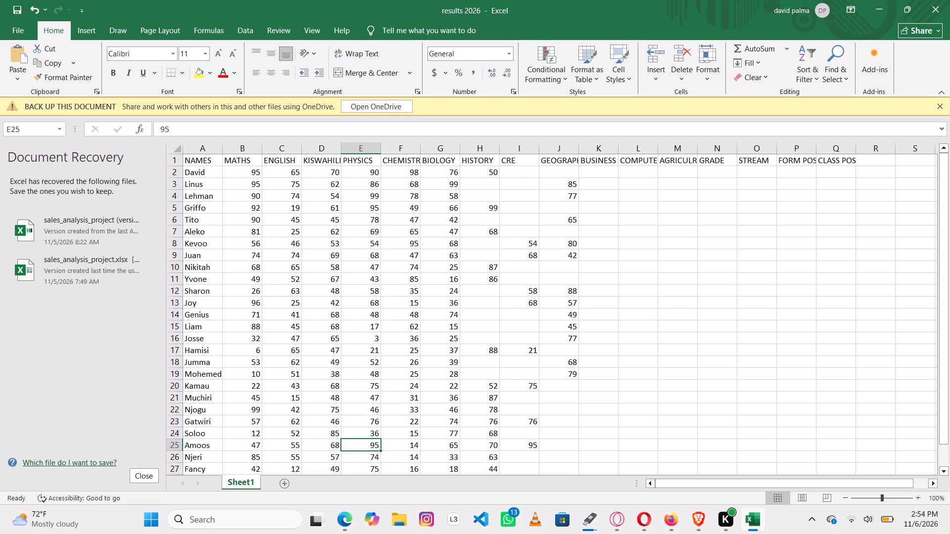
{"action": "key", "text": "BackSpace"}
{"action": "key", "text": "Up"}
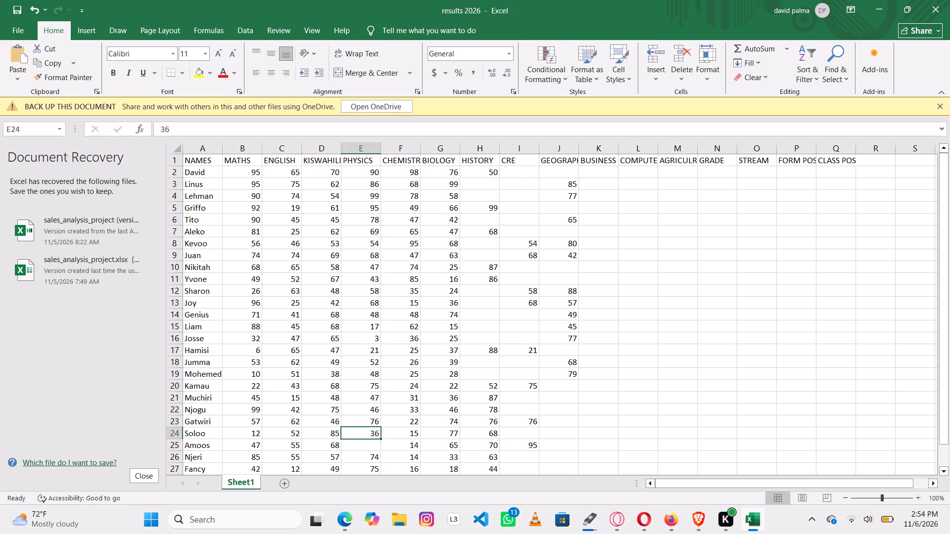
{"action": "key", "text": "Up"}
{"action": "key", "text": "Up"}
{"action": "key", "text": "Up"}
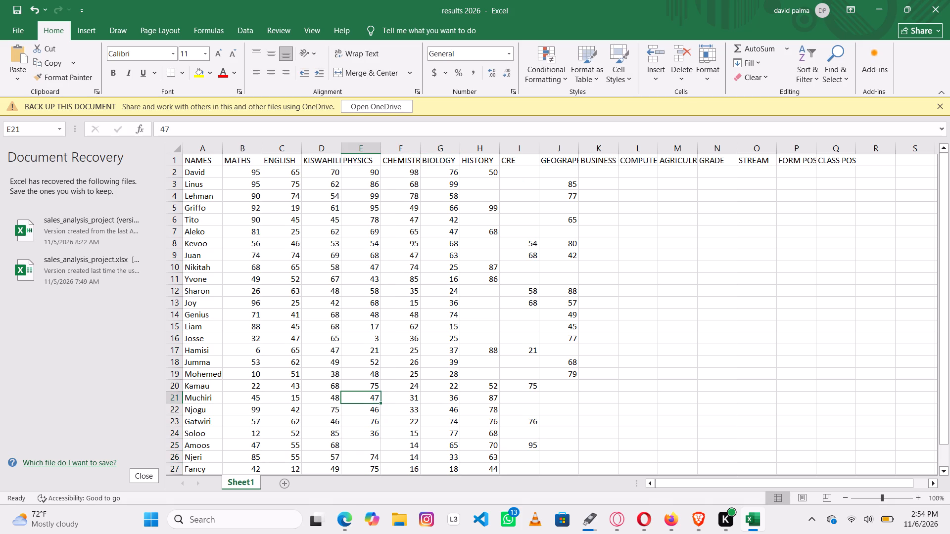
{"action": "key", "text": "Down"}
{"action": "key", "text": "Down"}
{"action": "key", "text": "BackSpace"}
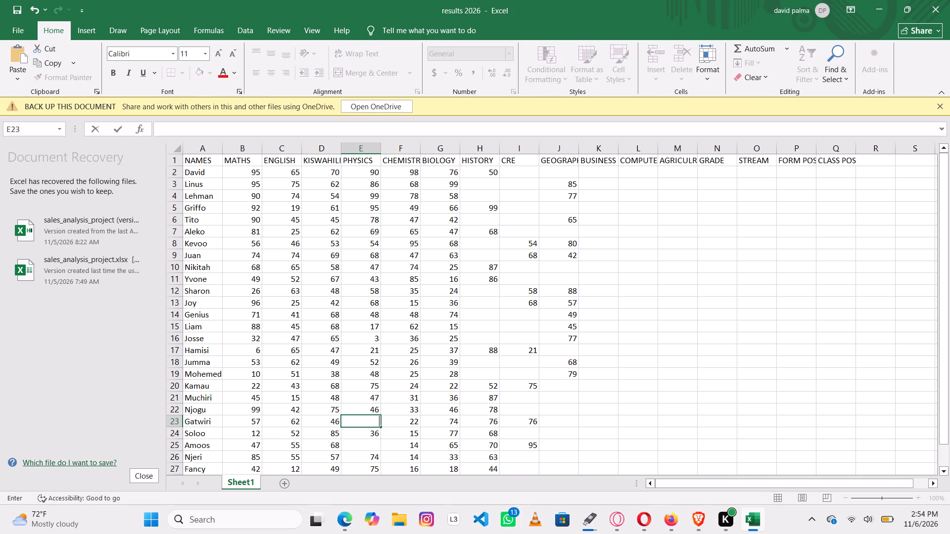
{"action": "key", "text": "Up"}
Clear the PHYSICS marks of Kamau in cell E20 and Hamisi in cell E17.
{"action": "key", "text": "Up"}
{"action": "key", "text": "Up"}
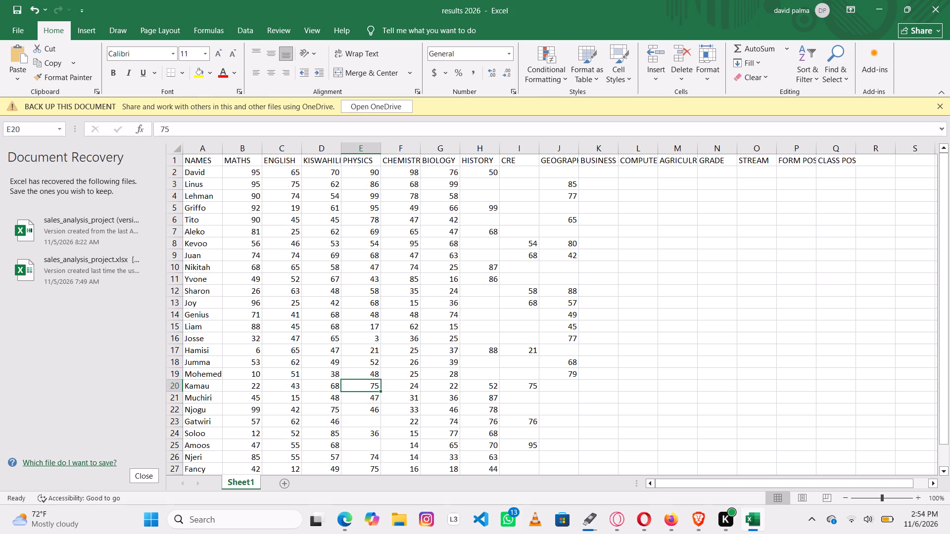
{"action": "key", "text": "BackSpace"}
{"action": "key", "text": "Up"}
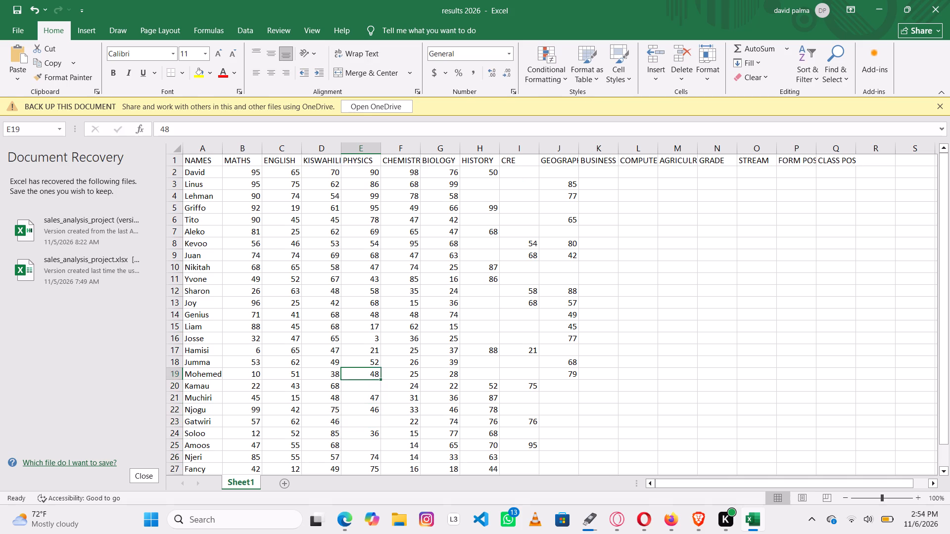
{"action": "key", "text": "Up"}
{"action": "key", "text": "Up"}
{"action": "key", "text": "BackSpace"}
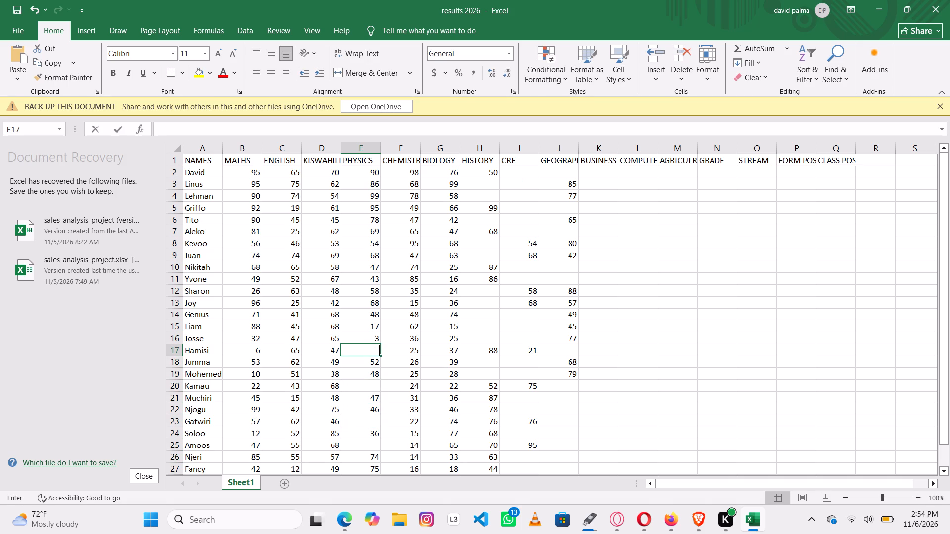
{"action": "key", "text": "Up"}
Clear the PHYSICS marks of Sharon in cell E12 and Joy in cell E13.
{"action": "key", "text": "Up"}
{"action": "key", "text": "Up"}
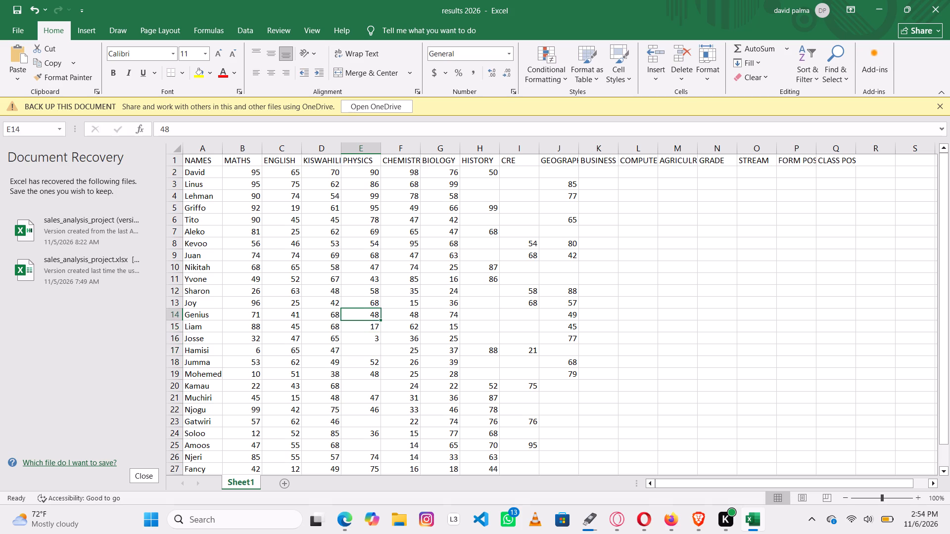
{"action": "key", "text": "Up"}
{"action": "key", "text": "Up"}
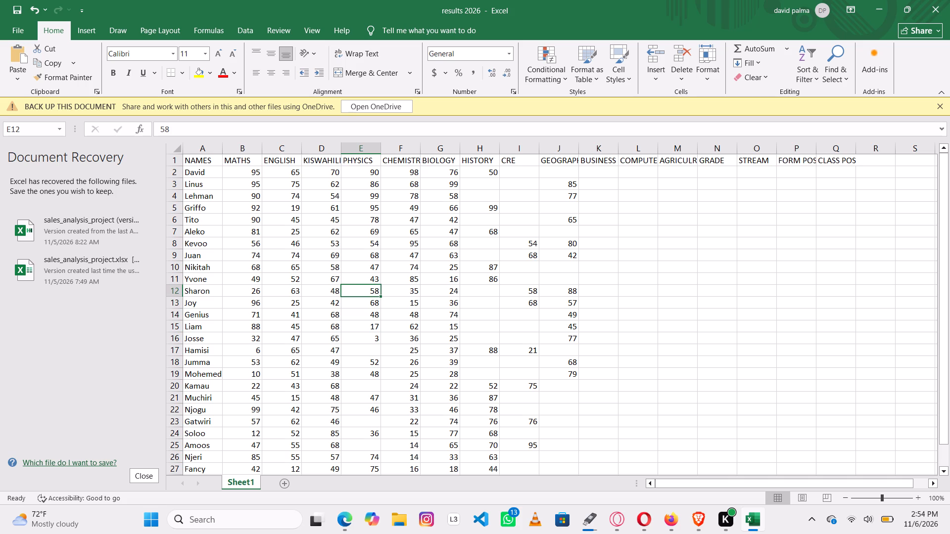
{"action": "key", "text": "BackSpace"}
{"action": "key", "text": "Down"}
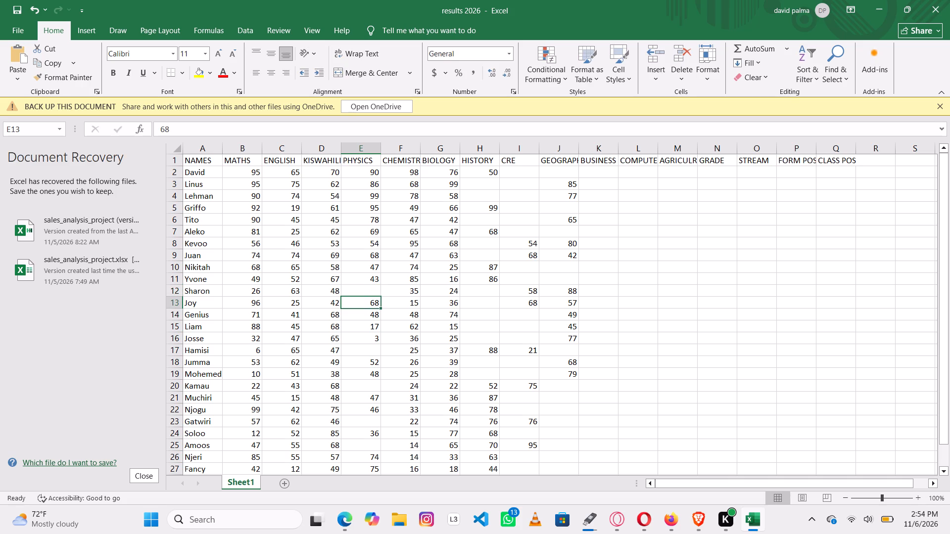
{"action": "key", "text": "BackSpace"}
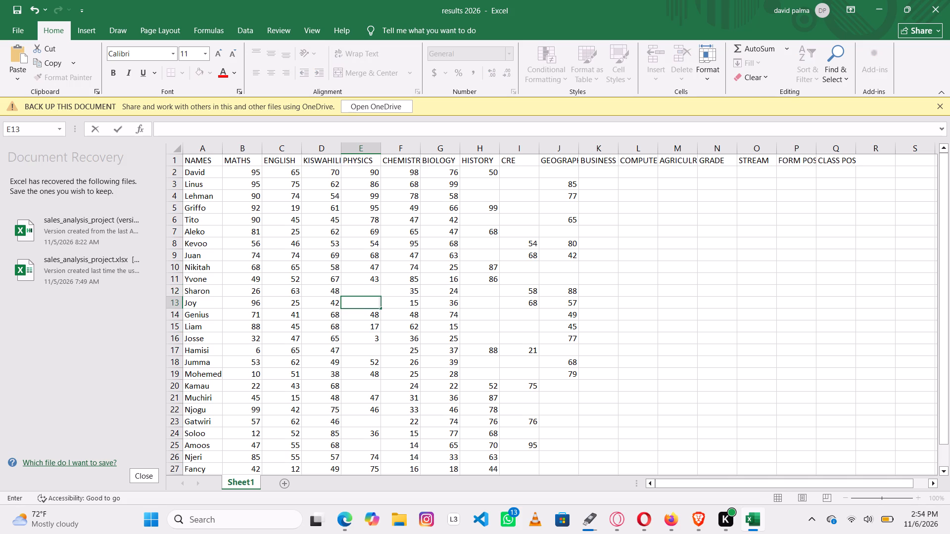
{"action": "key", "text": "Up"}
Clear the PHYSICS mark of Kevoo in cell E8.
{"action": "key", "text": "Up"}
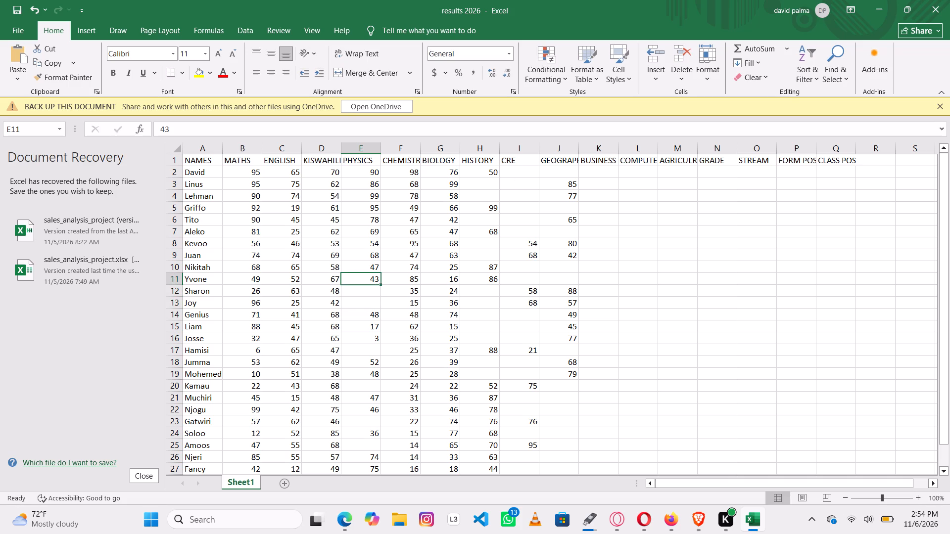
{"action": "key", "text": "Up"}
{"action": "key", "text": "Up"}
{"action": "key", "text": "Up"}
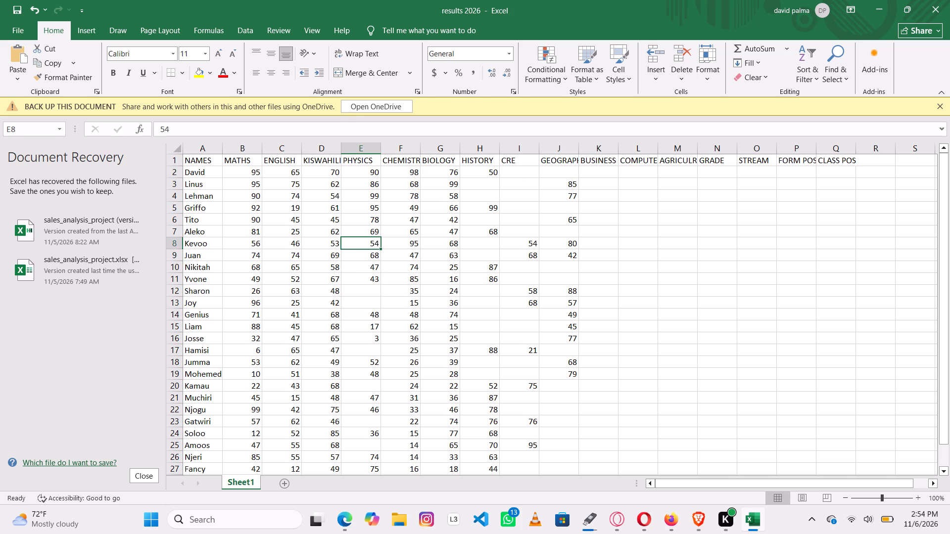
{"action": "key", "text": "BackSpace"}
{"action": "key", "text": "Up"}
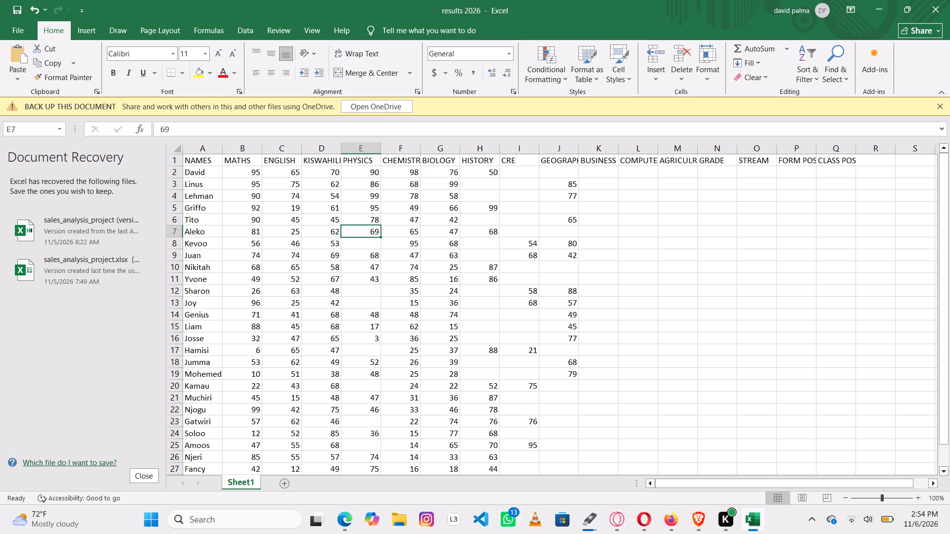
Clear the PHYSICS mark of Juan in cell E9.
{"action": "key", "text": "Down"}
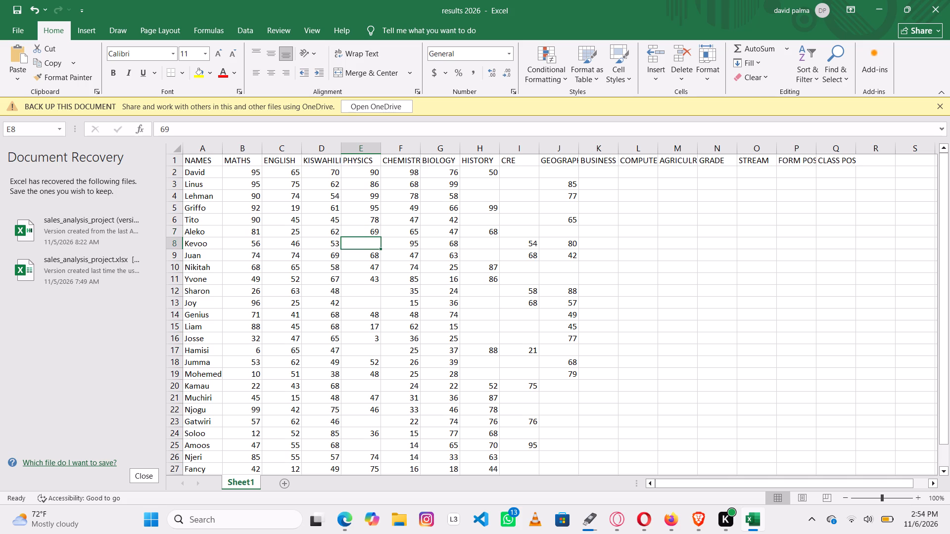
{"action": "key", "text": "Down"}
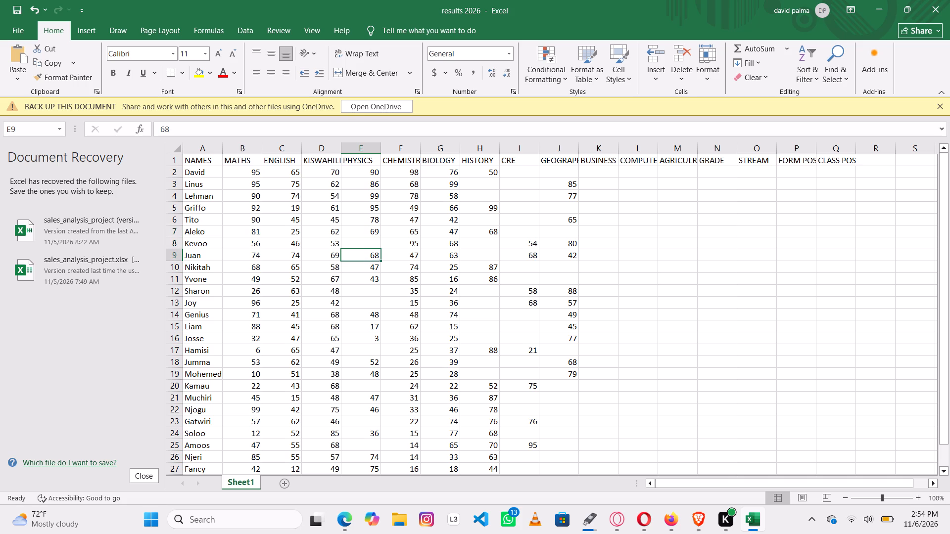
{"action": "key", "text": "BackSpace"}
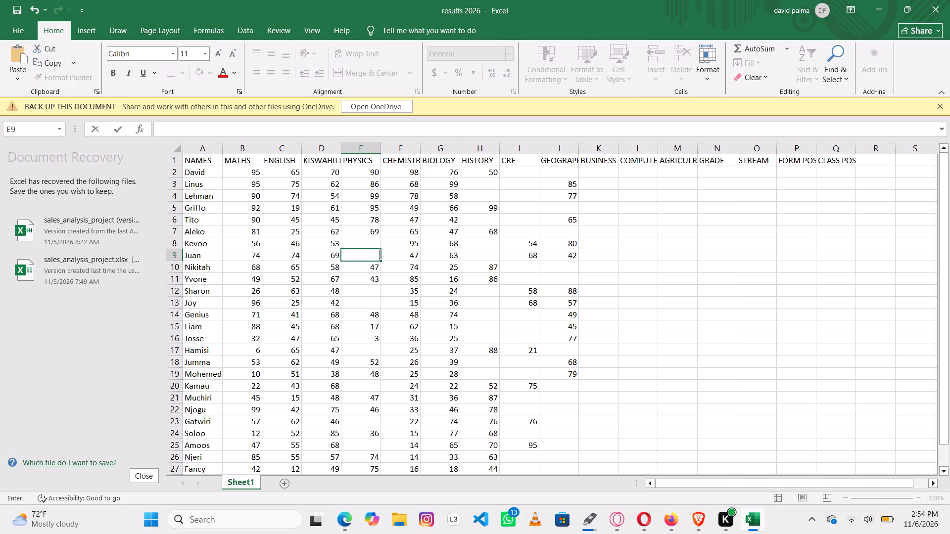
{"action": "key", "text": "Right"}
Enter the BUSINESS marks 77 for David in cell K2 and 89 for Linus in cell K3.
{"action": "key", "text": "Right"}
{"action": "key", "text": "Right"}
{"action": "key", "text": "Right"}
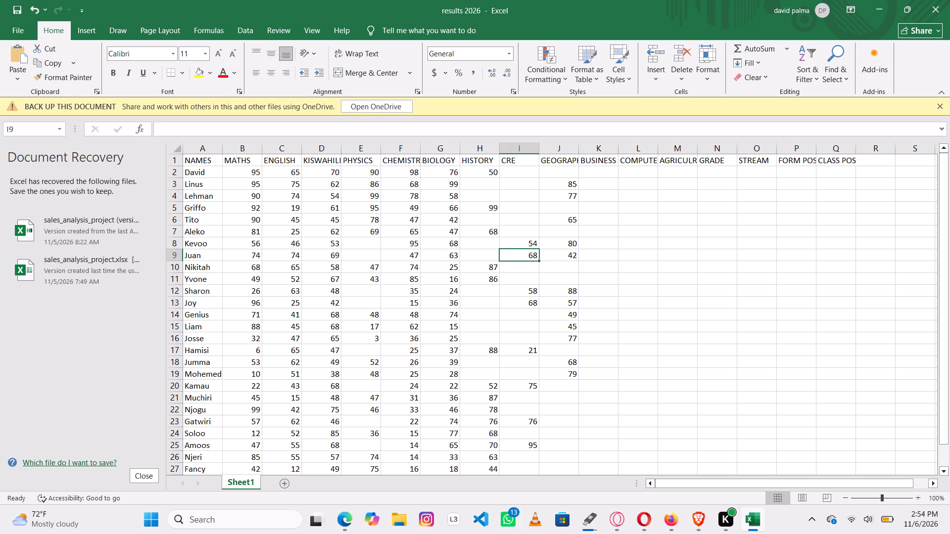
{"action": "key", "text": "Right"}
{"action": "key", "text": "Right"}
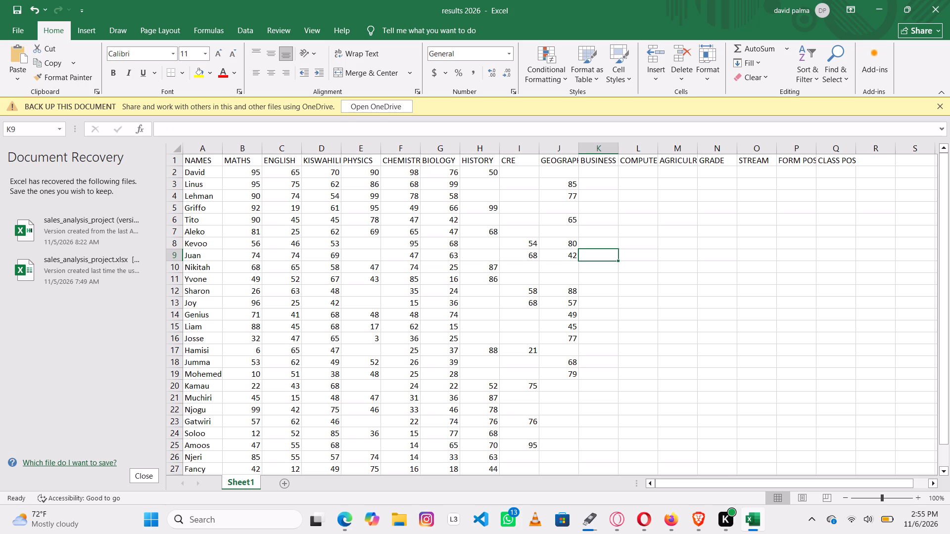
{"action": "key", "text": "Up"}
{"action": "key", "text": "Up"}
{"action": "key", "text": "Up"}
{"action": "key", "text": "Up"}
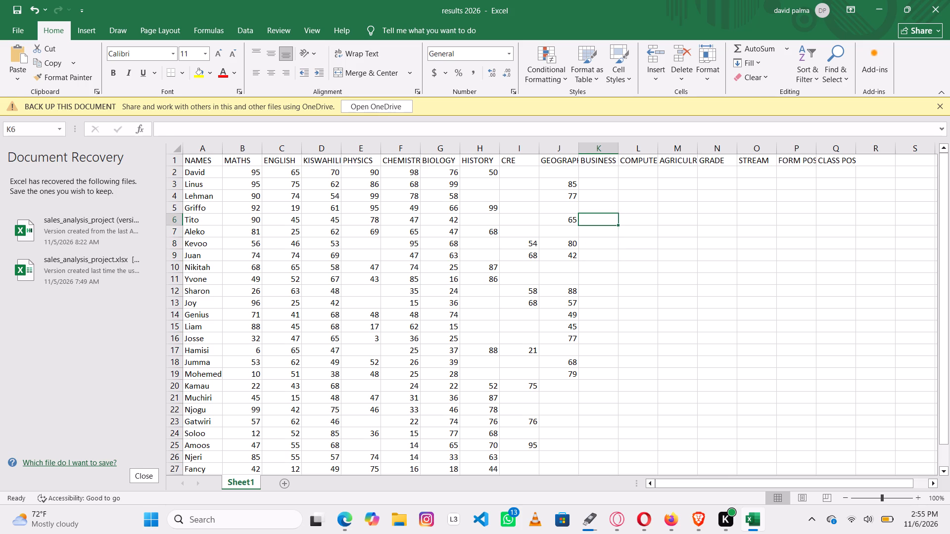
{"action": "key", "text": "Up"}
{"action": "key", "text": "Up"}
{"action": "key", "text": "Up"}
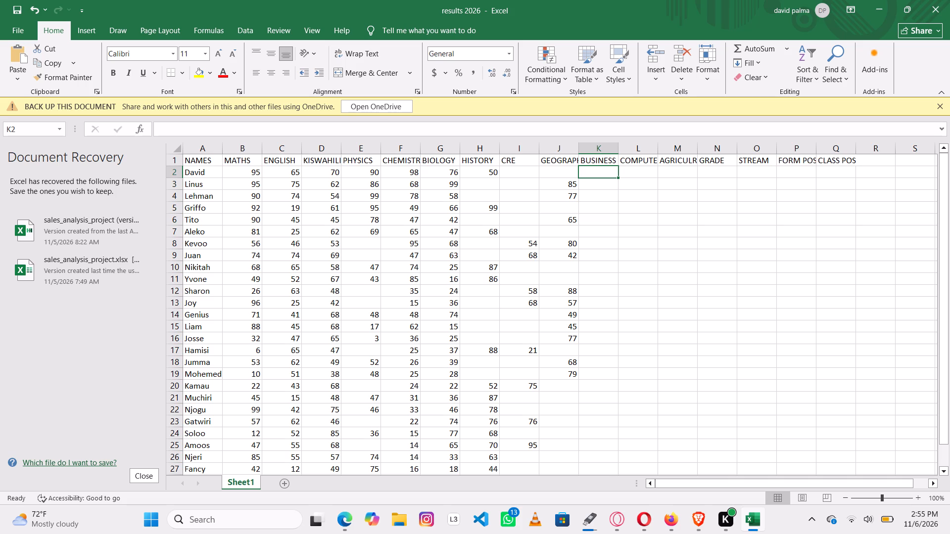
{"action": "type", "text": "77"}
{"action": "key", "text": "Return"}
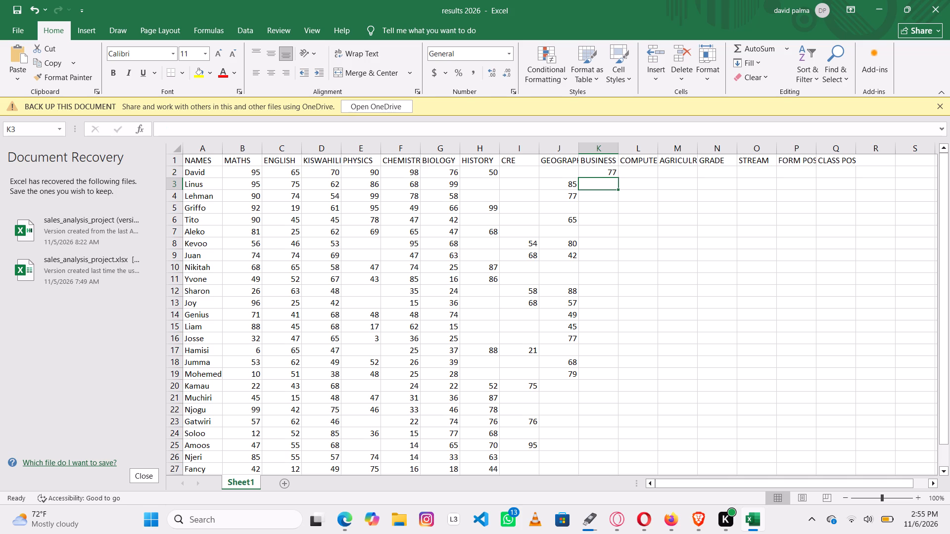
{"action": "type", "text": "89"}
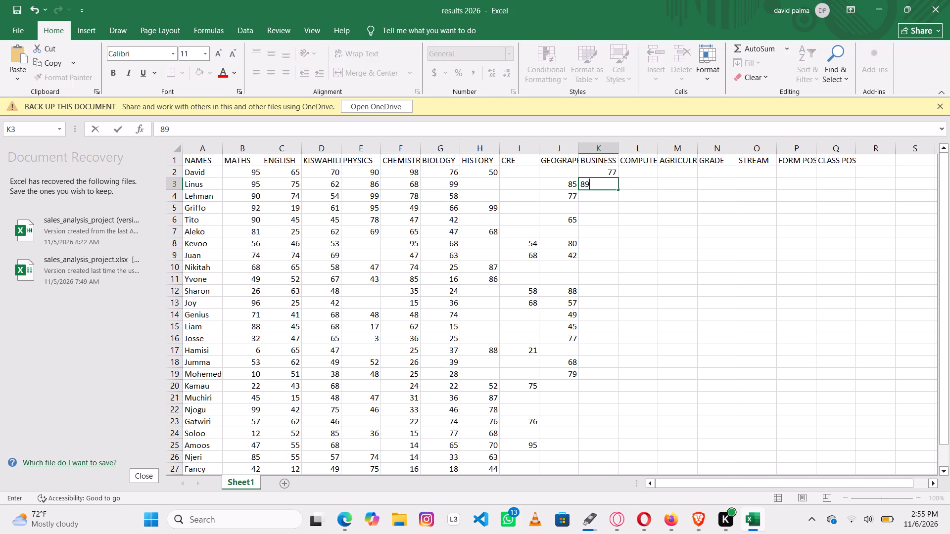
{"action": "key", "text": "Return"}
Enter the computer marks 98 for Lehman in cell L4 and 90 for Griffo in cell L5.
{"action": "key", "text": "Right"}
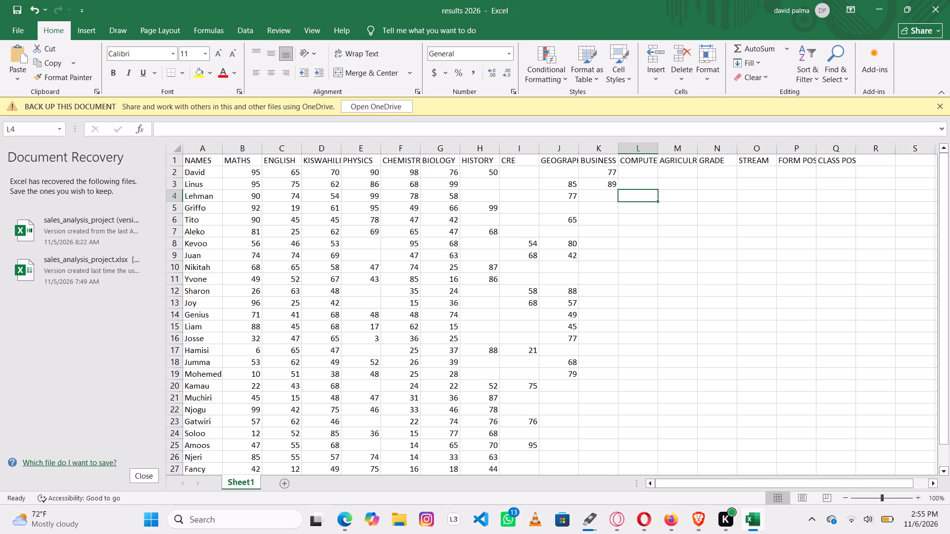
{"action": "key", "text": "9"}
{"action": "key", "text": "8"}
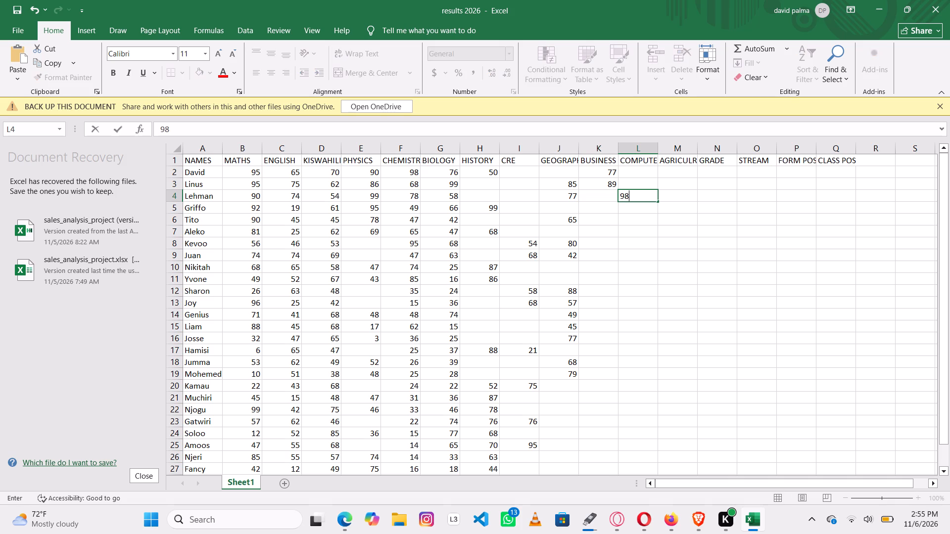
{"action": "key", "text": "Return"}
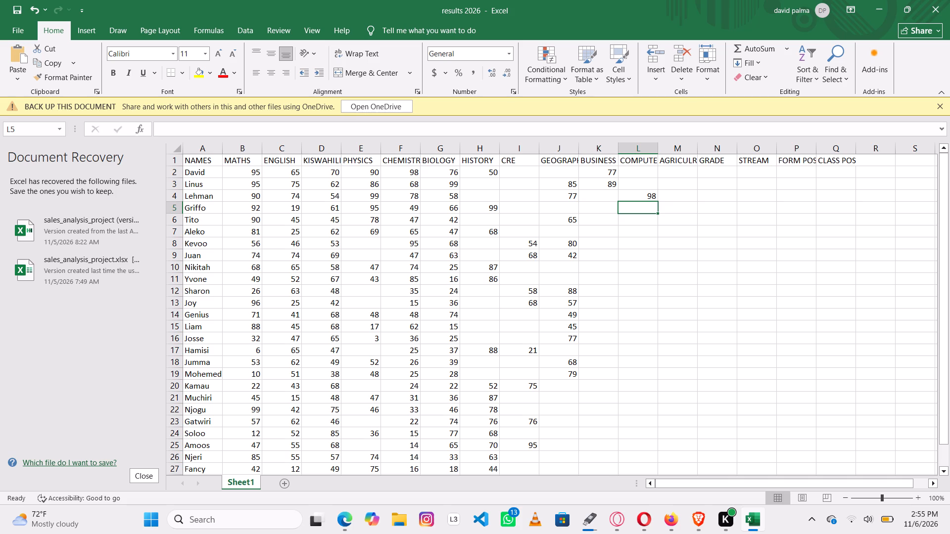
{"action": "key", "text": "9"}
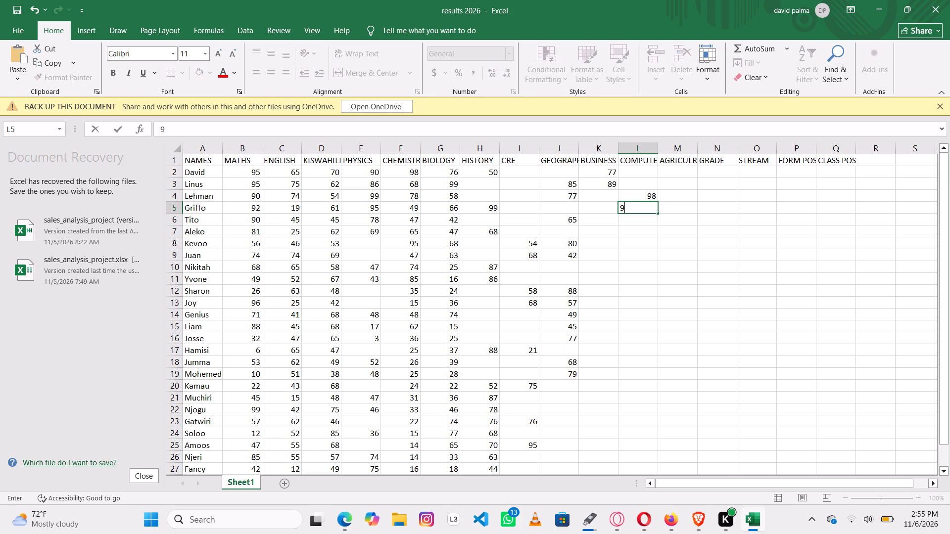
{"action": "key", "text": "0"}
{"action": "key", "text": "Return"}
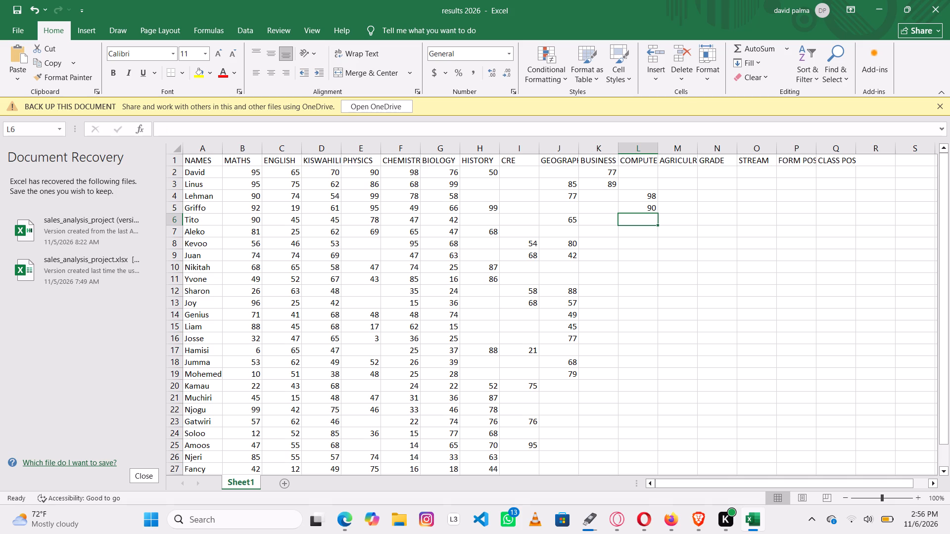
{"action": "key", "text": "Right"}
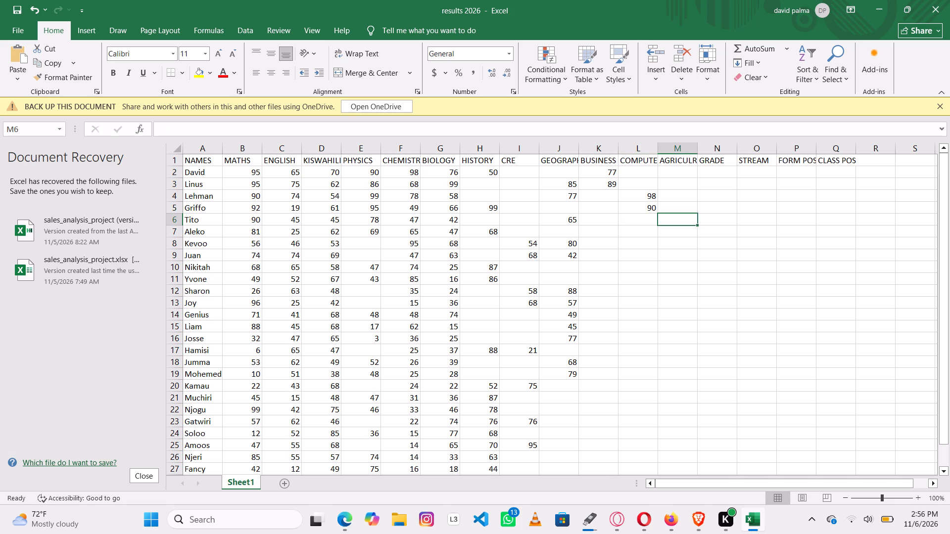
{"action": "type", "text": "78"}
{"action": "key", "text": "Return"}
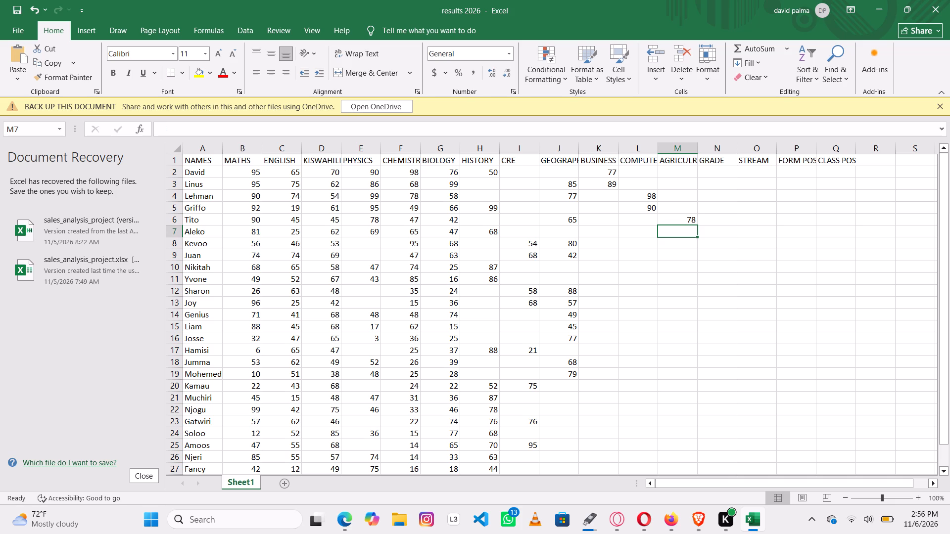
{"action": "key", "text": "Left"}
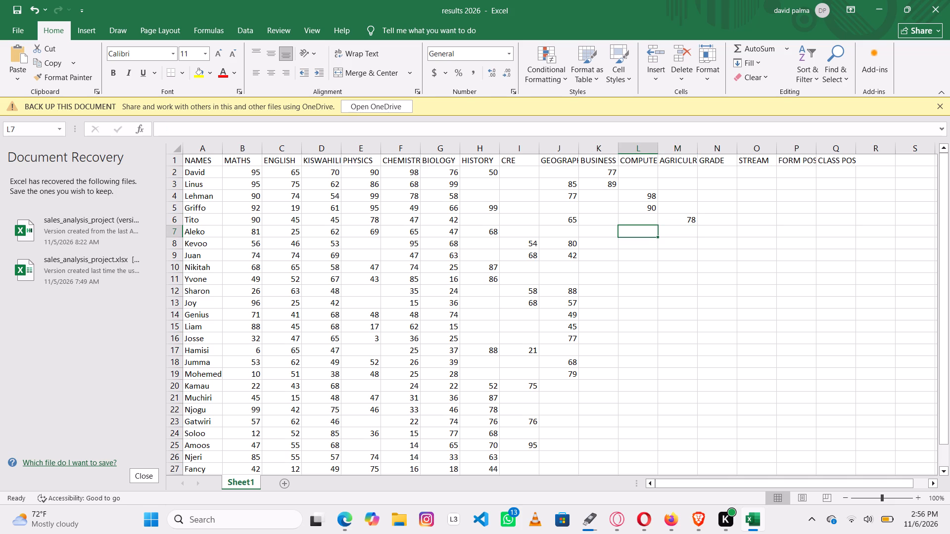
{"action": "type", "text": "88"}
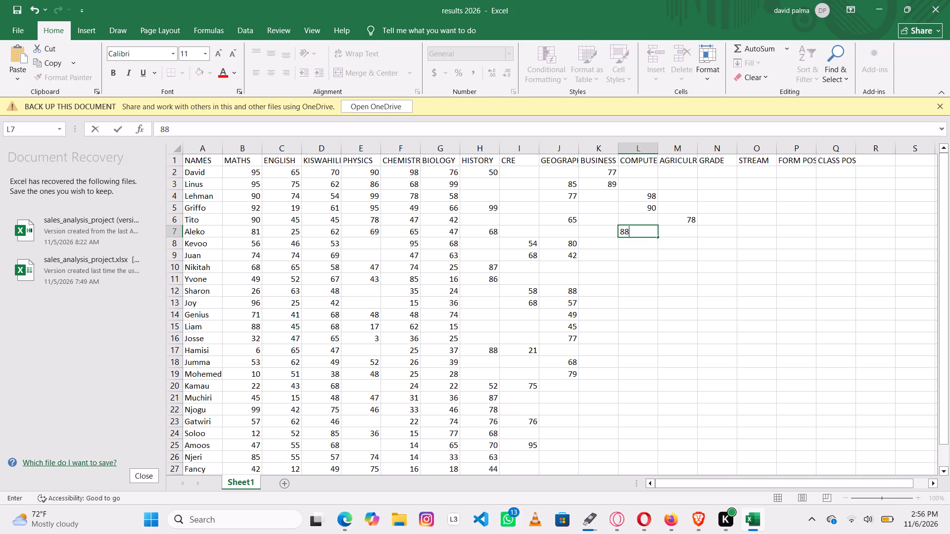
{"action": "key", "text": "Return"}
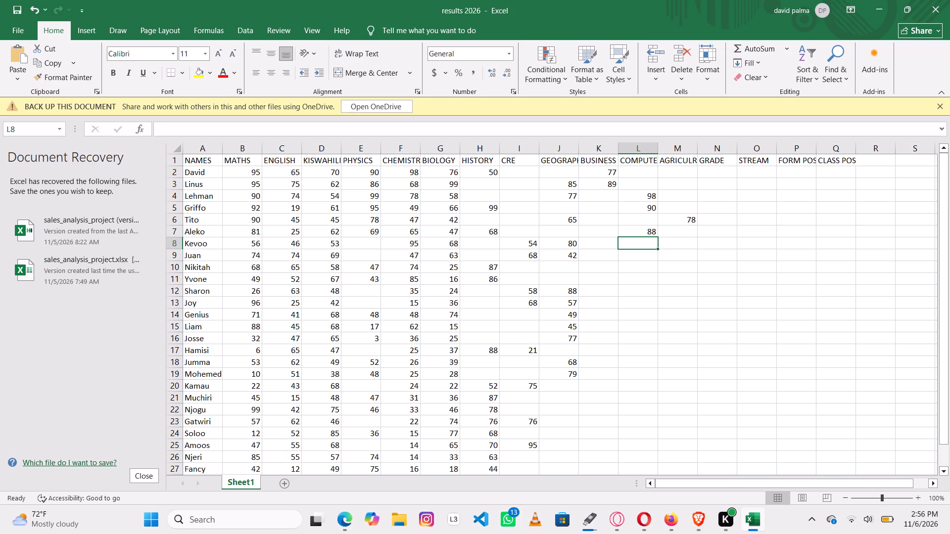
Enter Kevoo's agriculture mark 67 in cell M8 and Juan's BUSINESS mark 47 in cell K9.
{"action": "key", "text": "Right"}
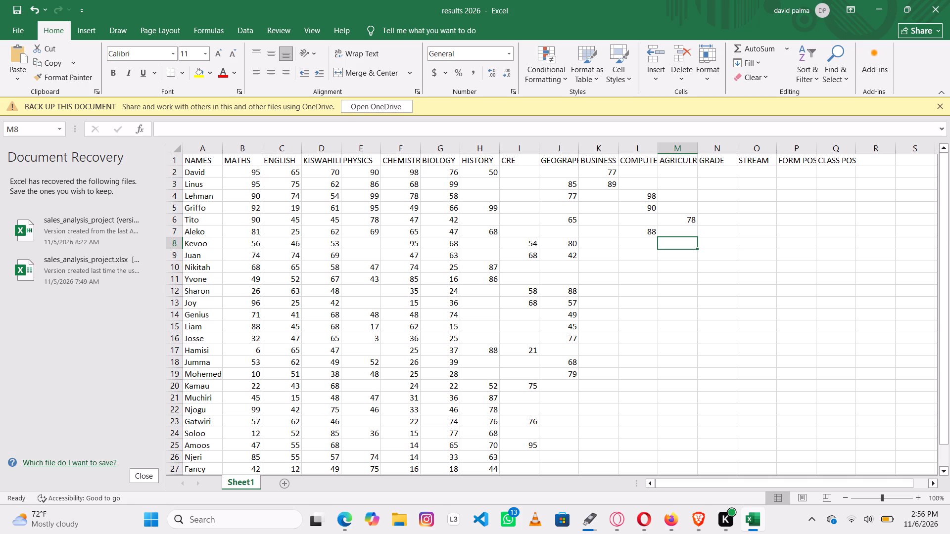
{"action": "key", "text": "6"}
{"action": "key", "text": "7"}
{"action": "key", "text": "Return"}
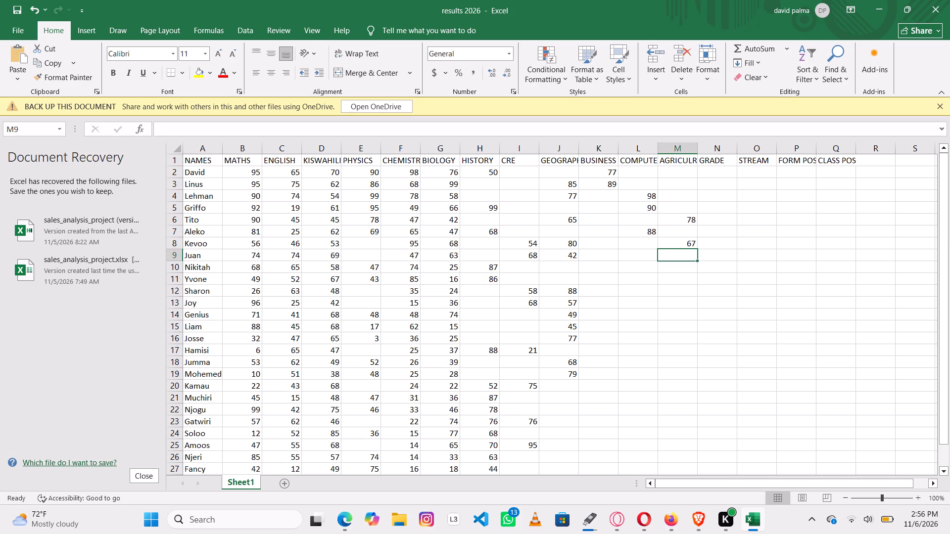
{"action": "key", "text": "Left"}
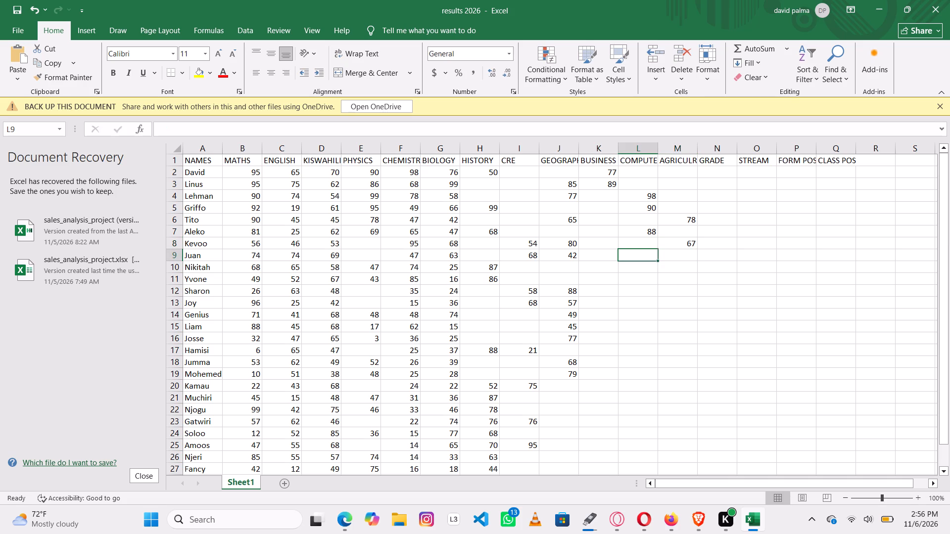
{"action": "key", "text": "Left"}
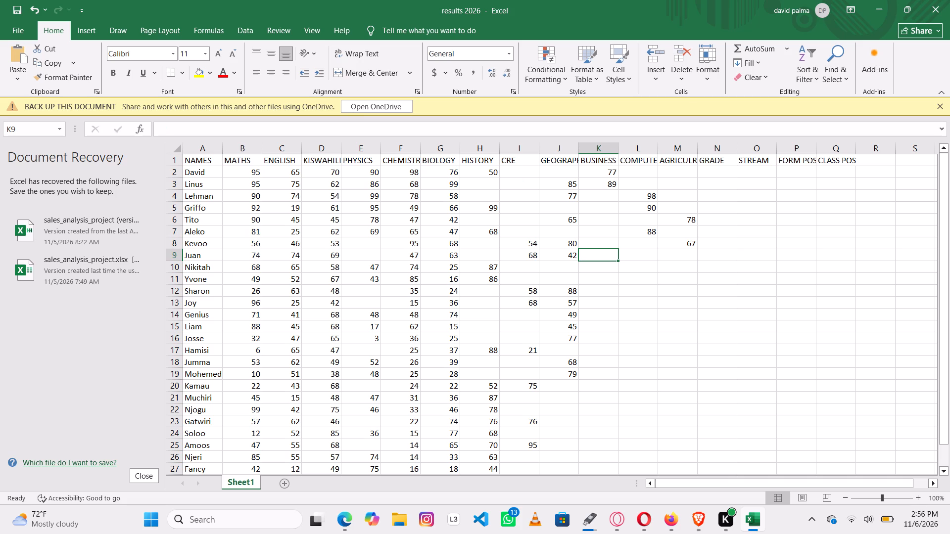
{"action": "key", "text": "4"}
{"action": "key", "text": "7"}
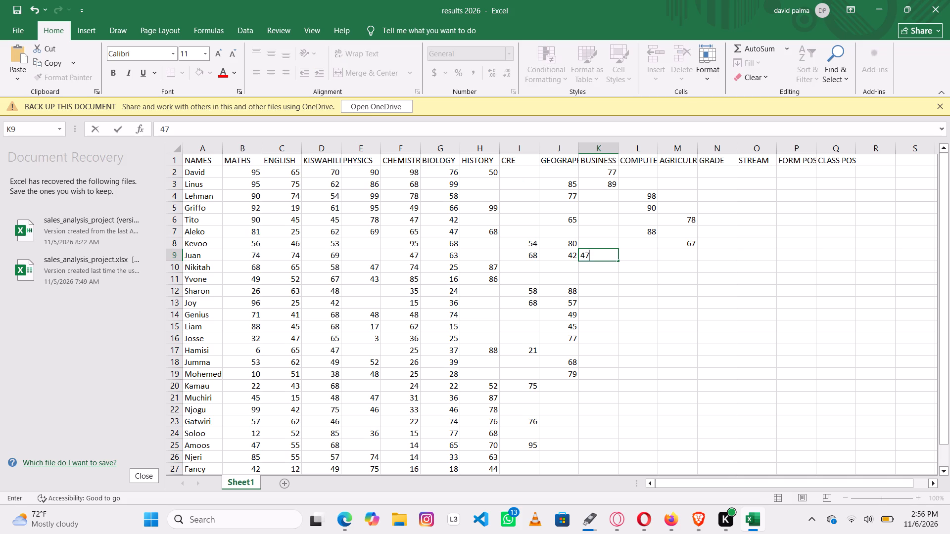
{"action": "key", "text": "Return"}
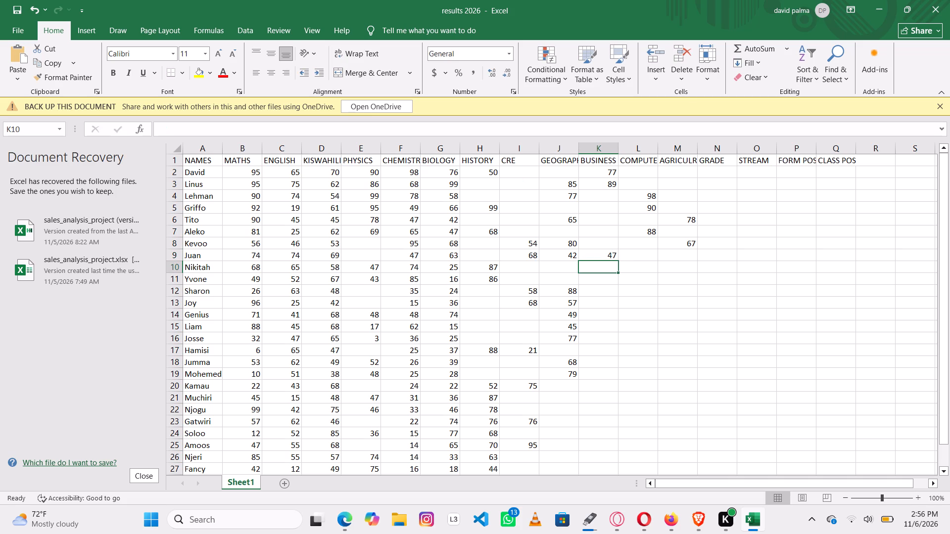
Enter the agriculture mark 68 for Nikitah in cell M10.
{"action": "key", "text": "Right"}
{"action": "key", "text": "Right"}
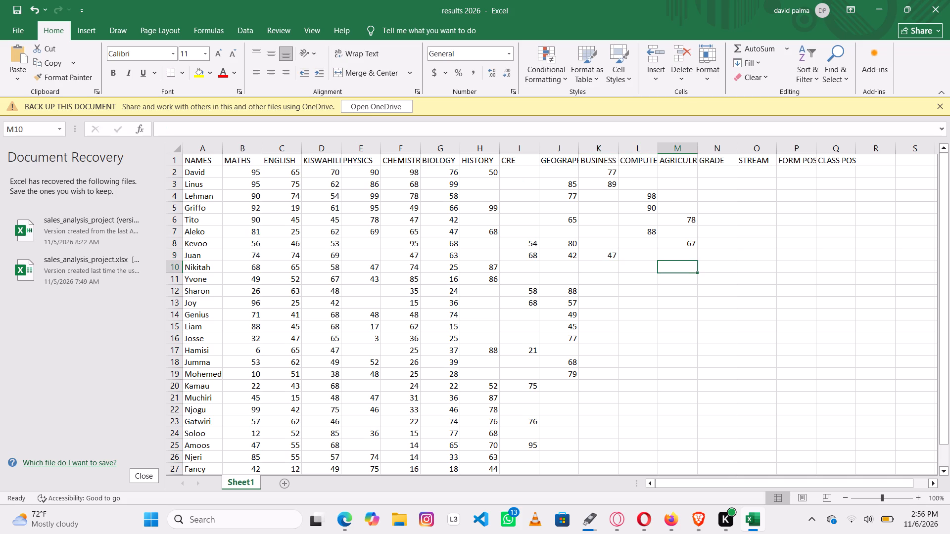
{"action": "key", "text": "6"}
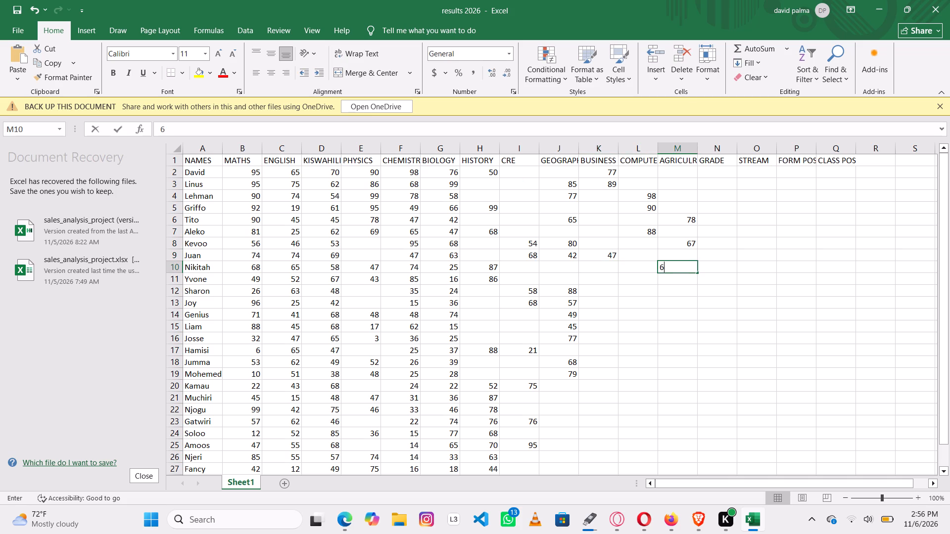
{"action": "key", "text": "8"}
{"action": "key", "text": "Return"}
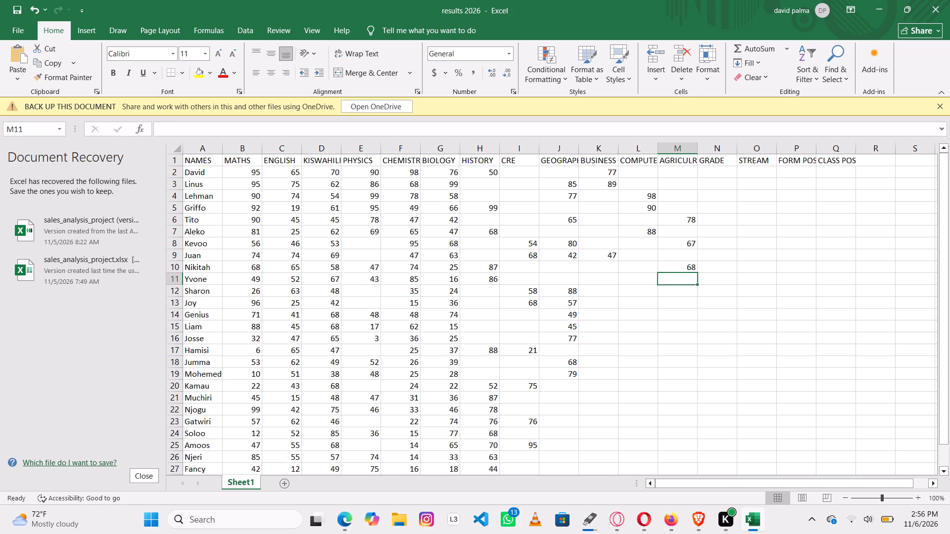
Enter the BUSINESS marks 87 for Yvone in cell K11 and 78 for Sharon in cell K12.
{"action": "key", "text": "Left"}
{"action": "key", "text": "Left"}
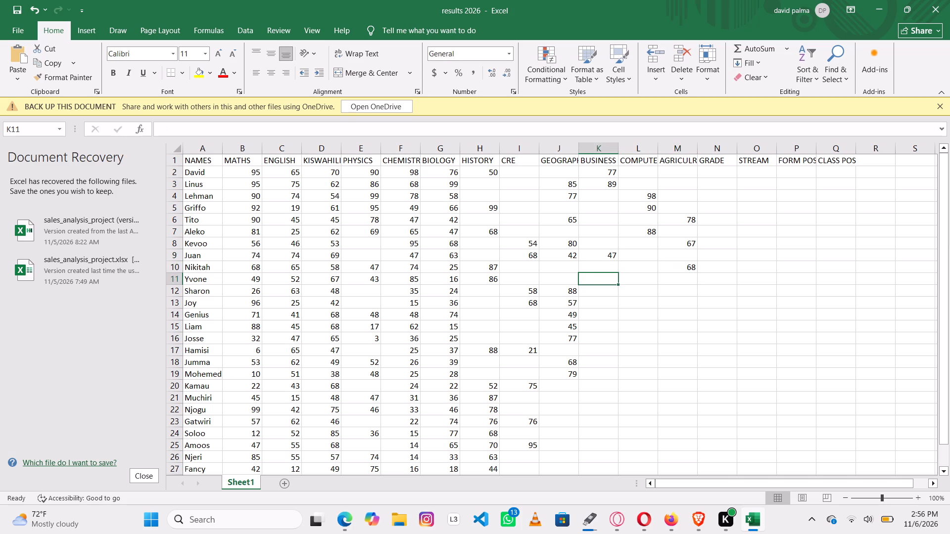
{"action": "key", "text": "8"}
{"action": "key", "text": "7"}
{"action": "key", "text": "Return"}
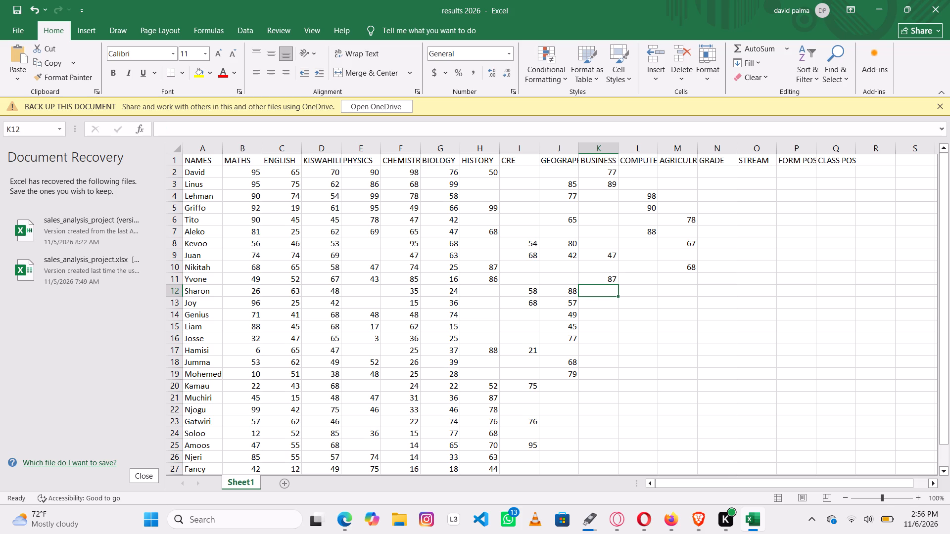
{"action": "type", "text": "78"}
{"action": "key", "text": "Return"}
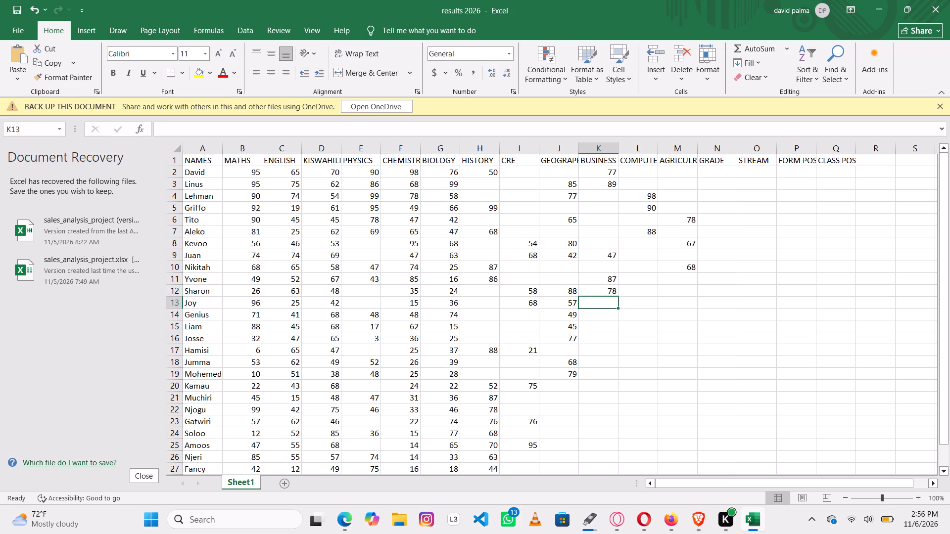
Enter the computer marks 98 for Joy in cell L13 and 87 for Genius in cell L14.
{"action": "key", "text": "Right"}
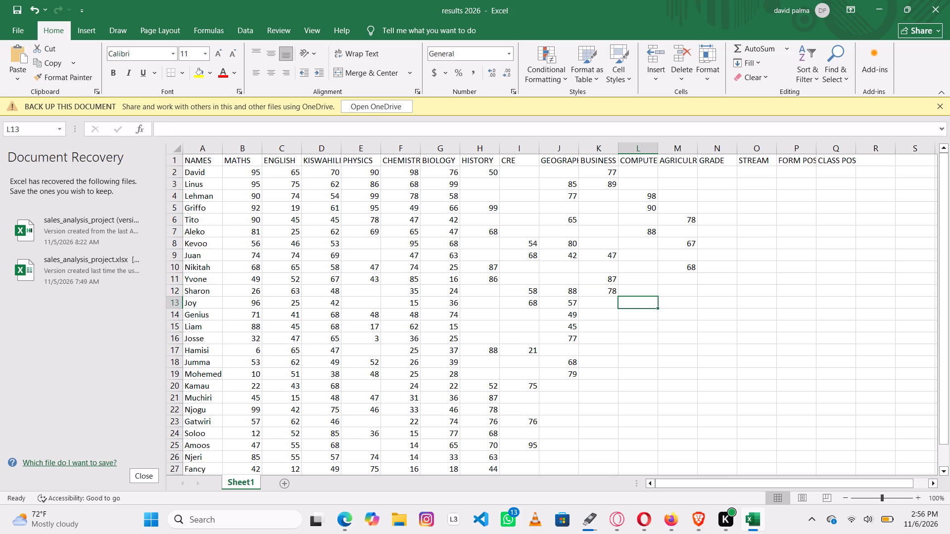
{"action": "key", "text": "9"}
{"action": "key", "text": "8"}
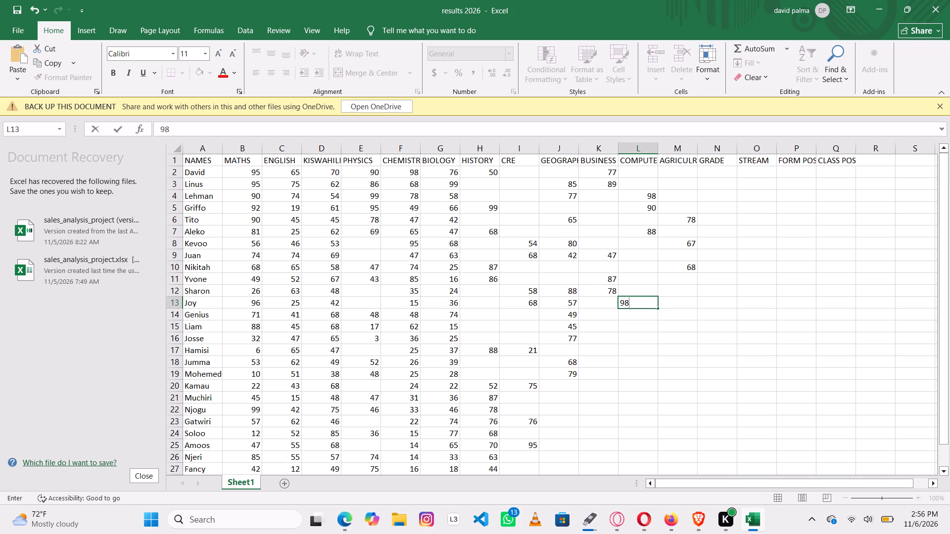
{"action": "key", "text": "Return"}
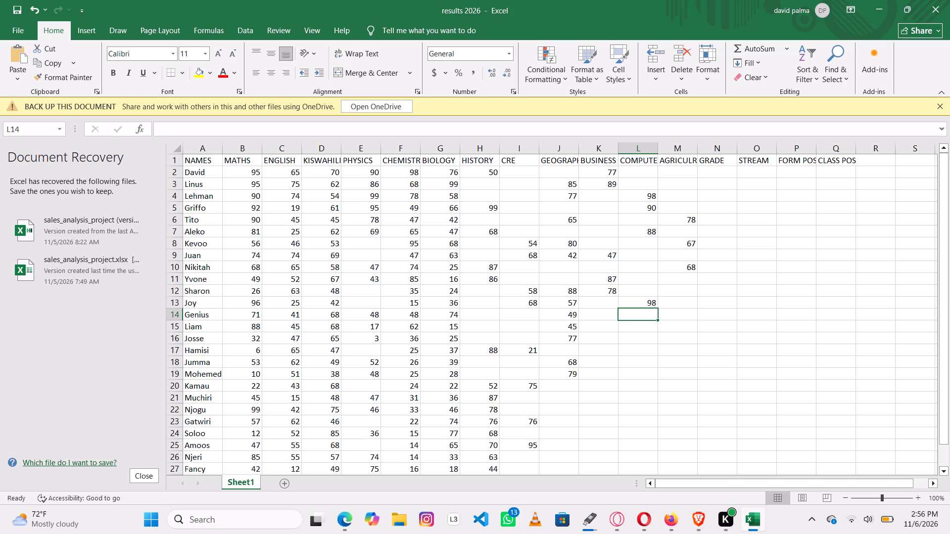
{"action": "key", "text": "7"}
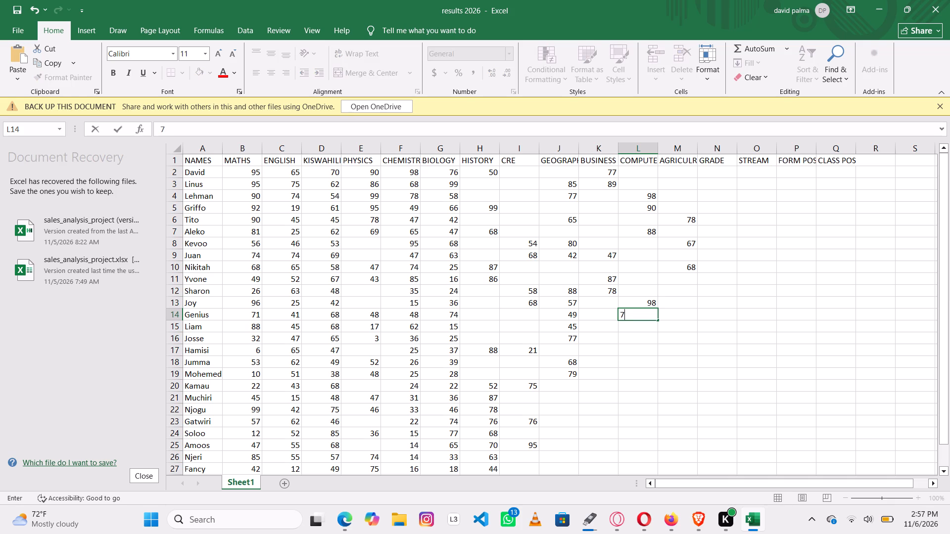
{"action": "key", "text": "BackSpace"}
{"action": "type", "text": "87"}
{"action": "key", "text": "Return"}
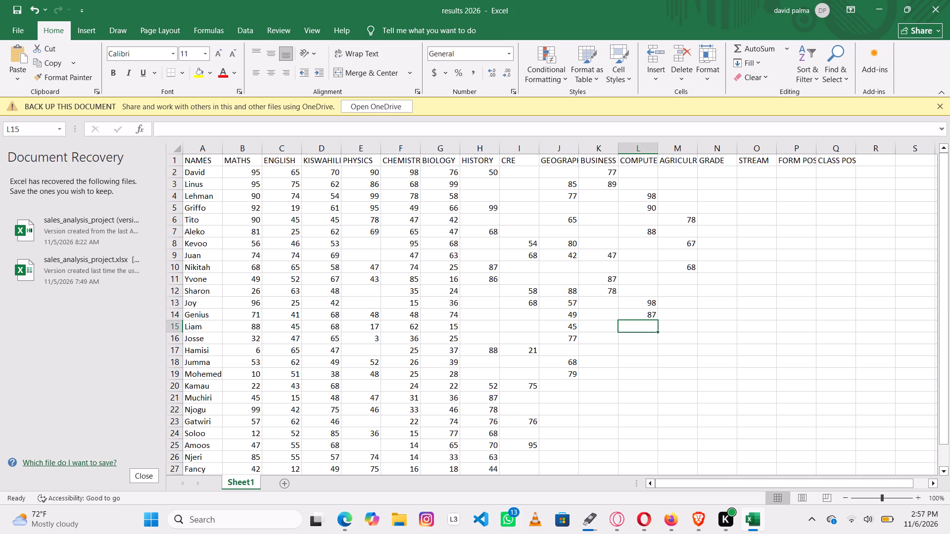
{"action": "key", "text": "Right"}
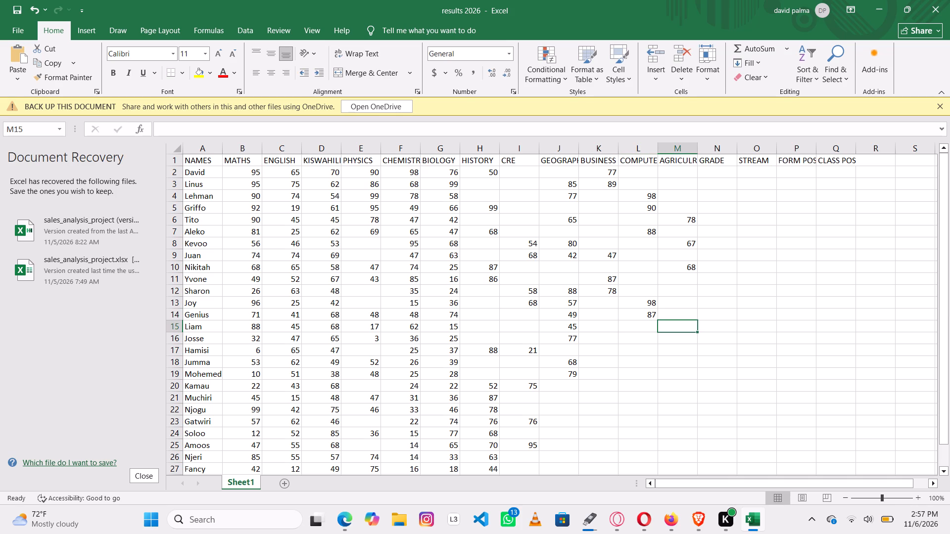
{"action": "type", "text": "89"}
{"action": "key", "text": "Return"}
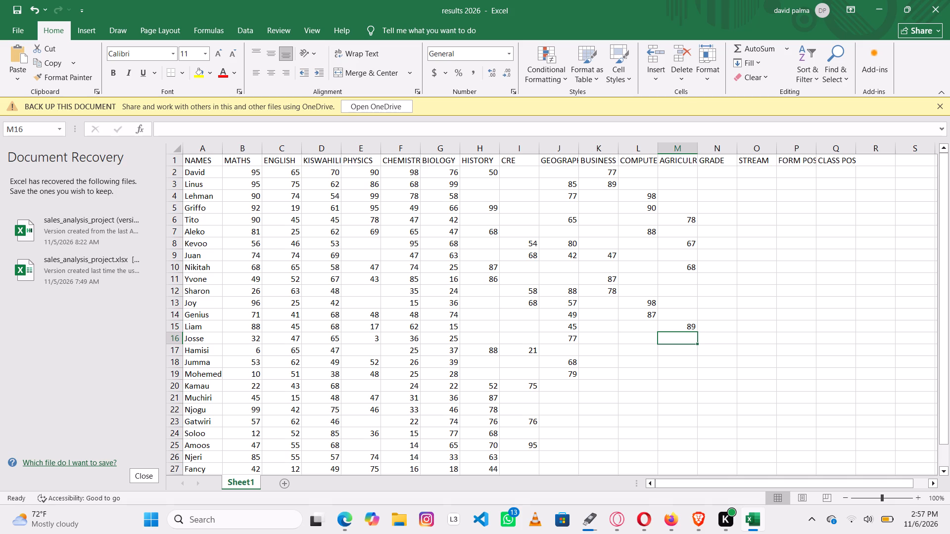
{"action": "key", "text": "Left"}
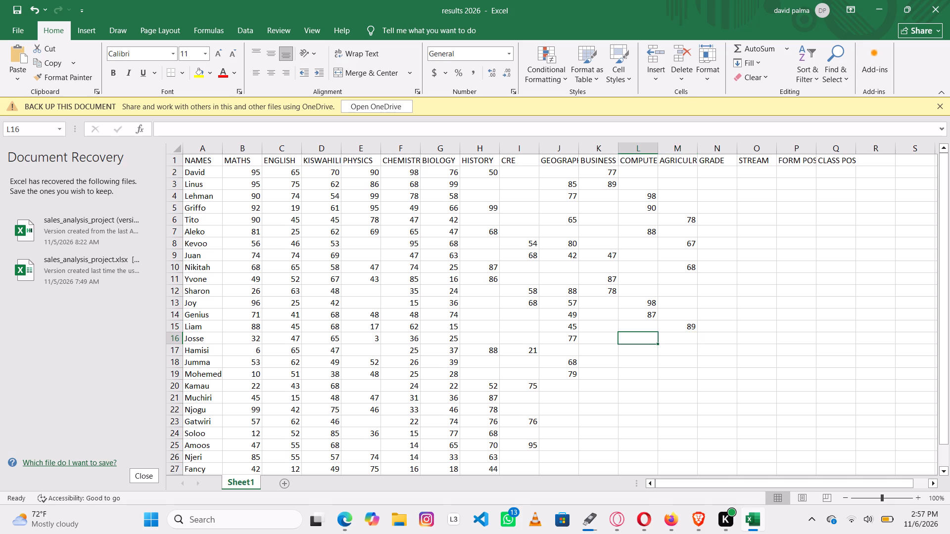
{"action": "type", "text": "80"}
{"action": "key", "text": "Return"}
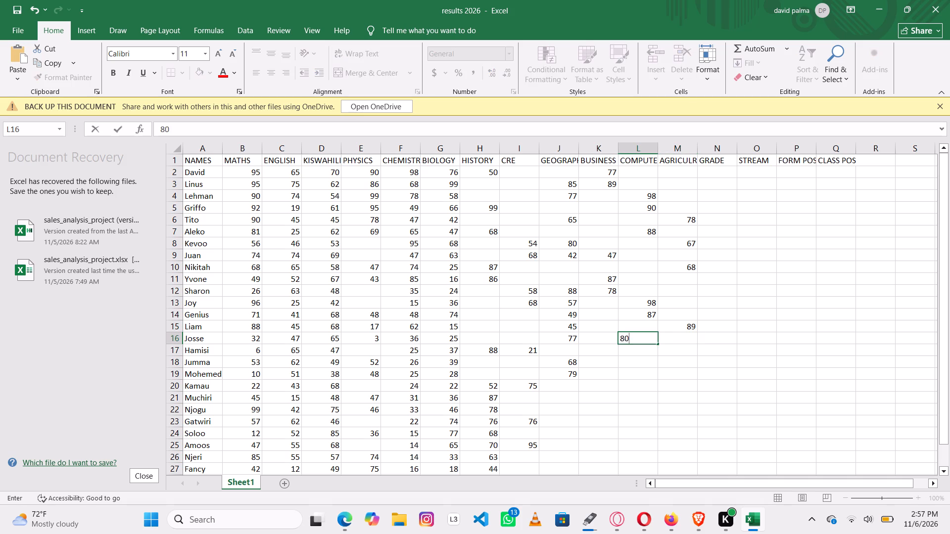
Enter the agriculture mark 61 for Hamisi in cell M17.
{"action": "key", "text": "Right"}
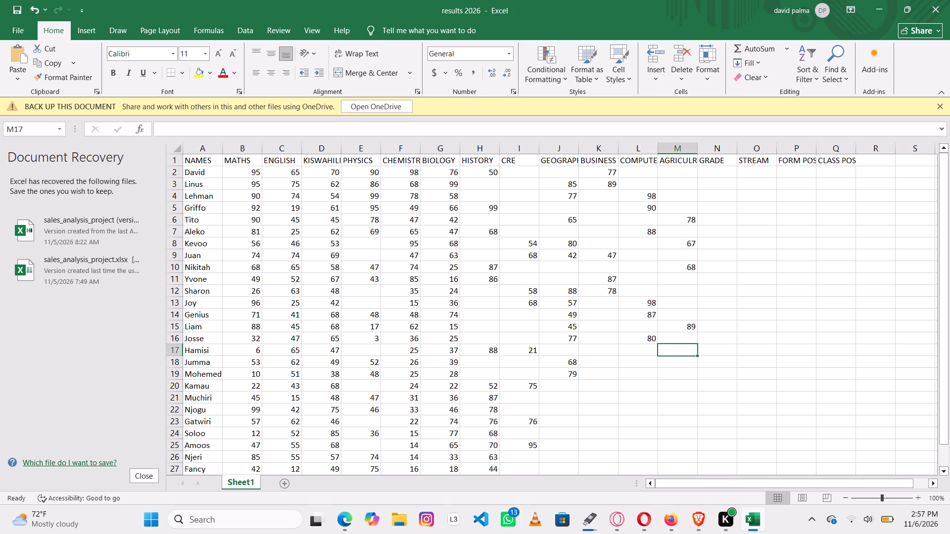
{"action": "key", "text": "6"}
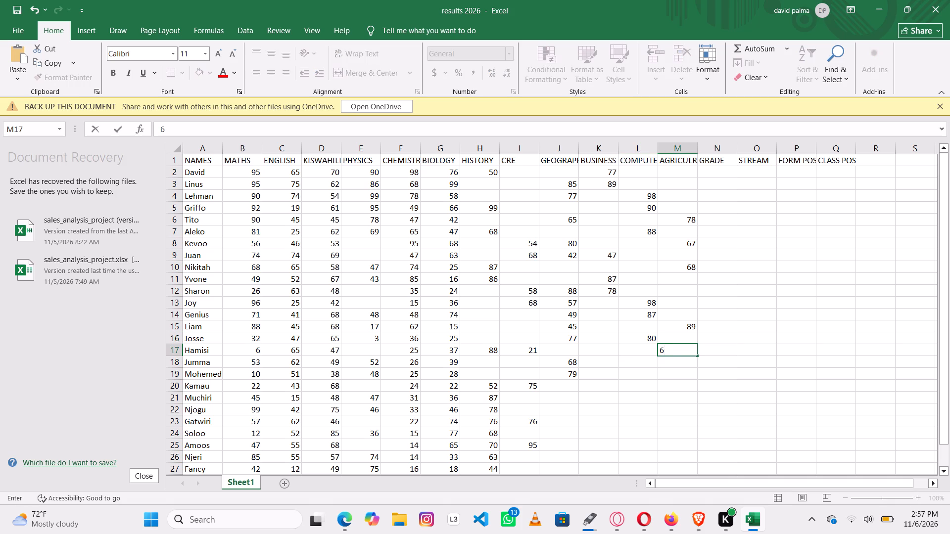
{"action": "key", "text": "1"}
{"action": "key", "text": "Return"}
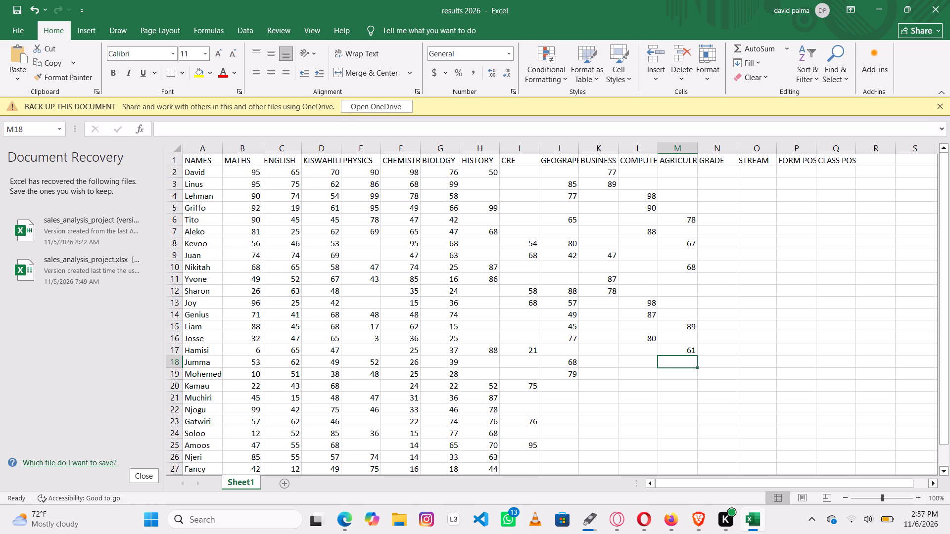
Enter the BUSINESS marks 48 for Jumma, 74 for Mohemed and 86 for Kamau in cells K18 to K20.
{"action": "key", "text": "Left"}
{"action": "key", "text": "Left"}
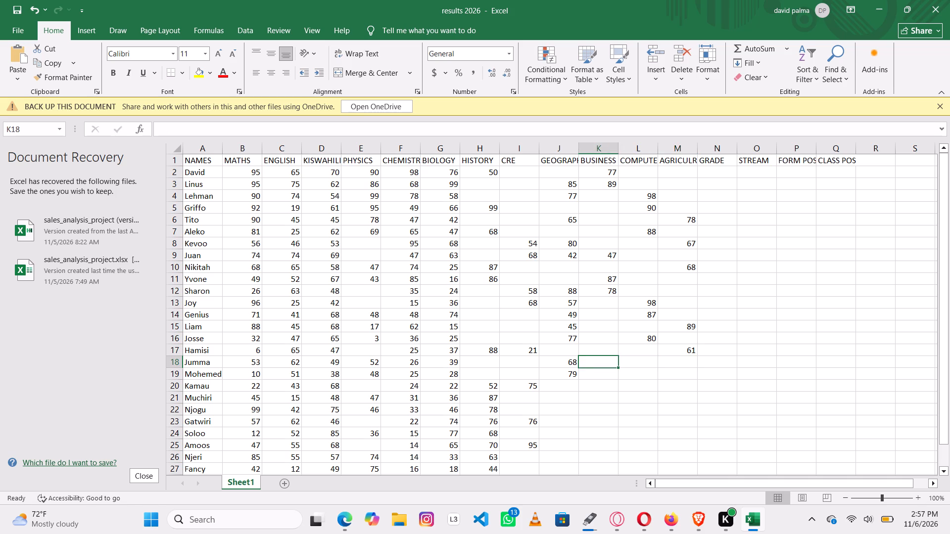
{"action": "key", "text": "4"}
{"action": "key", "text": "8"}
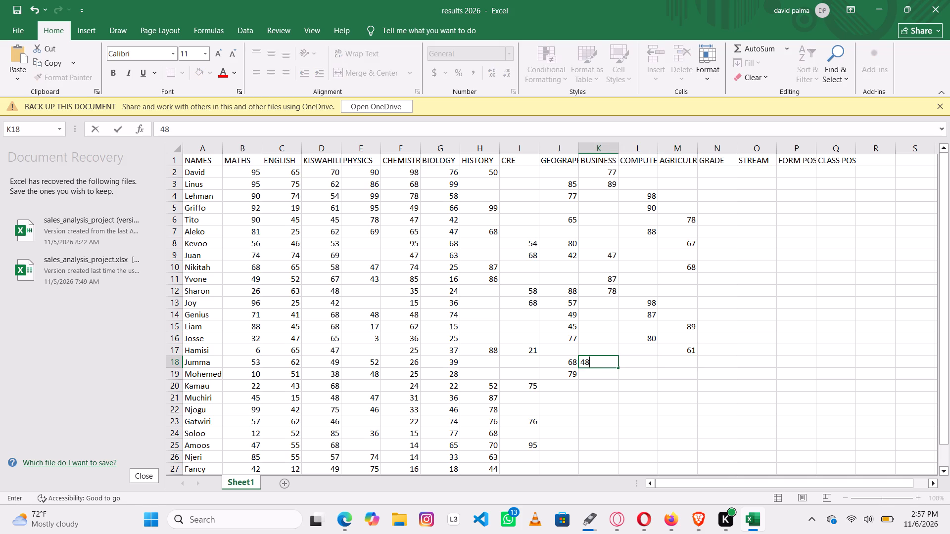
{"action": "key", "text": "Return"}
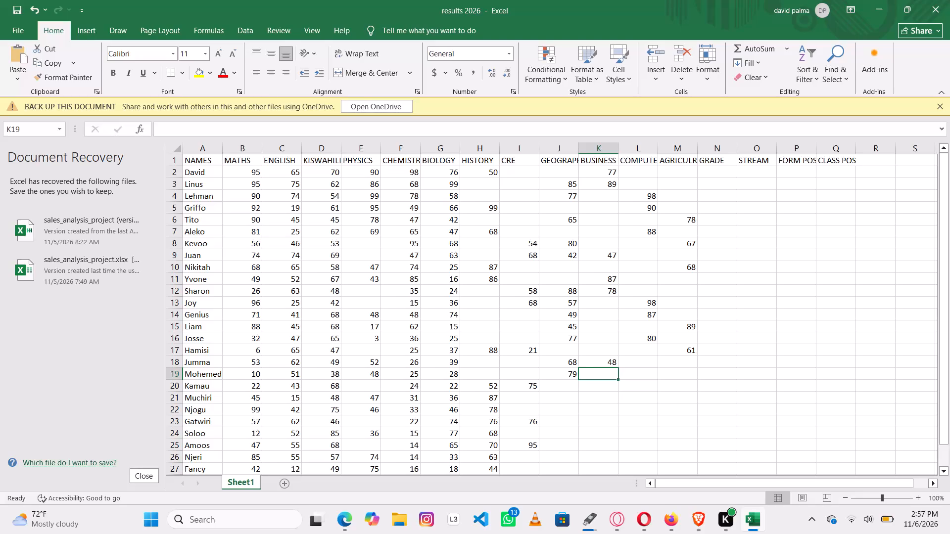
{"action": "type", "text": "74"}
{"action": "key", "text": "Return"}
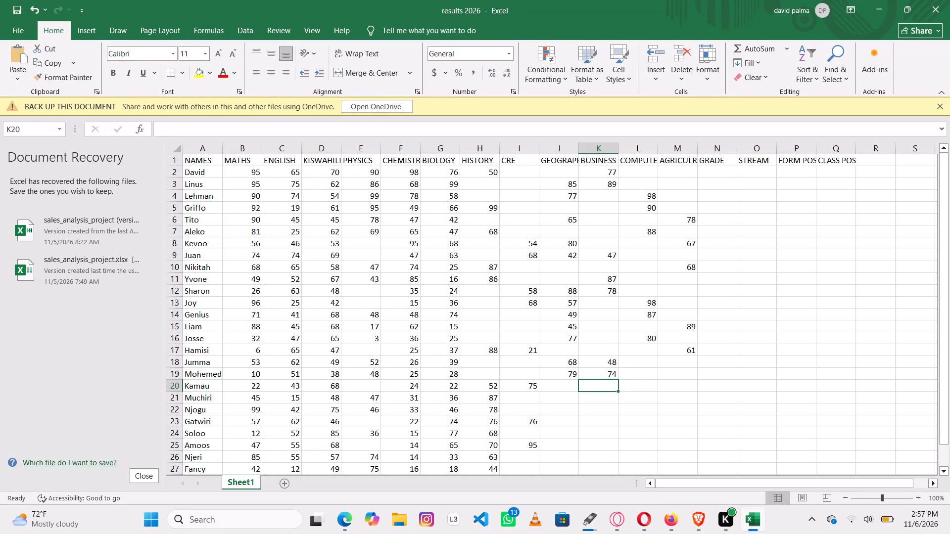
{"action": "type", "text": "86"}
{"action": "key", "text": "Return"}
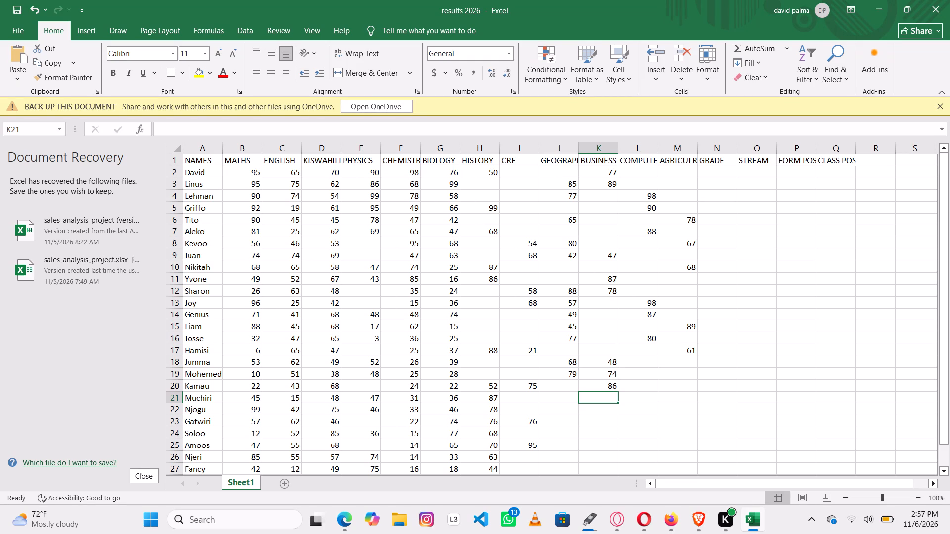
Enter the computer marks 86 for Muchiri in cell L21 and 92 for Njogu in cell L22.
{"action": "key", "text": "Right"}
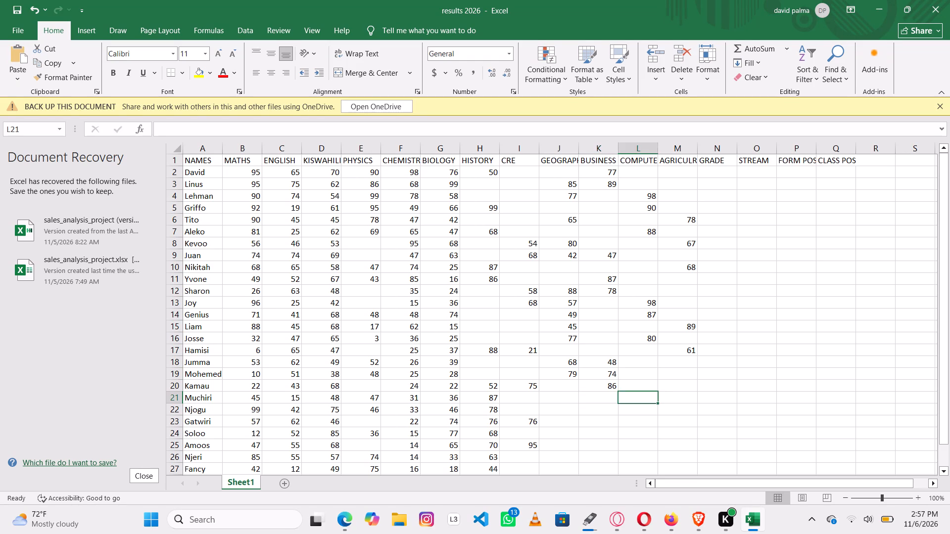
{"action": "key", "text": "Right"}
{"action": "key", "text": "Left"}
{"action": "key", "text": "8"}
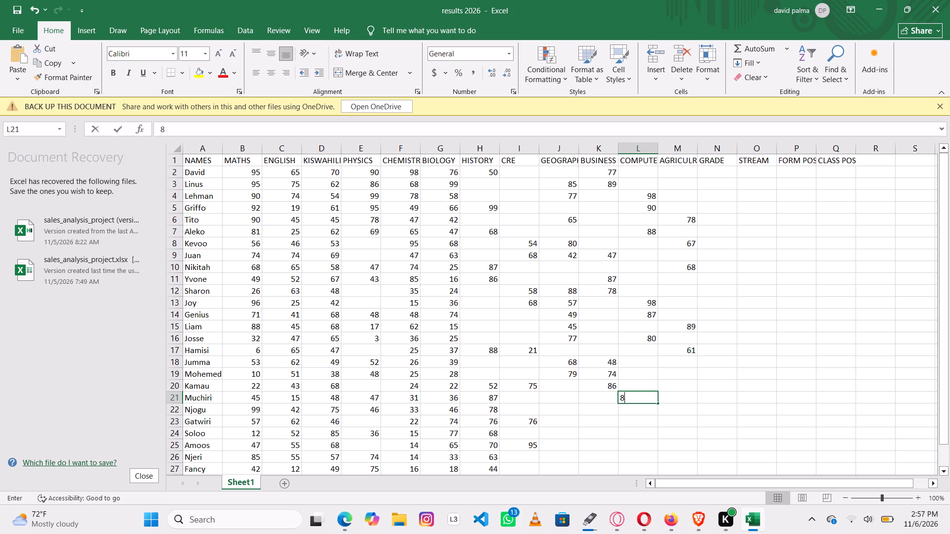
{"action": "key", "text": "6"}
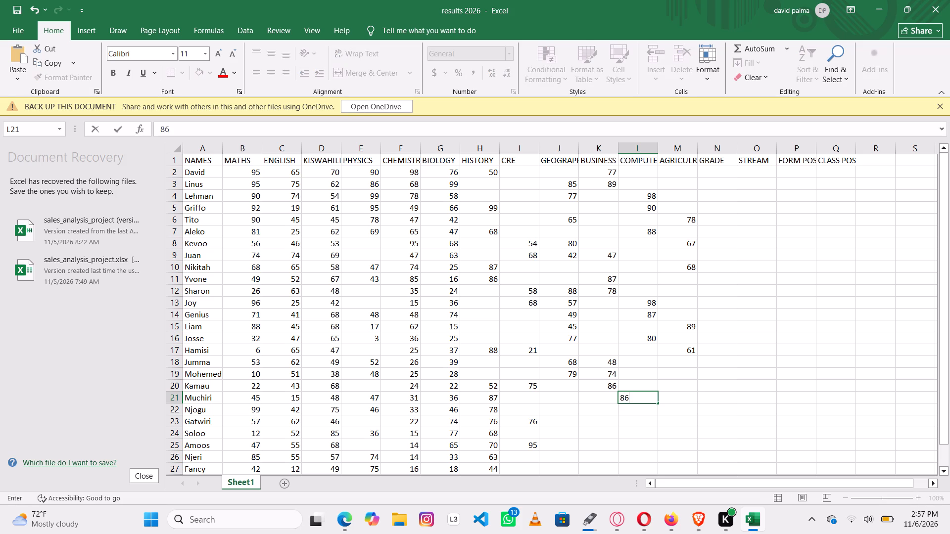
{"action": "key", "text": "Return"}
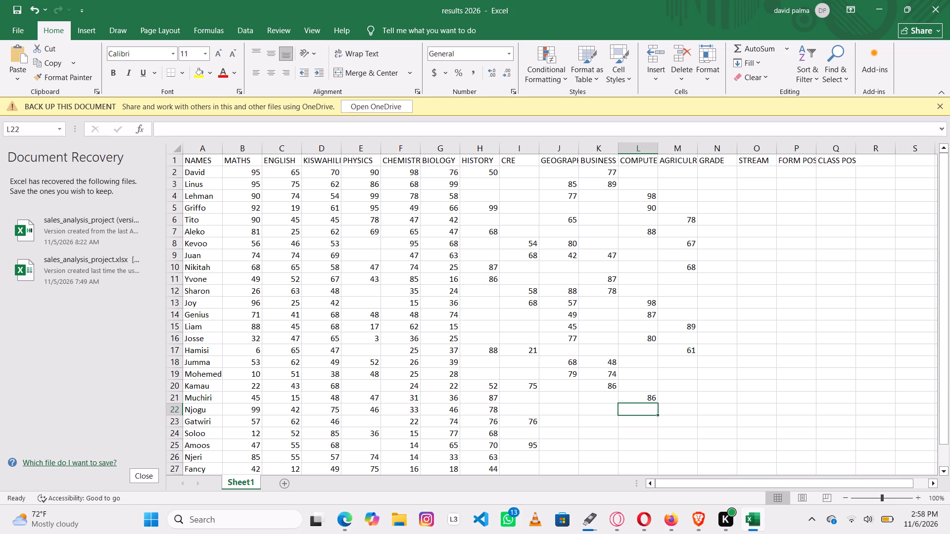
{"action": "key", "text": "9"}
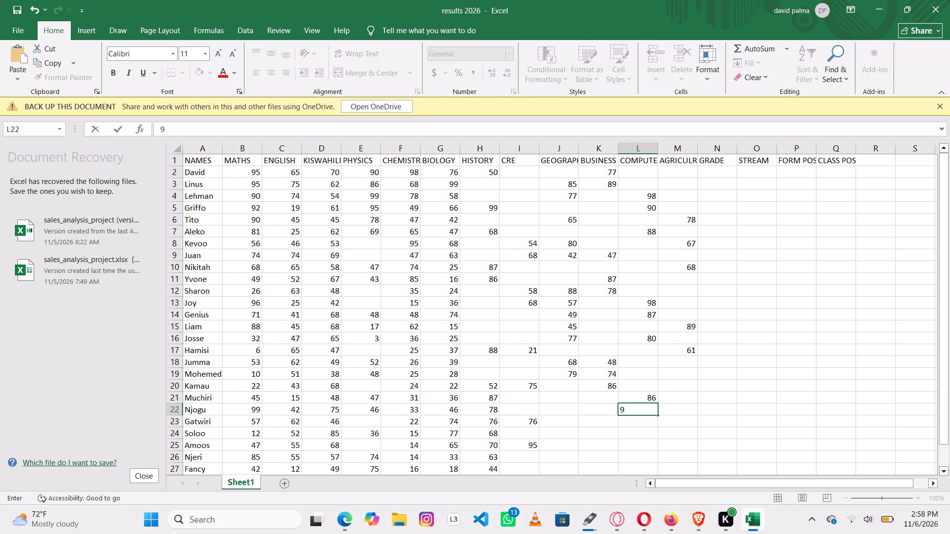
{"action": "key", "text": "2"}
{"action": "key", "text": "Return"}
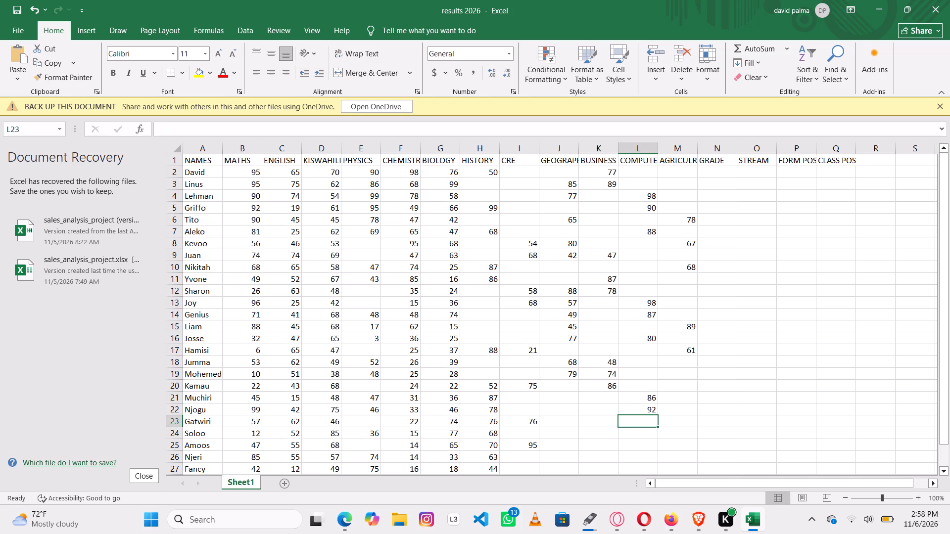
Enter the agriculture marks 78 for Gatwiri in cell M23 and 79 for Soloo in cell M24.
{"action": "key", "text": "Right"}
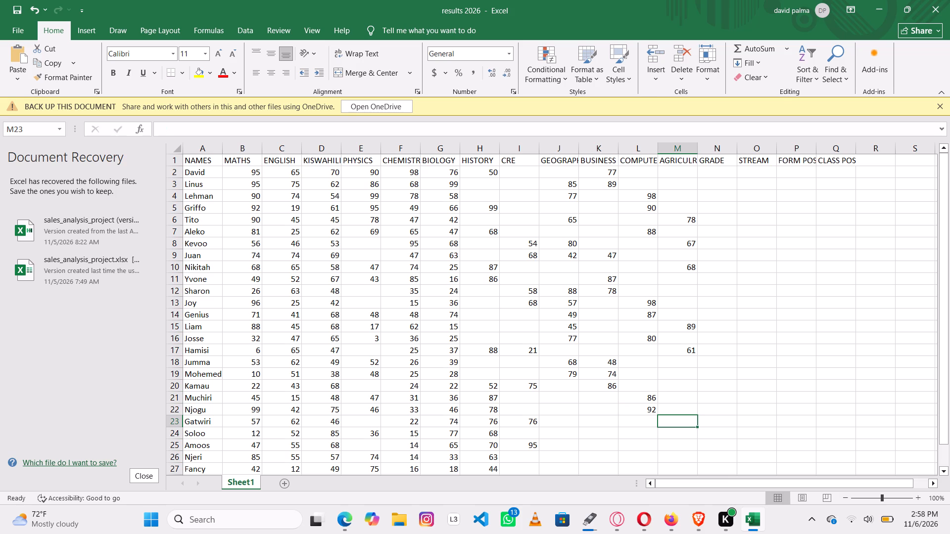
{"action": "type", "text": "78"}
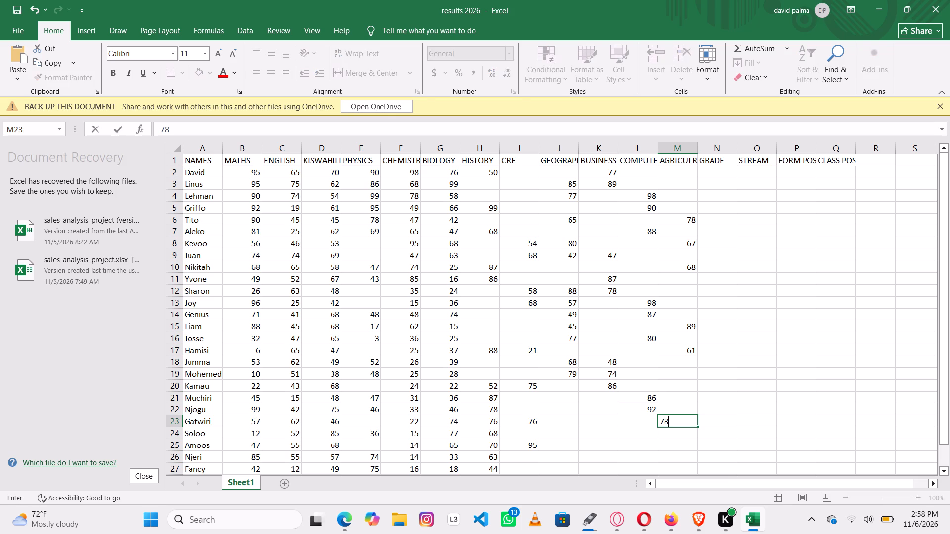
{"action": "key", "text": "Return"}
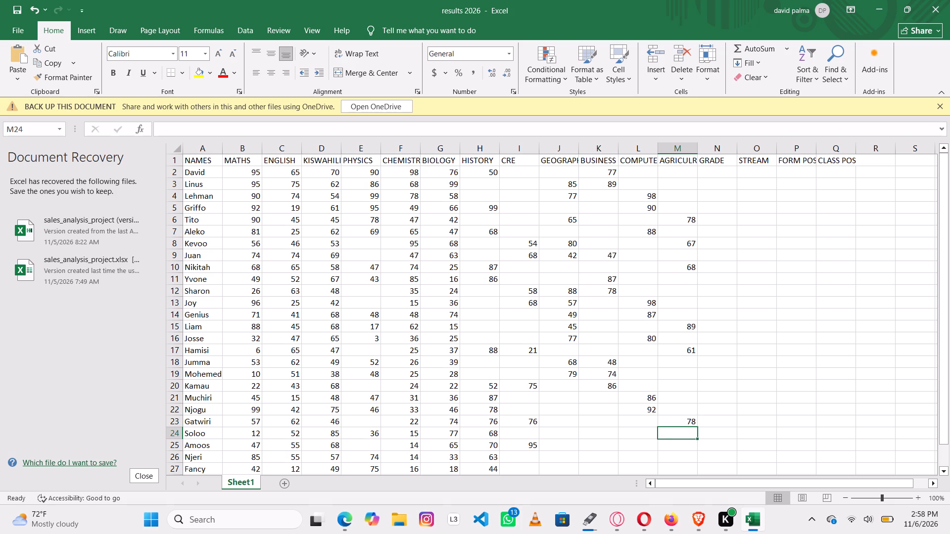
{"action": "type", "text": "79"}
{"action": "key", "text": "Return"}
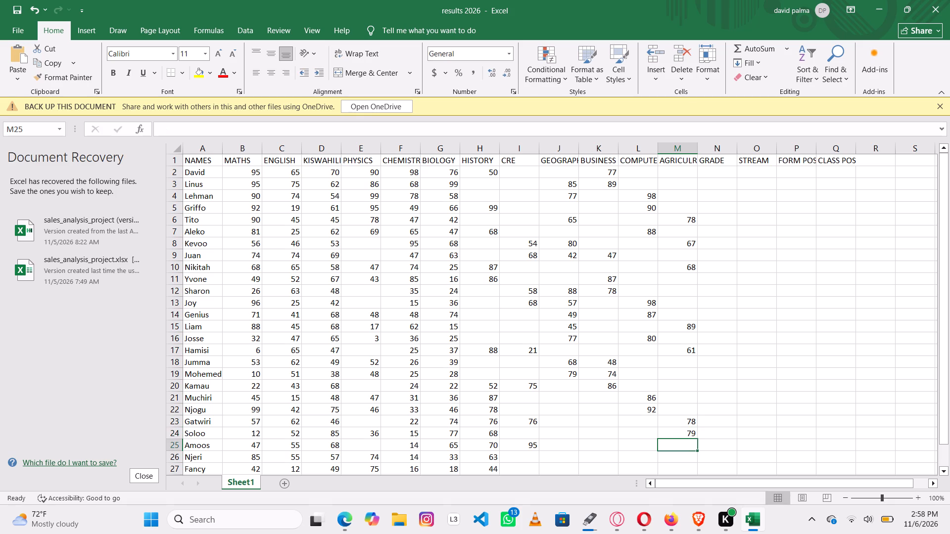
Enter the BUSINESS marks 75 for Amoos in cell K25 and 56 for Njeri in cell K26.
{"action": "key", "text": "Left"}
{"action": "key", "text": "Left"}
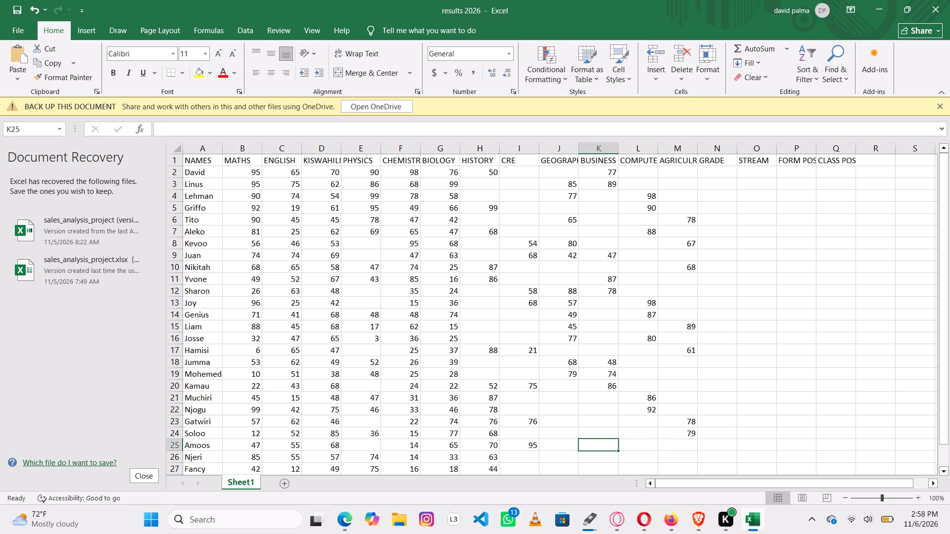
{"action": "type", "text": "75"}
{"action": "key", "text": "Return"}
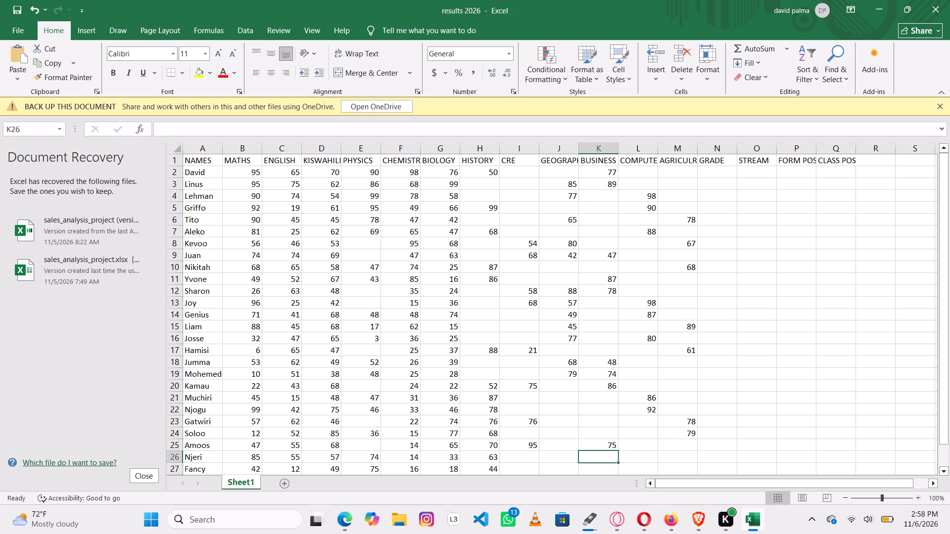
{"action": "type", "text": "56"}
{"action": "key", "text": "Return"}
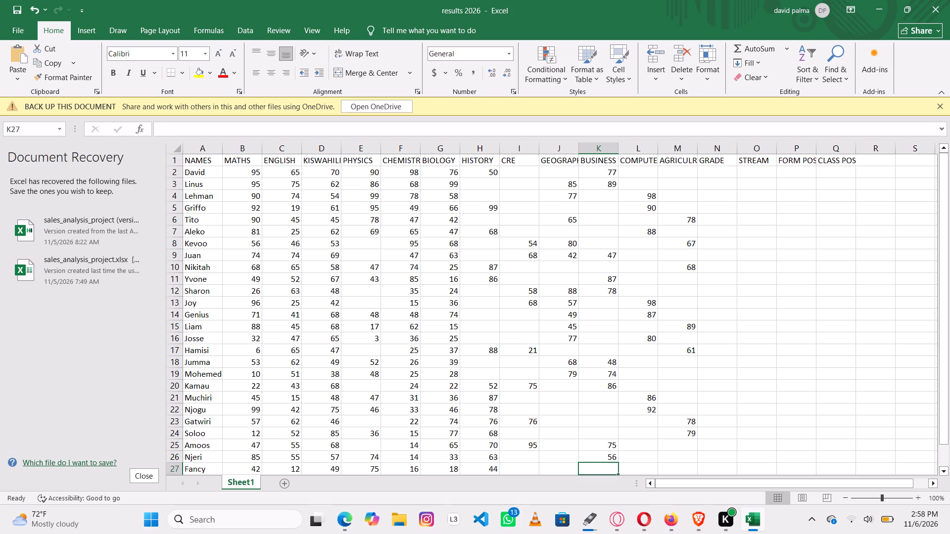
Enter the agriculture mark 39 for Fancy in cell M27.
{"action": "key", "text": "Right"}
{"action": "key", "text": "Right"}
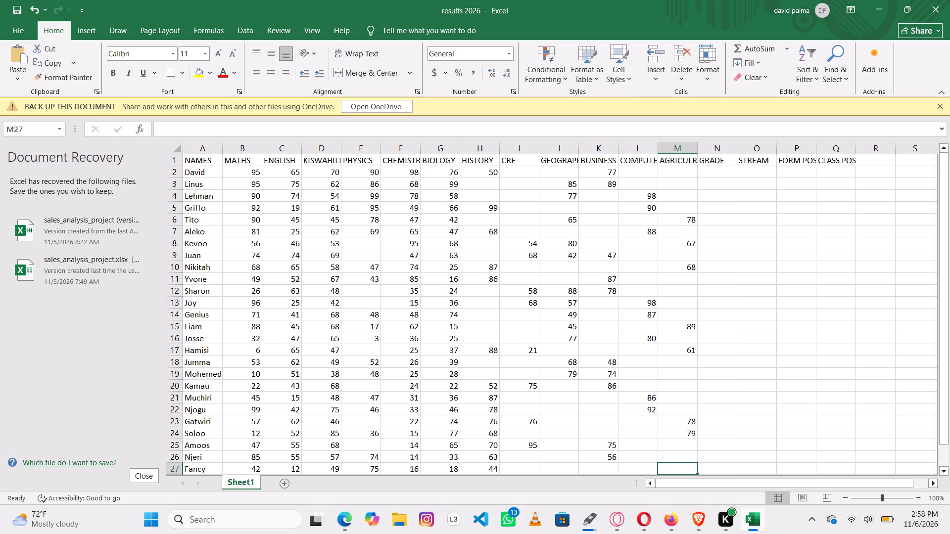
{"action": "type", "text": "39"}
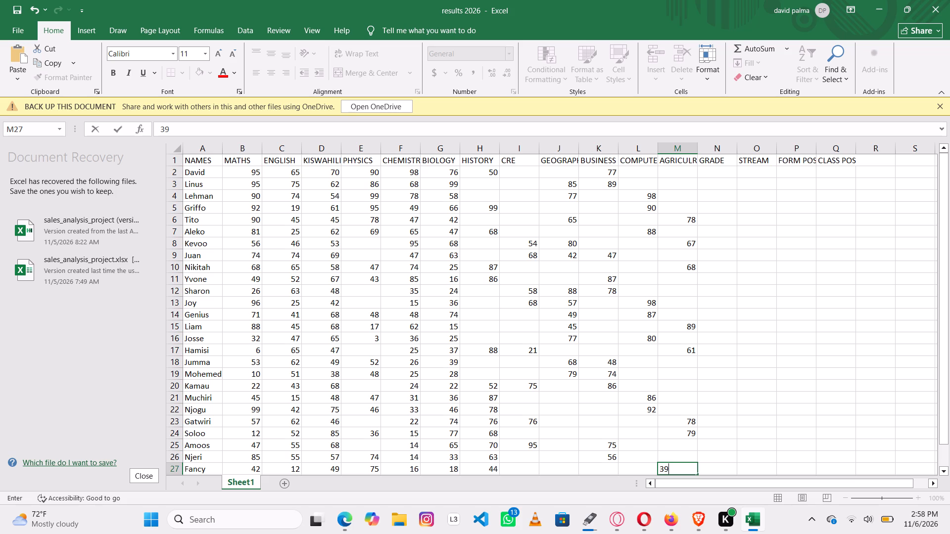
{"action": "key", "text": "Right"}
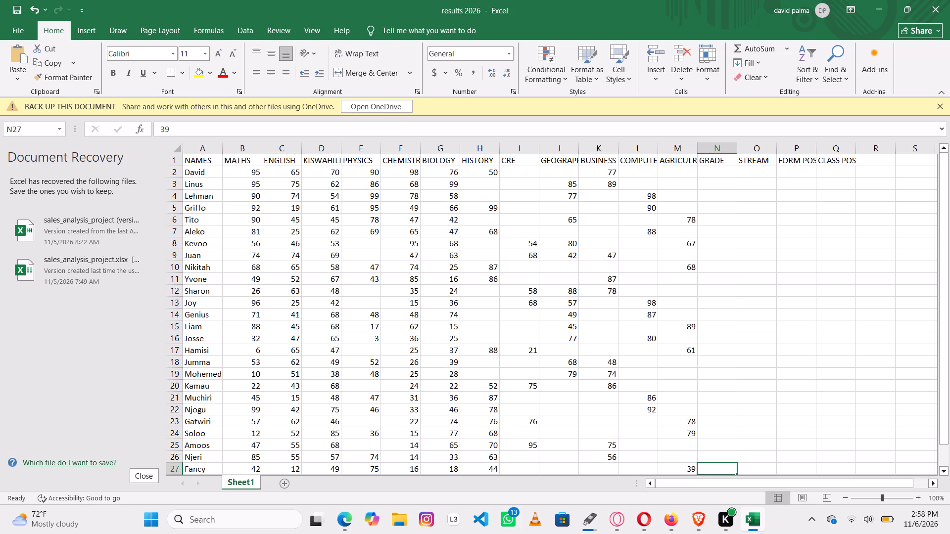
Replace the GRADE header in cell N1 with TOTA.
{"action": "key", "text": "Up"}
{"action": "key", "text": "Up"}
{"action": "key", "text": "Up"}
{"action": "key", "text": "Up"}
{"action": "key", "text": "Up"}
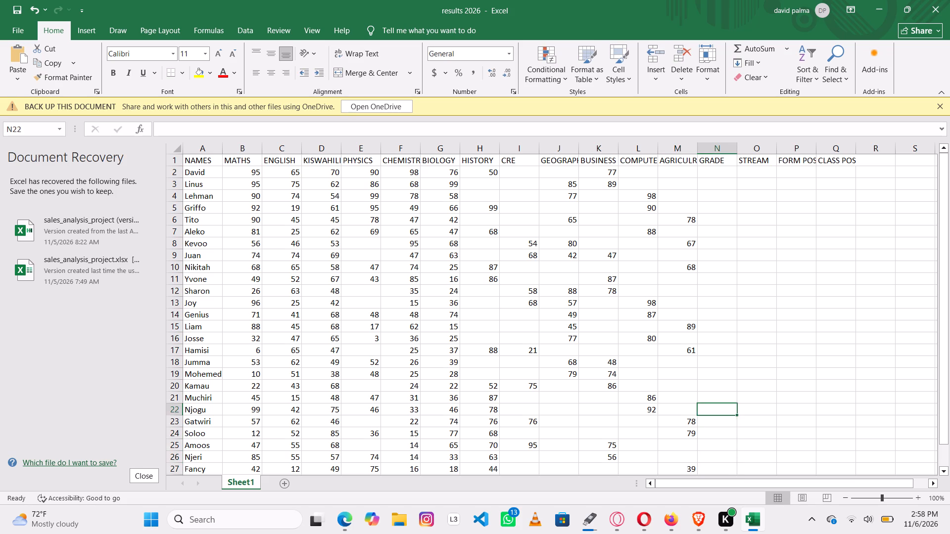
{"action": "key", "text": "Up"}
{"action": "key", "text": "Up"}
{"action": "key", "text": "Up"}
{"action": "key", "text": "Up"}
{"action": "key", "text": "Up"}
{"action": "key", "text": "Up"}
{"action": "key", "text": "Up"}
{"action": "key", "text": "Up"}
{"action": "key", "text": "Up"}
{"action": "key", "text": "Up"}
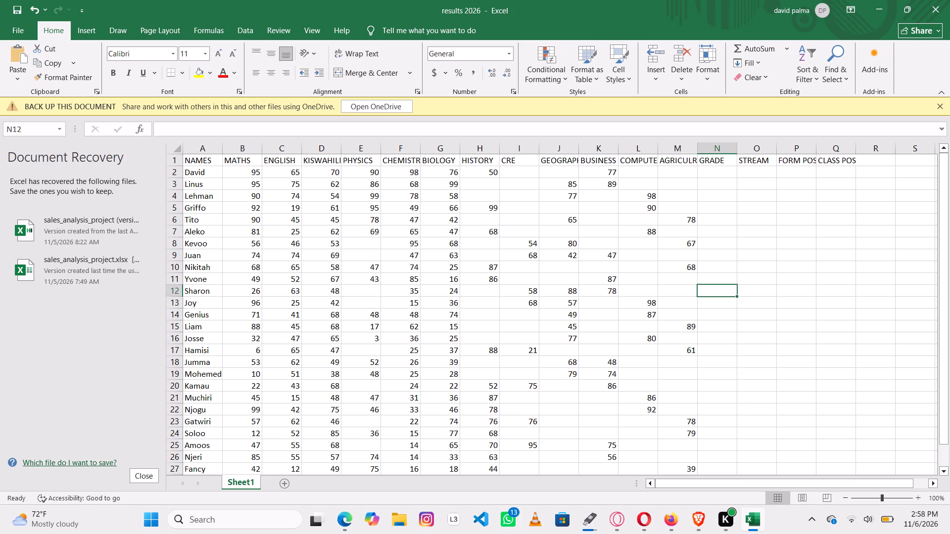
{"action": "key", "text": "Up"}
{"action": "key", "text": "Up"}
{"action": "key", "text": "Up"}
{"action": "key", "text": "Up"}
{"action": "key", "text": "Up"}
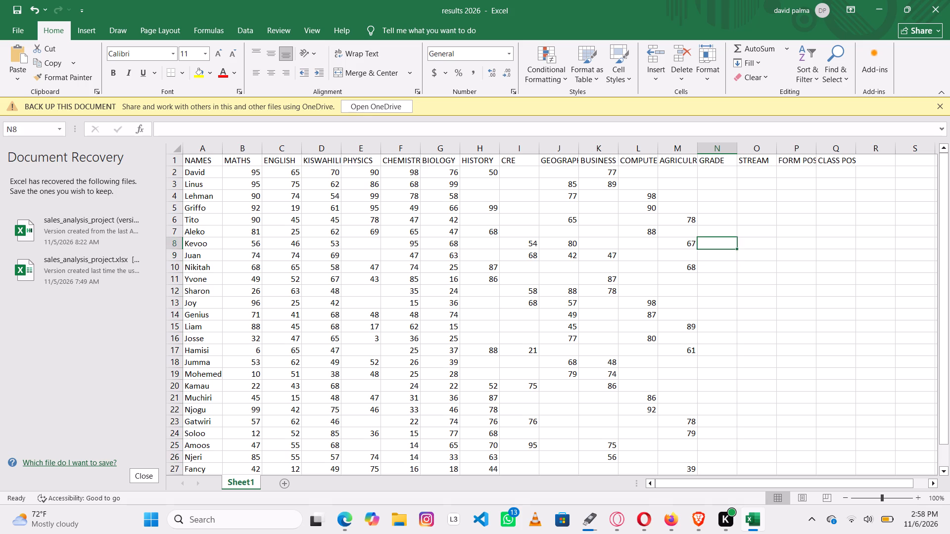
{"action": "key", "text": "Up"}
{"action": "key", "text": "Up"}
{"action": "key", "text": "Up"}
{"action": "key", "text": "Up"}
{"action": "key", "text": "Up"}
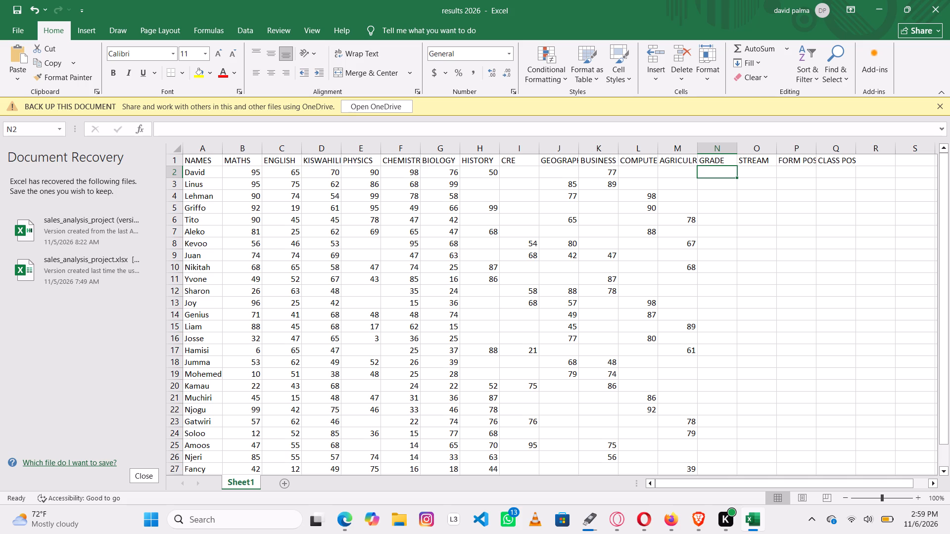
{"action": "left_click", "coordinate": [717, 158]}
{"action": "key", "text": "BackSpace"}
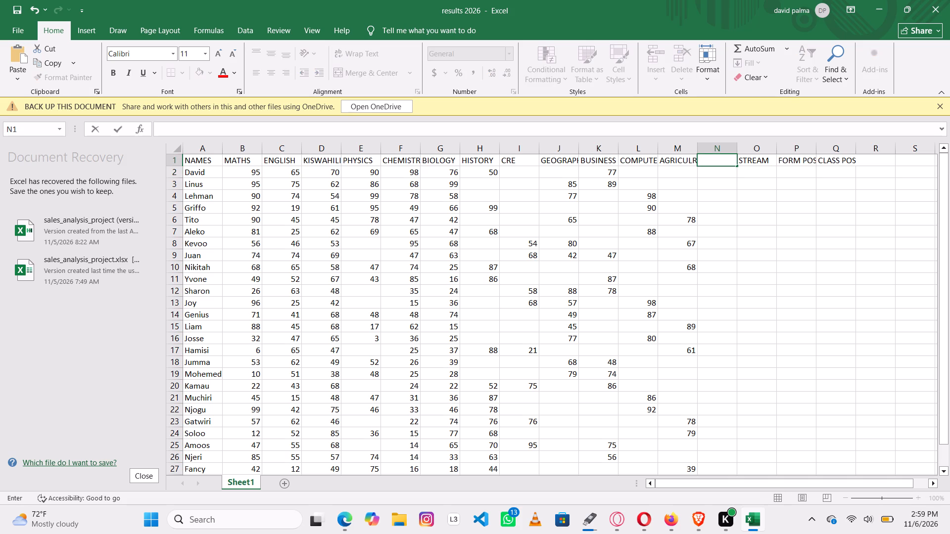
{"action": "key", "text": "t"}
{"action": "type", "text": "ota"}
{"action": "key", "text": "BackSpace"}
{"action": "key", "text": "BackSpace"}
{"action": "key", "text": "BackSpace"}
{"action": "key", "text": "BackSpace"}
{"action": "type", "text": "TO"}
{"action": "type", "text": "TA"}
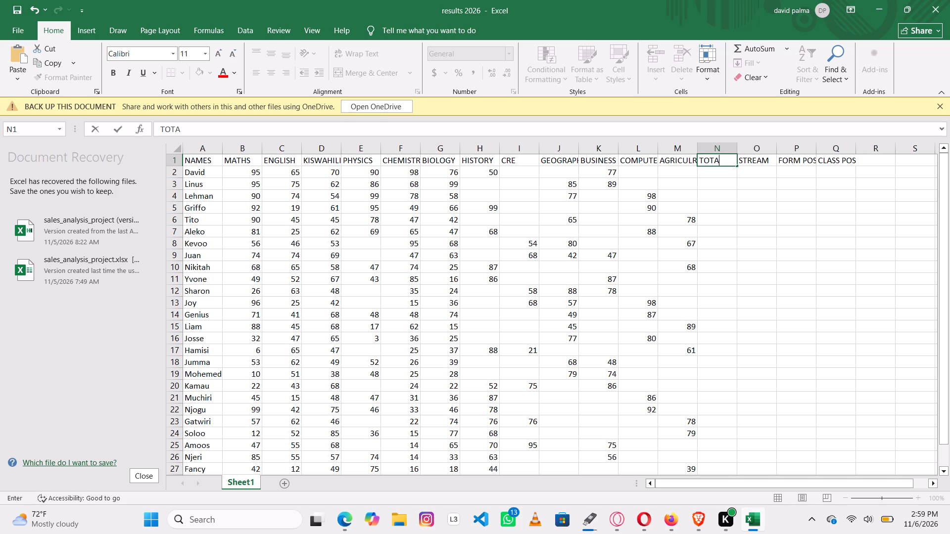
{"action": "key", "text": "Return"}
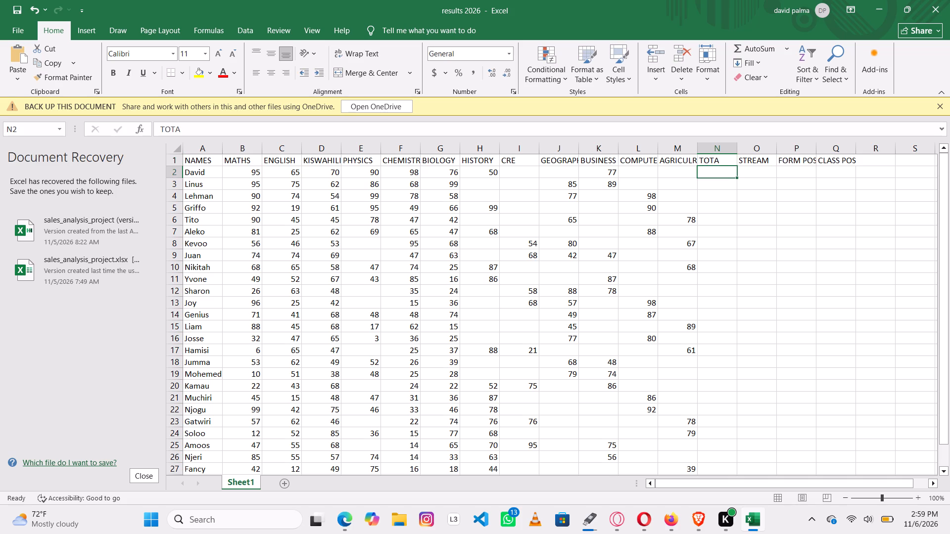
Replace the STREAM header in cell O1 with GRADE.
{"action": "key", "text": "Right"}
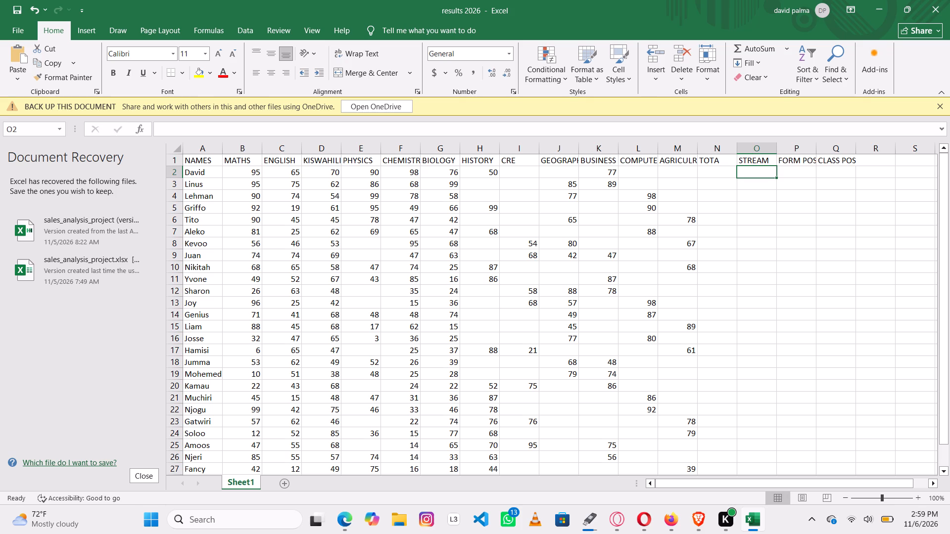
{"action": "key", "text": "Up"}
{"action": "key", "text": "BackSpace"}
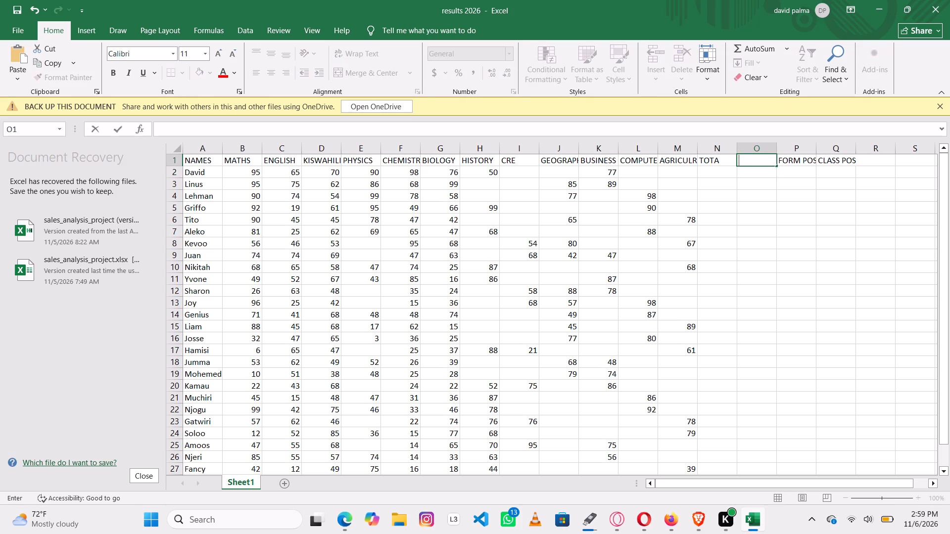
{"action": "type", "text": "GRA"}
{"action": "type", "text": "DE"}
{"action": "key", "text": "Right"}
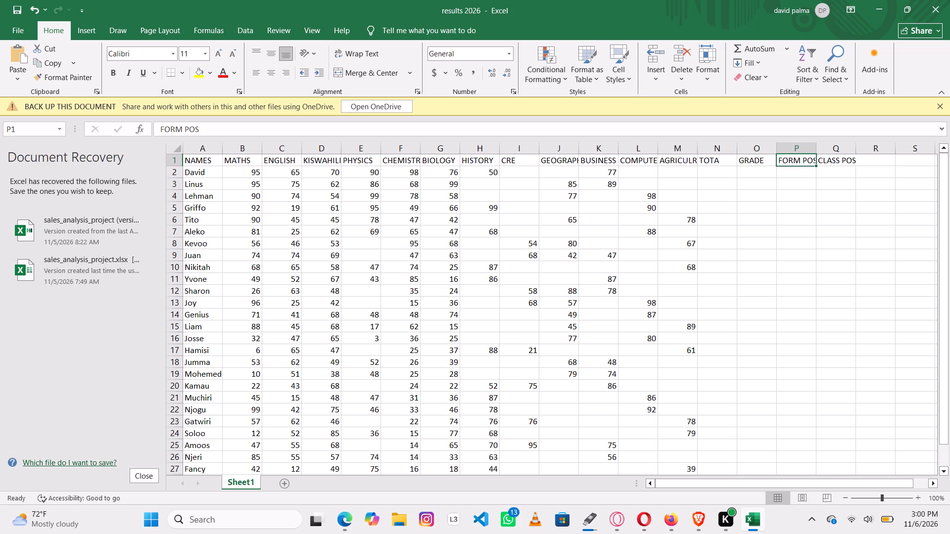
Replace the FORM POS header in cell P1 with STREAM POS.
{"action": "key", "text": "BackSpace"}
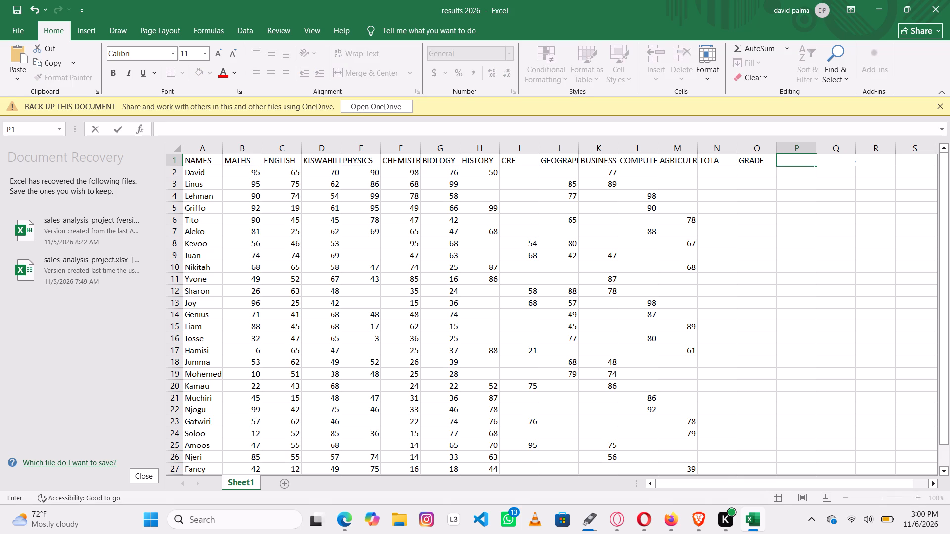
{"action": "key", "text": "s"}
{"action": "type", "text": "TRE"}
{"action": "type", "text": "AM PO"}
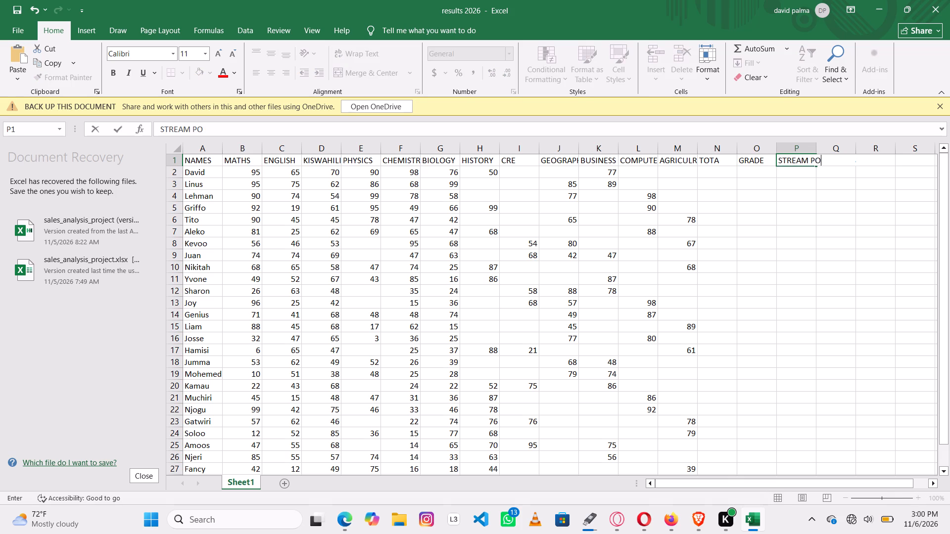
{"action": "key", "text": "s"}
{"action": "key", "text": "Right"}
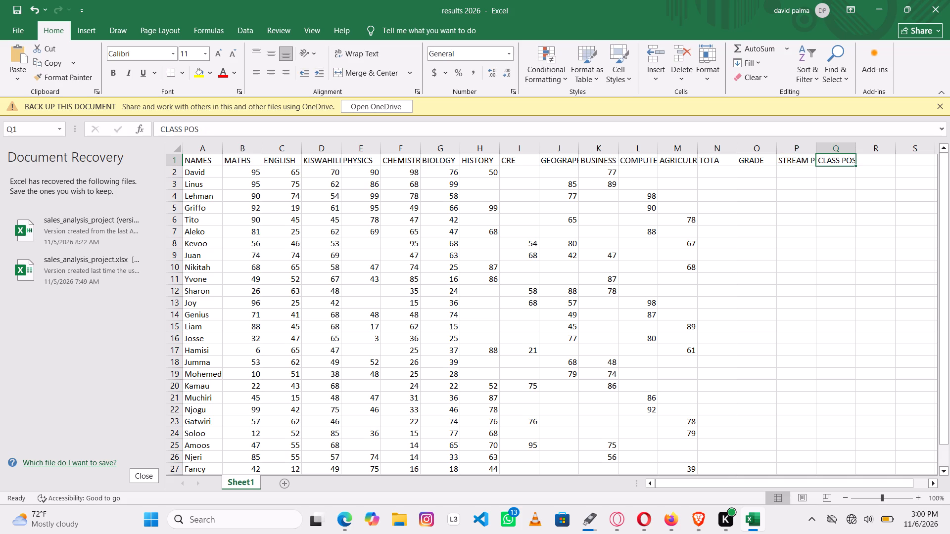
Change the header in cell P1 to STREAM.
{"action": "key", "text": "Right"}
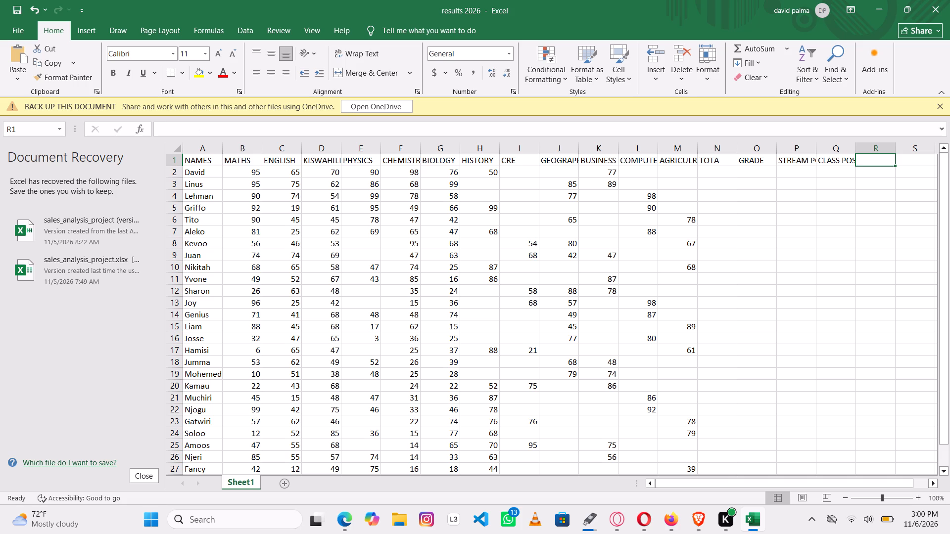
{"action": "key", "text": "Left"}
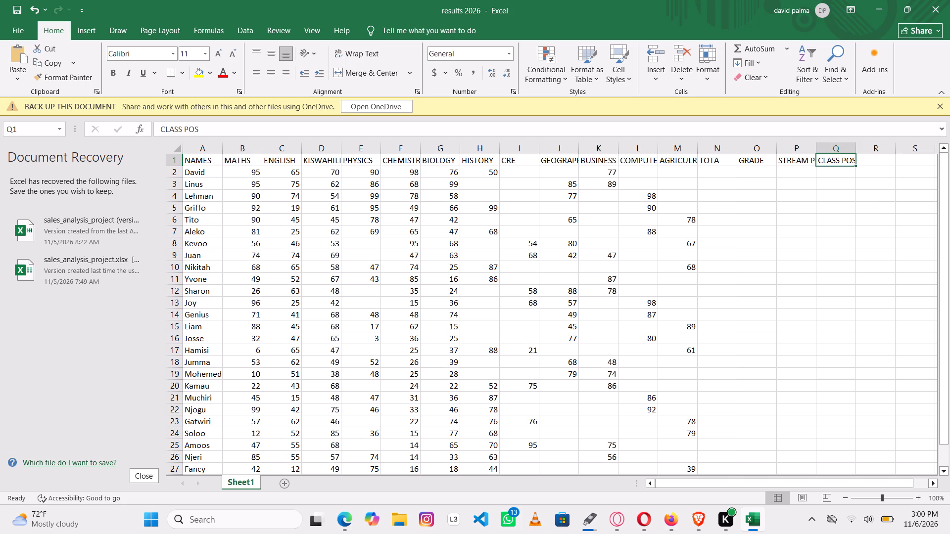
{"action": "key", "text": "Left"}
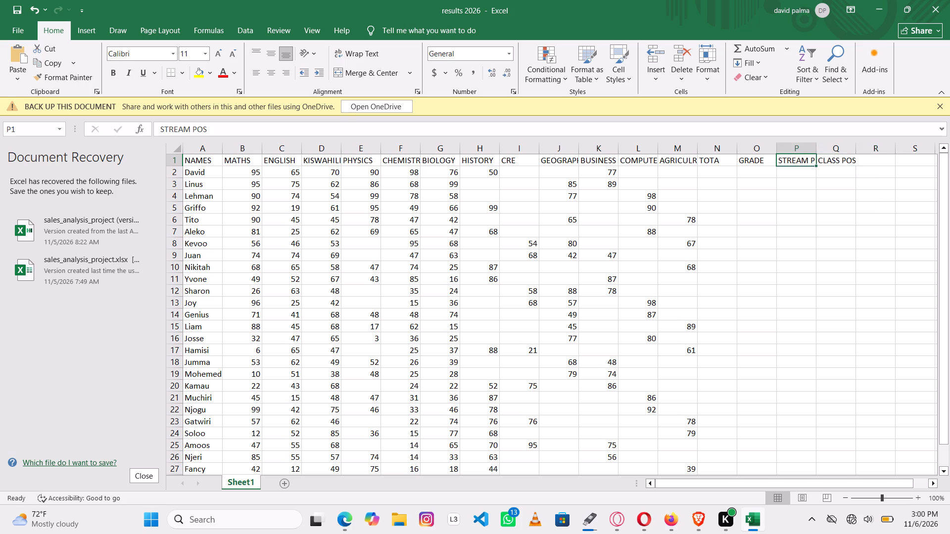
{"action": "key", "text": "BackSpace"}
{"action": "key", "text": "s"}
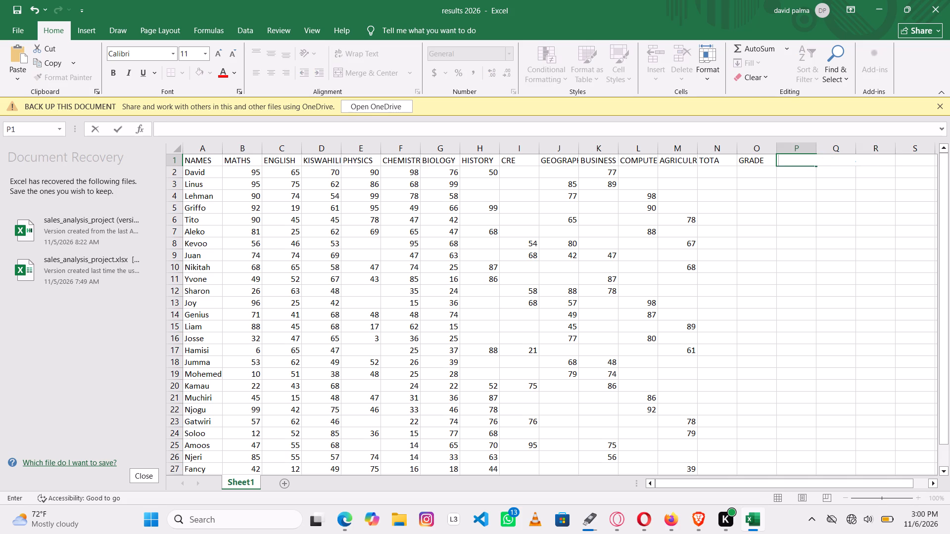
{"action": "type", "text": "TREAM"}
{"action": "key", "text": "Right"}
Clear the CLASS POS header from cell Q1.
{"action": "key", "text": "BackSpace"}
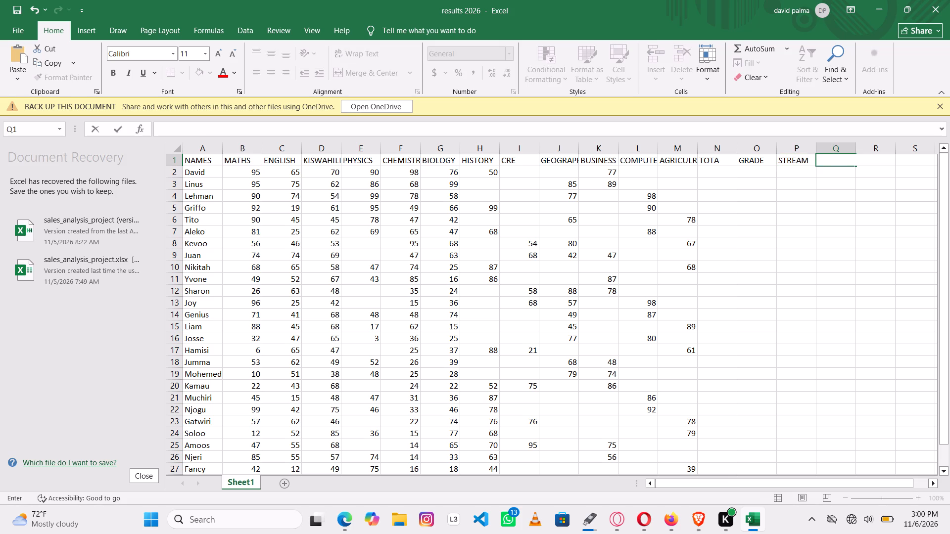
{"action": "key", "text": "Left"}
Set the header in cell P1 to POSITION.
{"action": "key", "text": "BackSpace"}
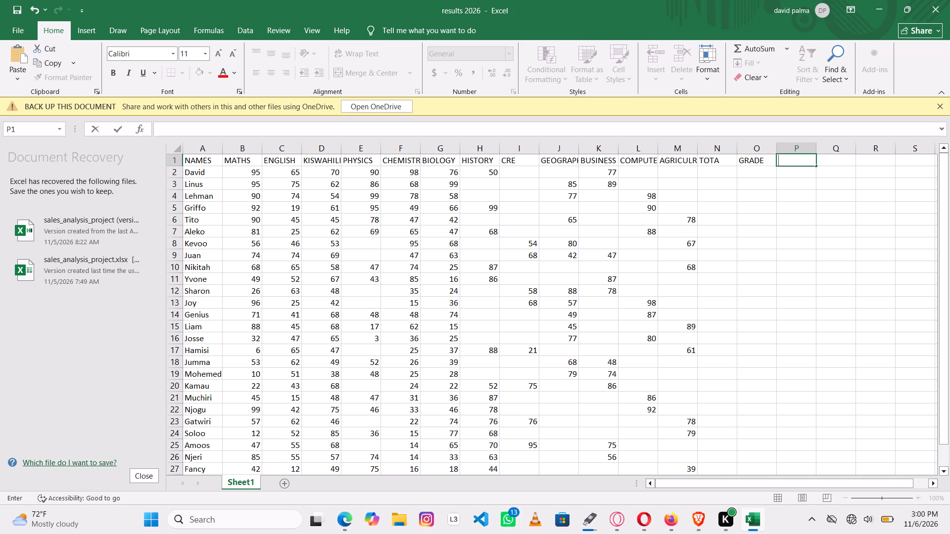
{"action": "type", "text": "POSITION"}
{"action": "key", "text": "Return"}
{"action": "key", "text": "Left"}
{"action": "key", "text": "Left"}
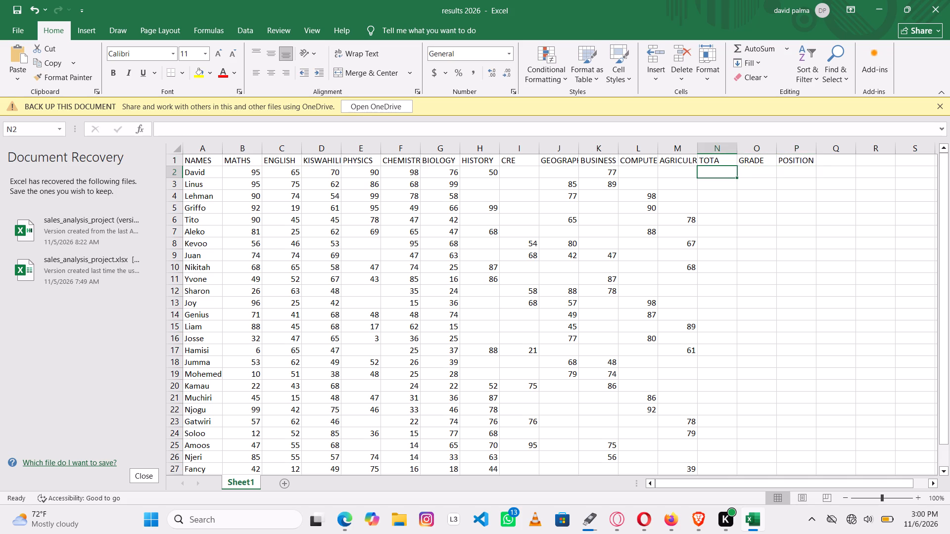
{"action": "key", "text": "Right"}
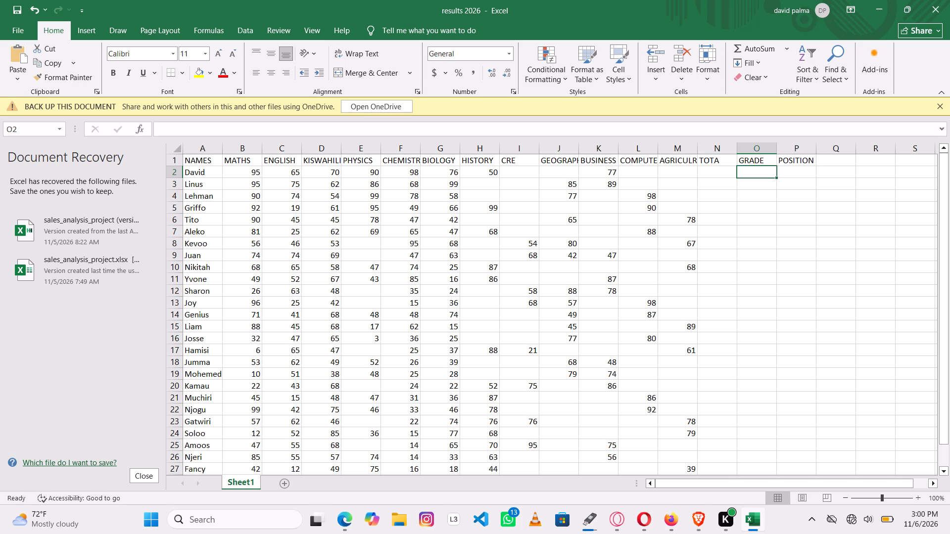
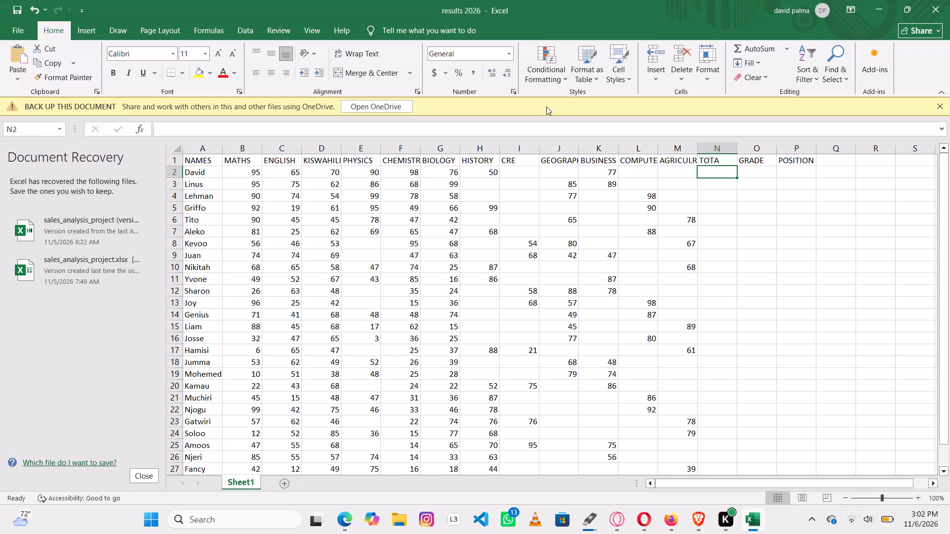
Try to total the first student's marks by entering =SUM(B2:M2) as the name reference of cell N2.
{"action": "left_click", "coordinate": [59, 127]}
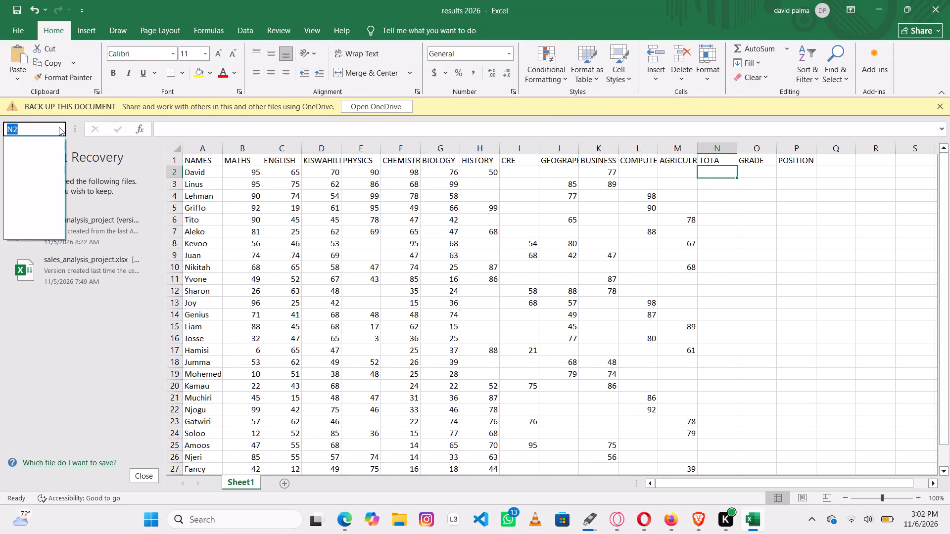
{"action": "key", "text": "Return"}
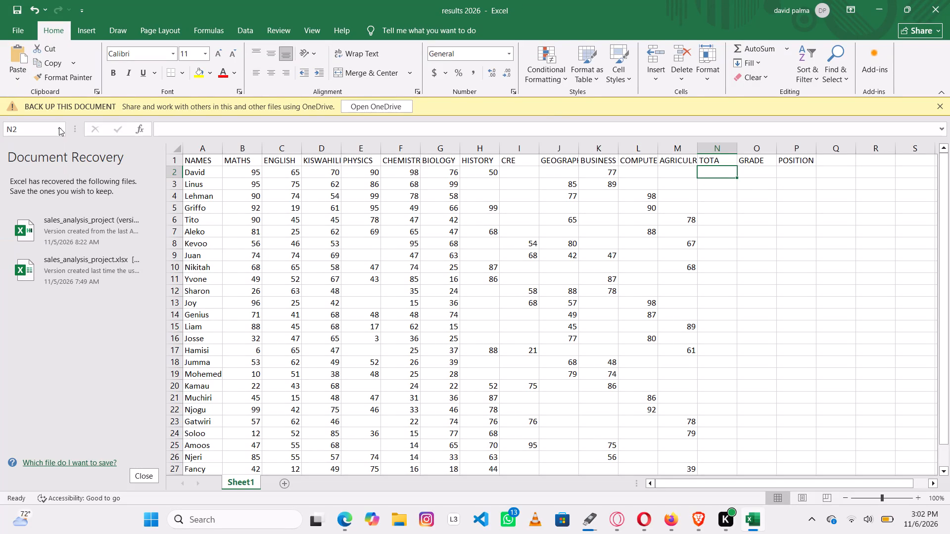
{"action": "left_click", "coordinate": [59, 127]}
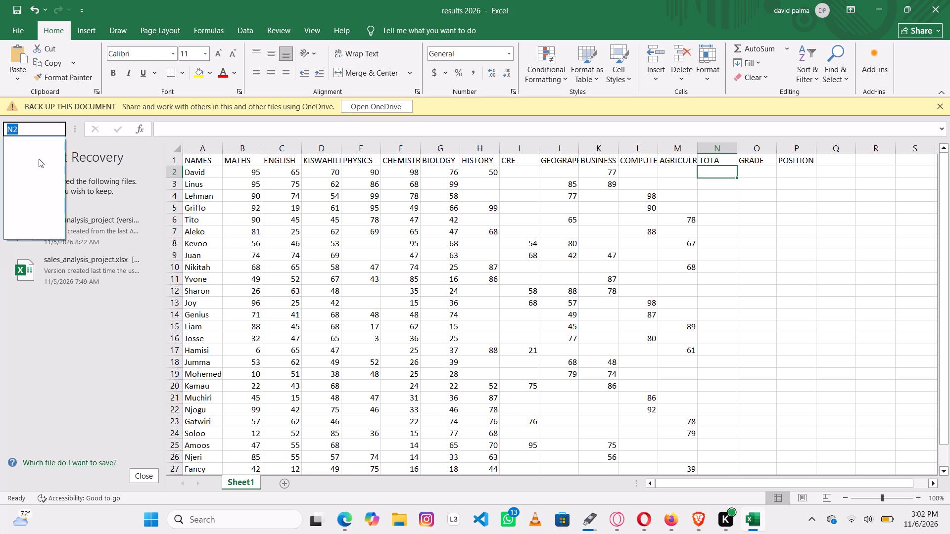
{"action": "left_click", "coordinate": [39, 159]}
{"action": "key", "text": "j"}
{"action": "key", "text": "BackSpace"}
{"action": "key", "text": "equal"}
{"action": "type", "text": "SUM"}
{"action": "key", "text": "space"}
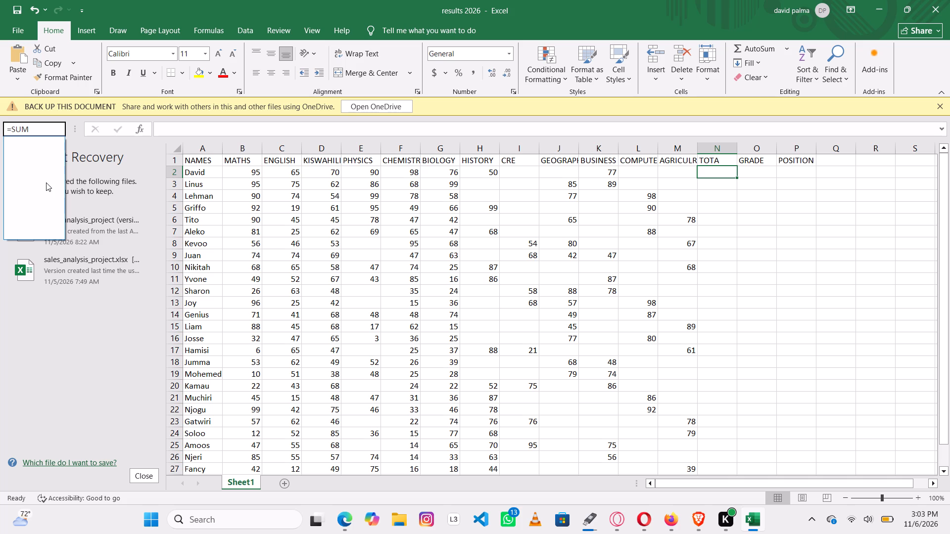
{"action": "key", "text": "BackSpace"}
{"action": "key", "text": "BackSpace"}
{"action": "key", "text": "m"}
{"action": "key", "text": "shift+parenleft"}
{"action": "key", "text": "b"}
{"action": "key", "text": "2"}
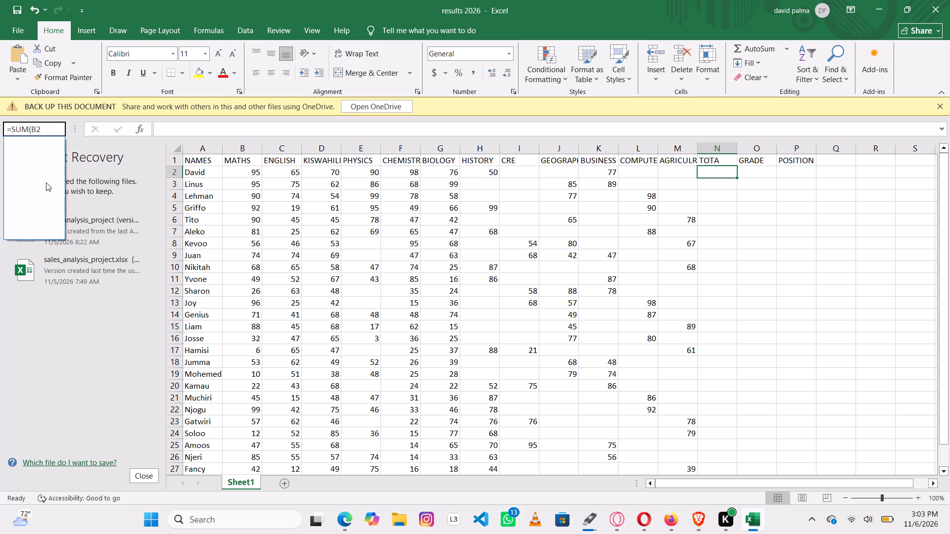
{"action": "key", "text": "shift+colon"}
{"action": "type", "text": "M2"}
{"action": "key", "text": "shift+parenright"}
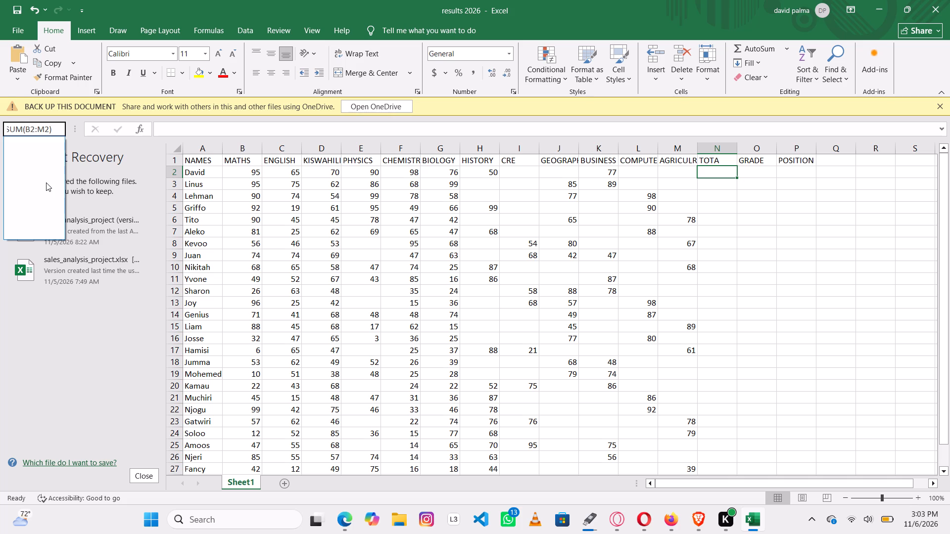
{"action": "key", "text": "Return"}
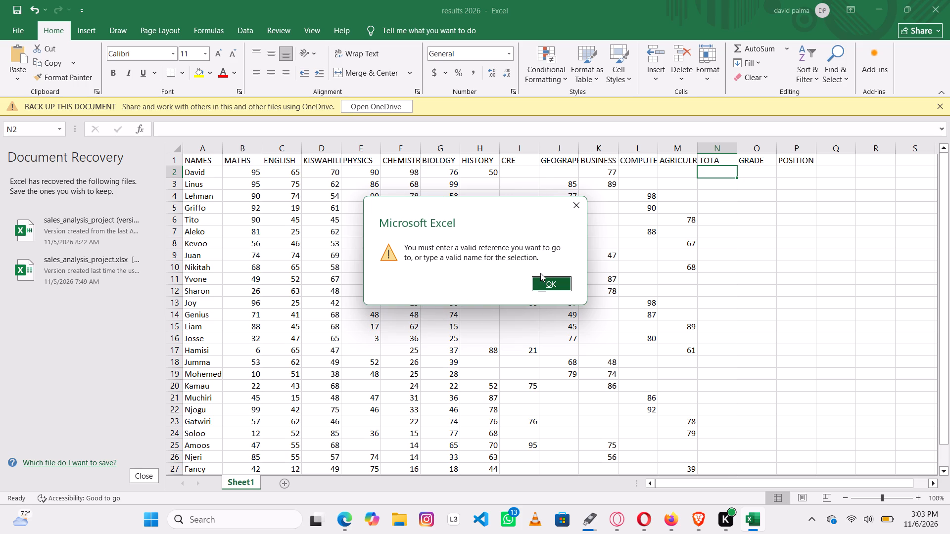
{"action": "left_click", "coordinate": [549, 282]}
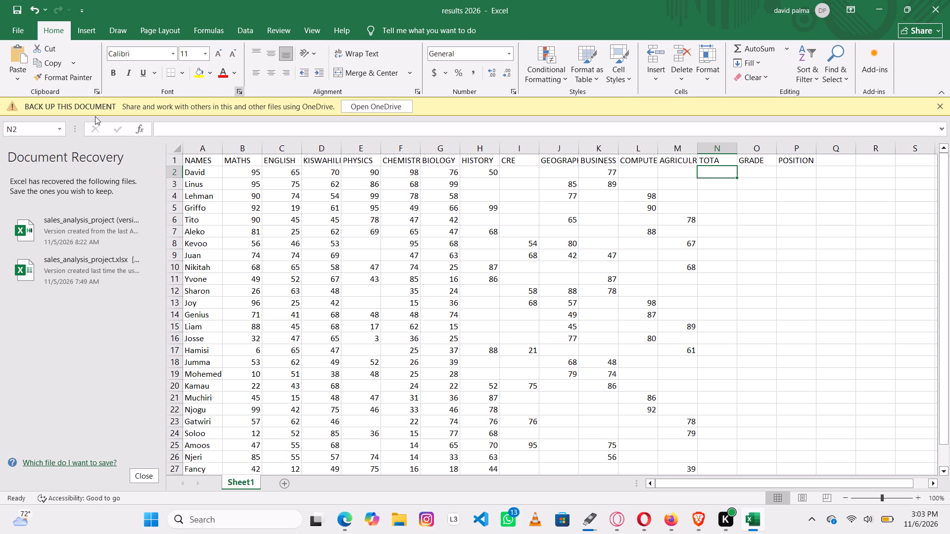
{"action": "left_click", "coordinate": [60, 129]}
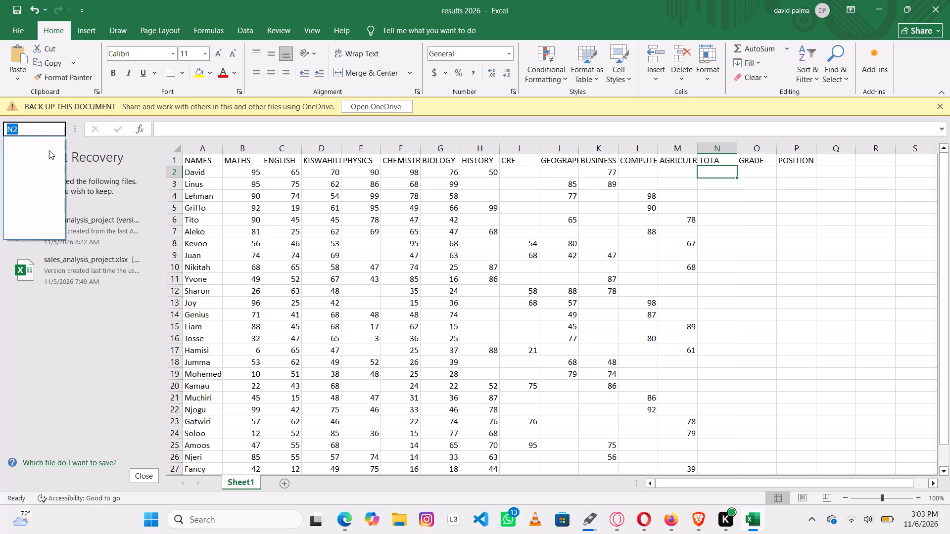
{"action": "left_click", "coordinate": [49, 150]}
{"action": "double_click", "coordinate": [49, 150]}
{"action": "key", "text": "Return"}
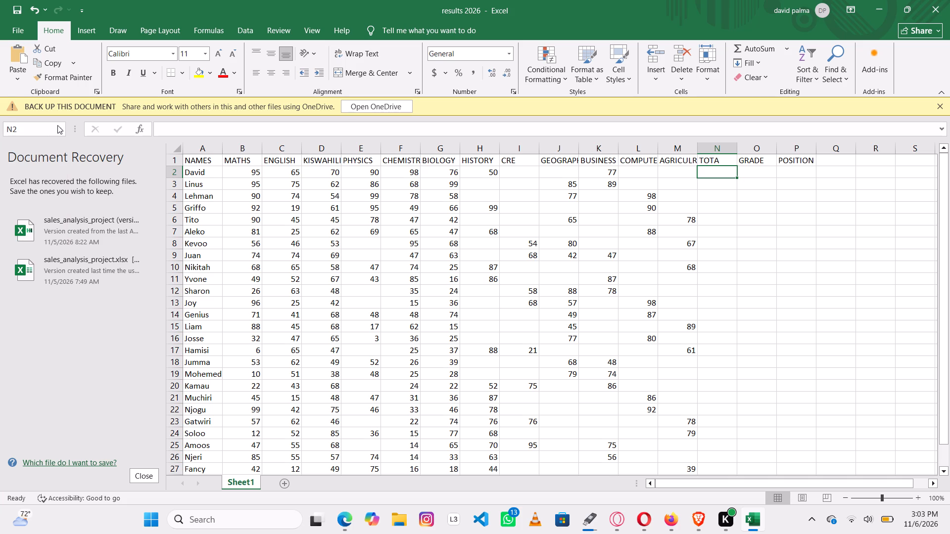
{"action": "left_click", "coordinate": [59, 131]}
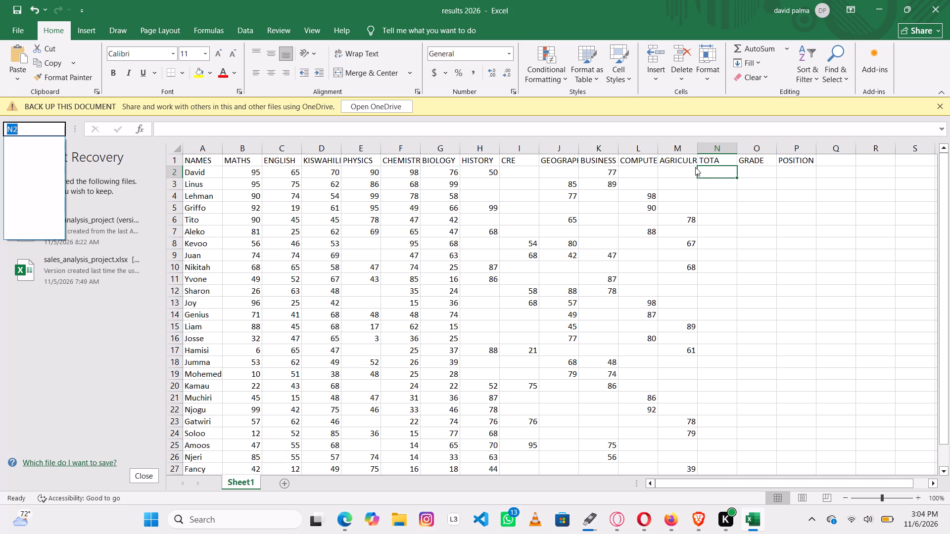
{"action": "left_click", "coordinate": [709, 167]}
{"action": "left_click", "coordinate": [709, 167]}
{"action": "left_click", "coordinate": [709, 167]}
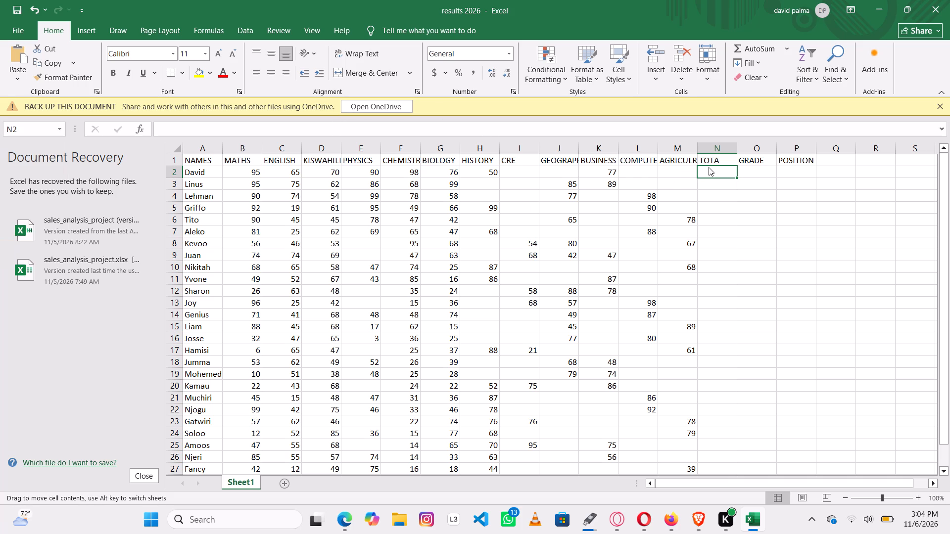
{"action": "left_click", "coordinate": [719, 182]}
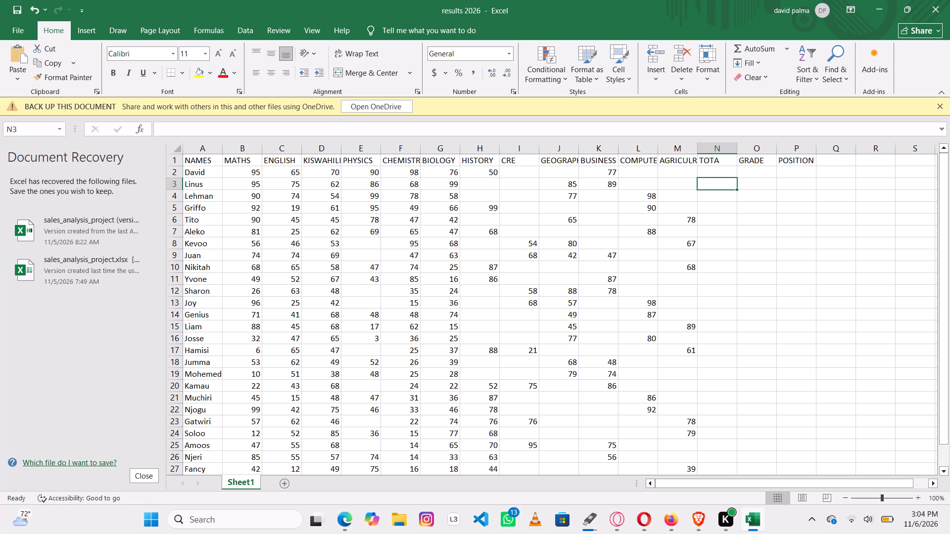
Enter the formula =SUM(B2:M2) in cell N2 to total the first student's subject marks.
{"action": "left_click", "coordinate": [718, 172]}
{"action": "key", "text": "equal"}
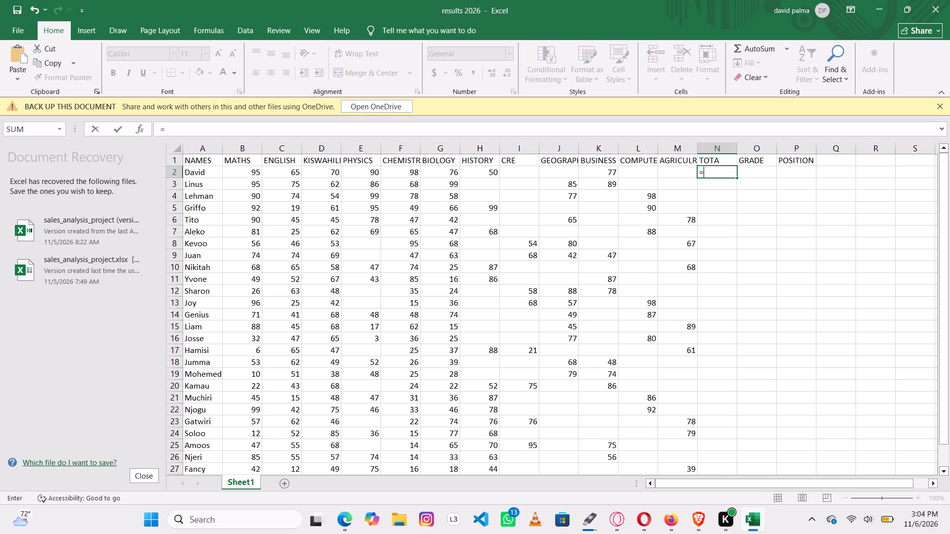
{"action": "type", "text": "SUM"}
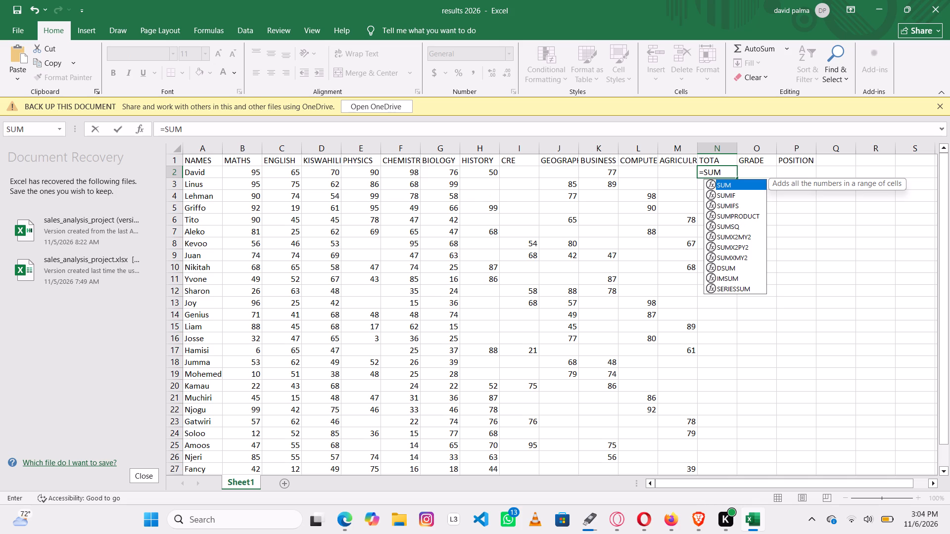
{"action": "key", "text": "shift+parenleft"}
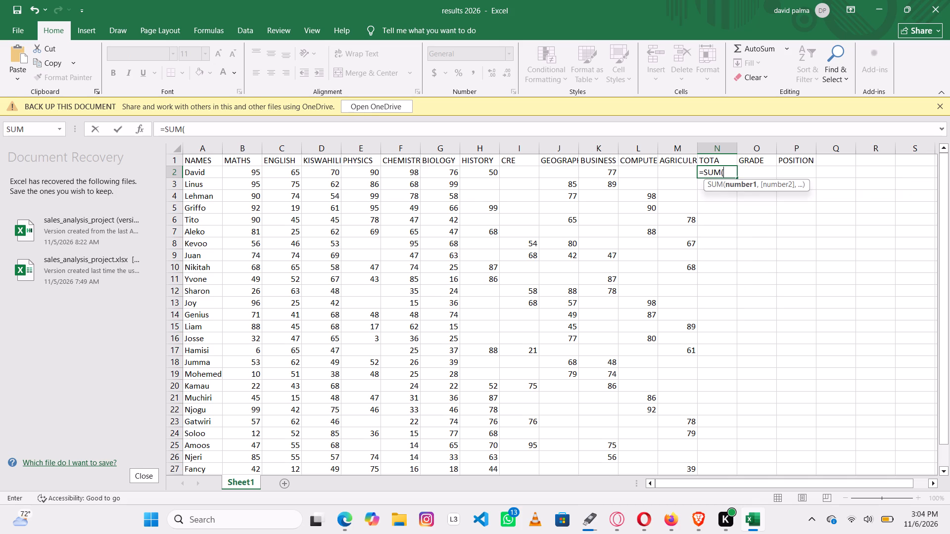
{"action": "key", "text": "b"}
{"action": "key", "text": "2"}
{"action": "key", "text": "shift+colon"}
{"action": "key", "text": "m"}
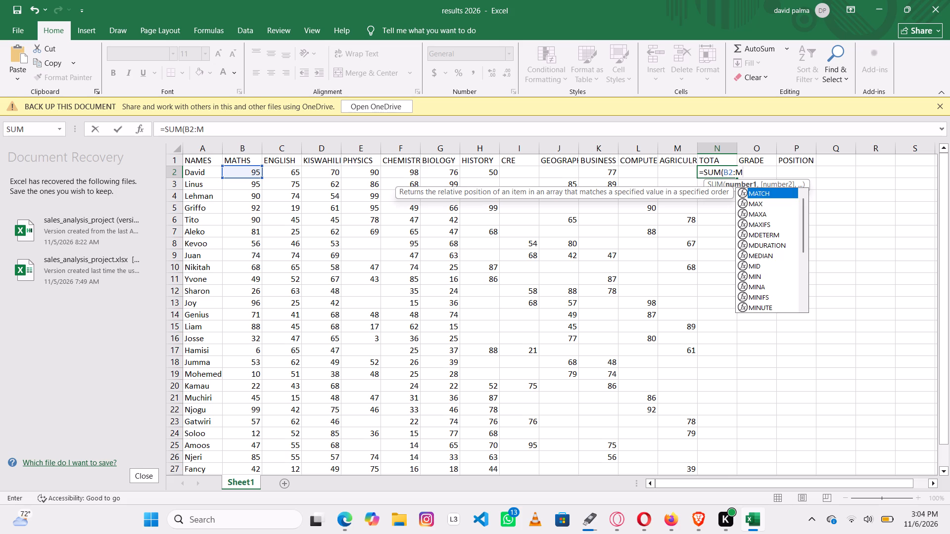
{"action": "key", "text": "2"}
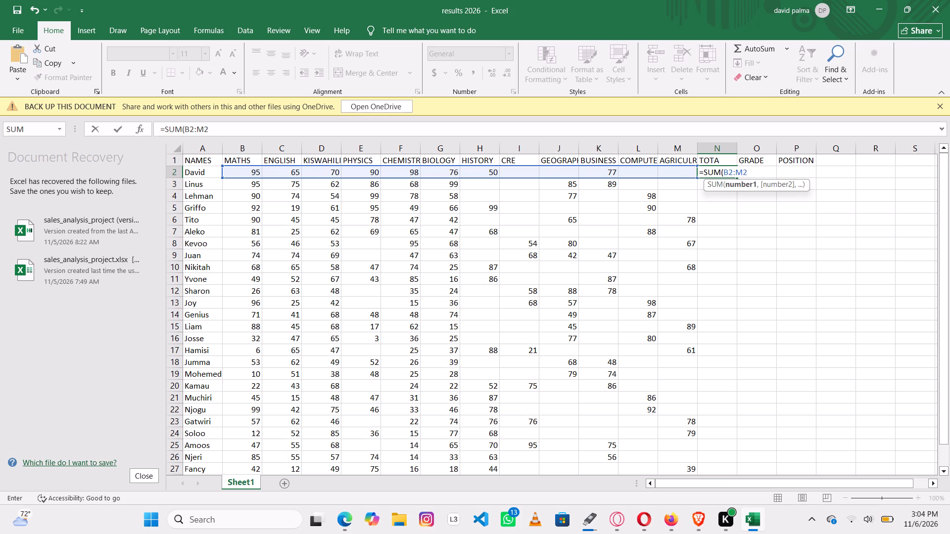
{"action": "key", "text": "shift+parenright"}
{"action": "key", "text": "Return"}
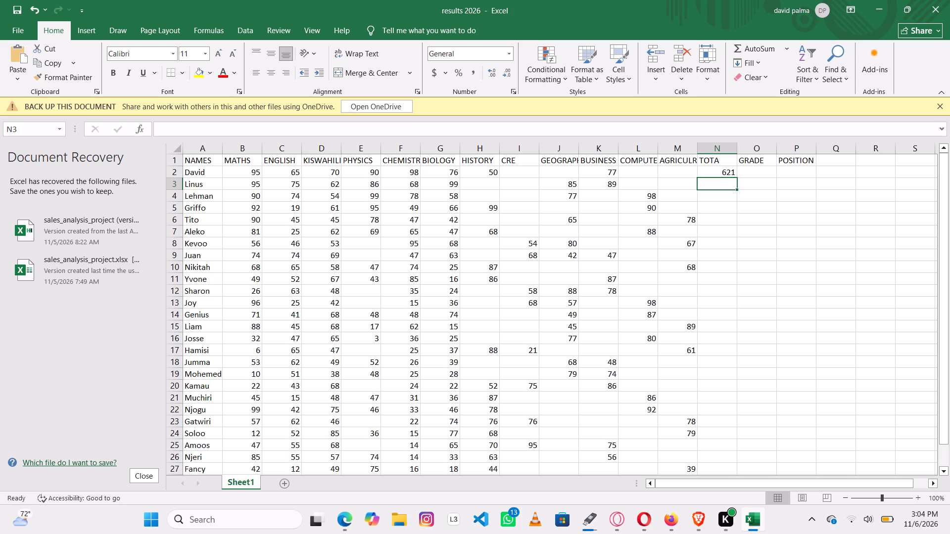
Fill the SUM formula in cell N2 down the total column to row 27 for all students.
{"action": "left_click", "coordinate": [714, 173]}
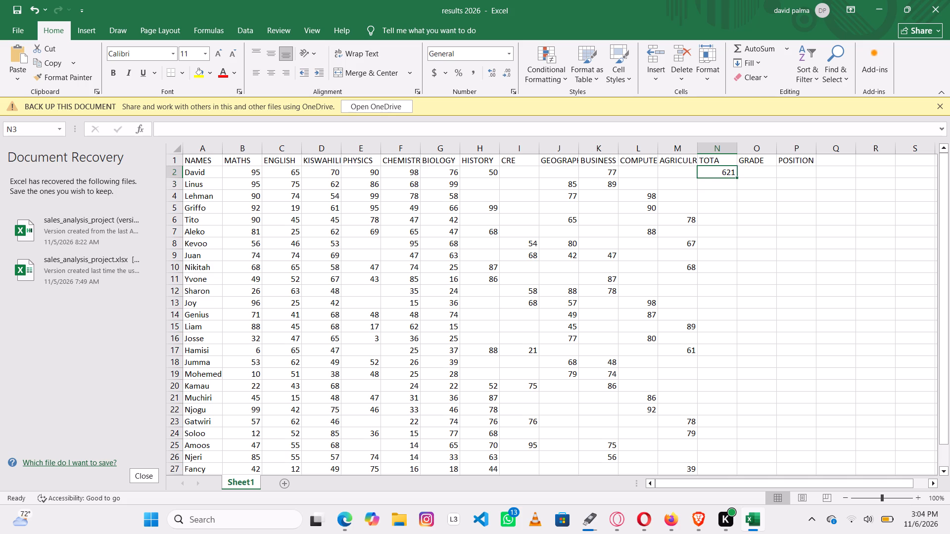
{"action": "left_click_drag", "start_coordinate": [738, 178], "coordinate": [733, 414]}
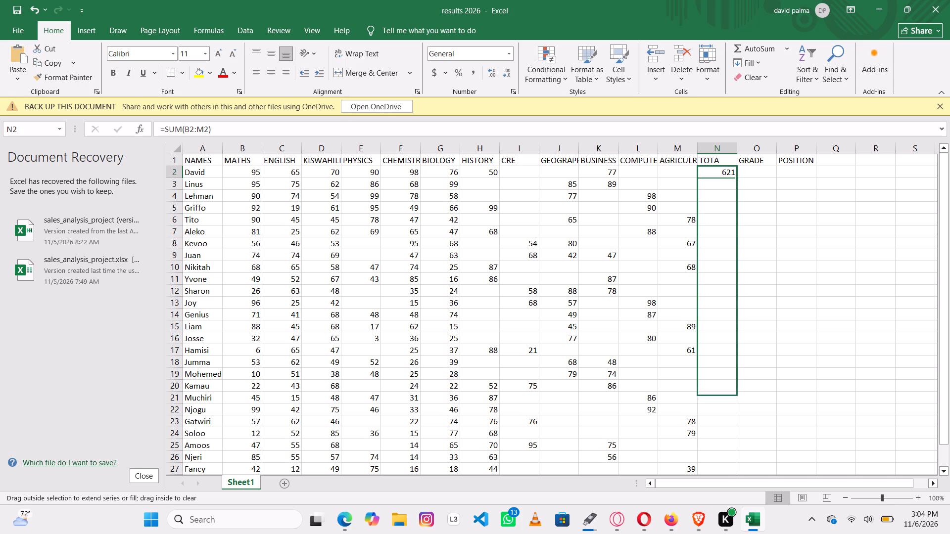
{"action": "left_click_drag", "start_coordinate": [733, 414], "coordinate": [734, 477]}
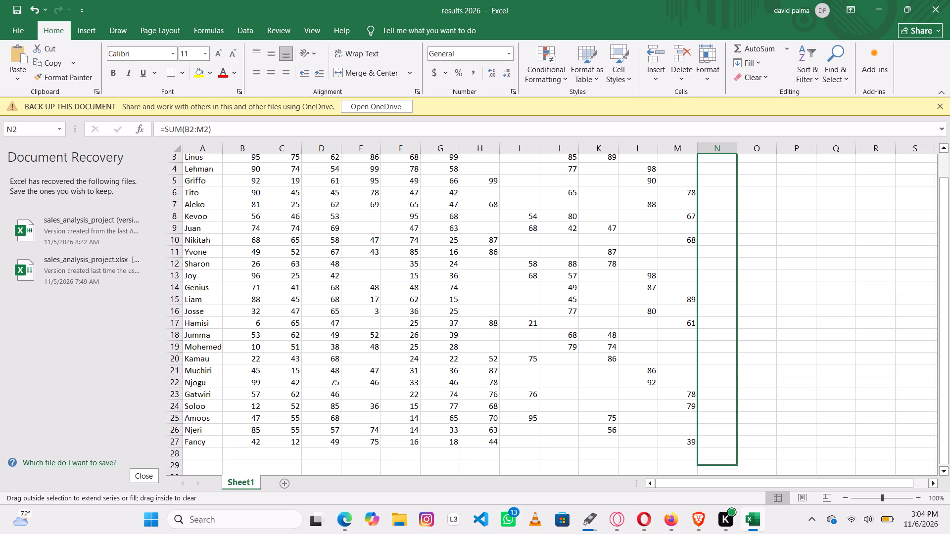
{"action": "left_click_drag", "start_coordinate": [734, 477], "coordinate": [741, 439]}
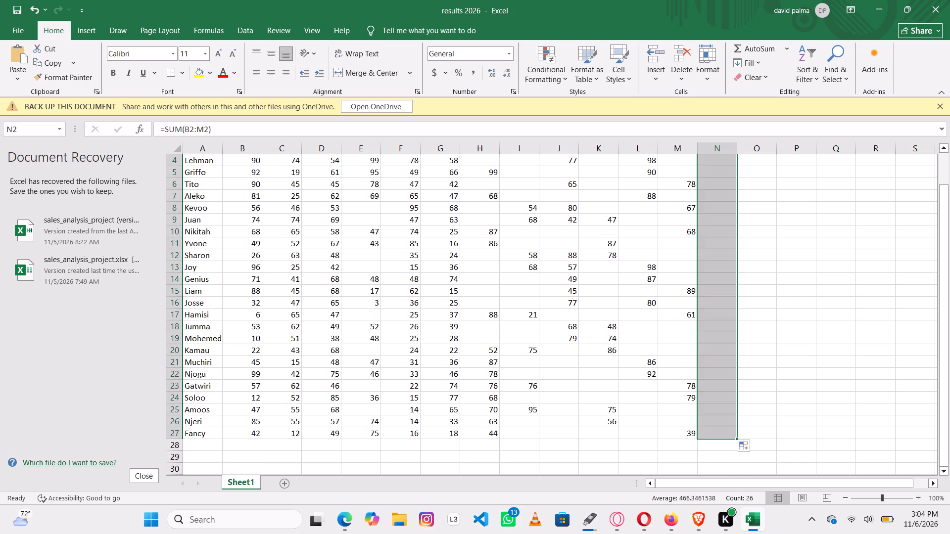
{"action": "right_click", "coordinate": [766, 418]}
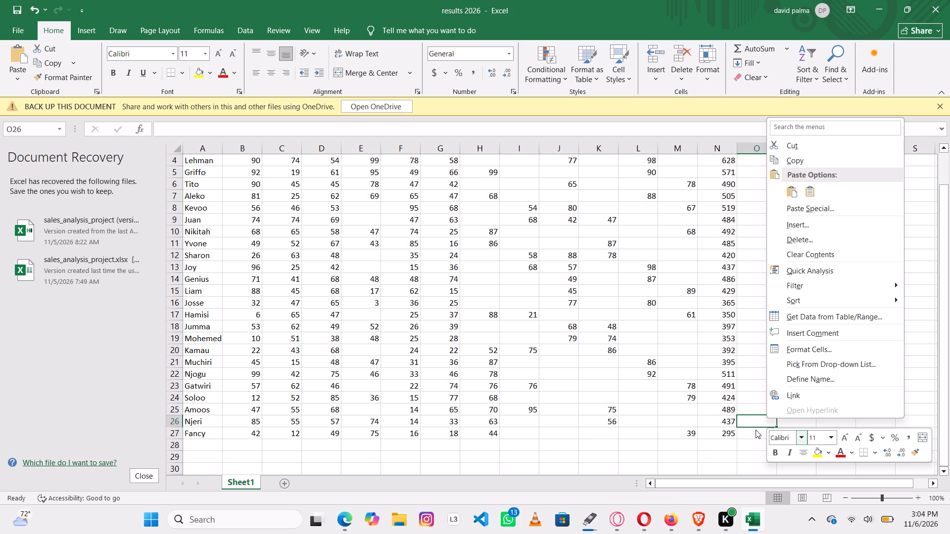
{"action": "scroll", "coordinate": [754, 423], "scroll_direction": "up", "scroll_amount": 2}
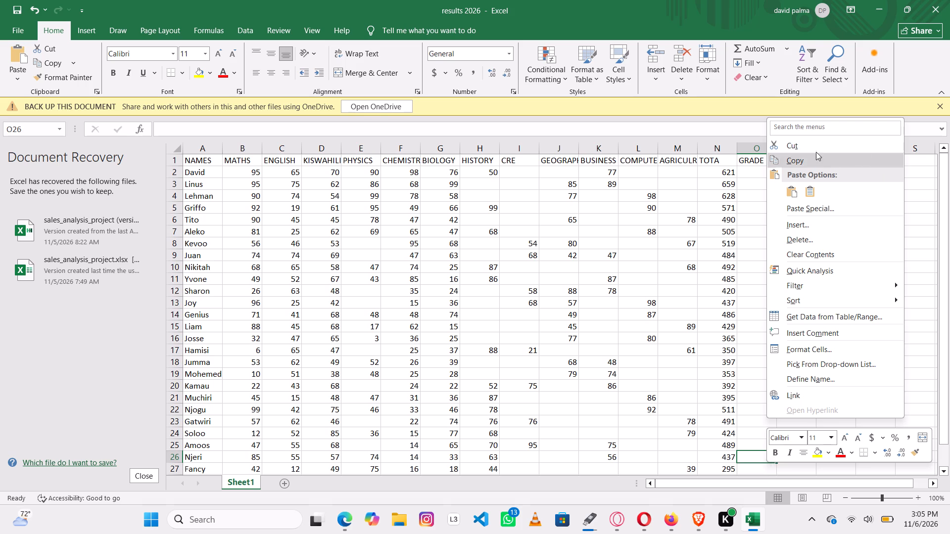
{"action": "left_click", "coordinate": [729, 115]}
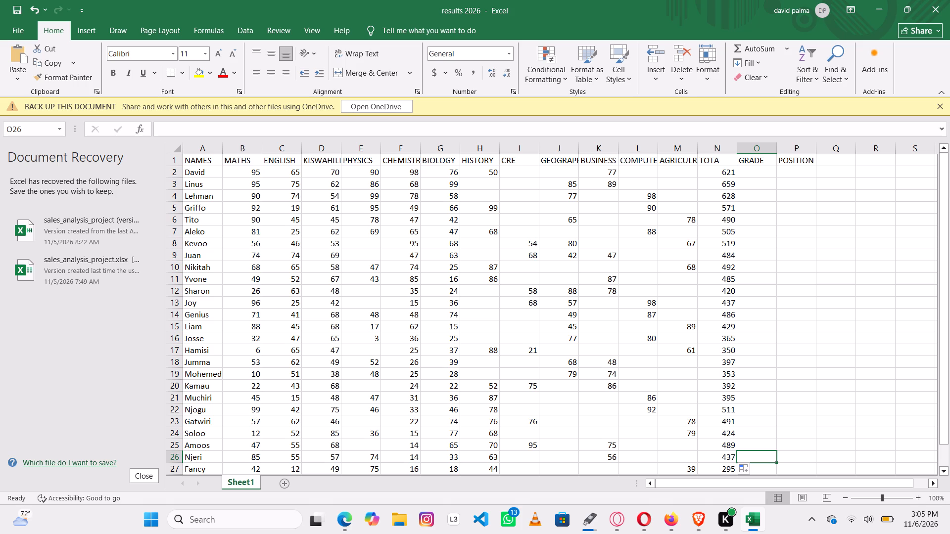
Begin the grade formula in cell O2 with =IF(AVARAGE(B2:M2)>=80,"A", as its first condition.
{"action": "left_click", "coordinate": [754, 176]}
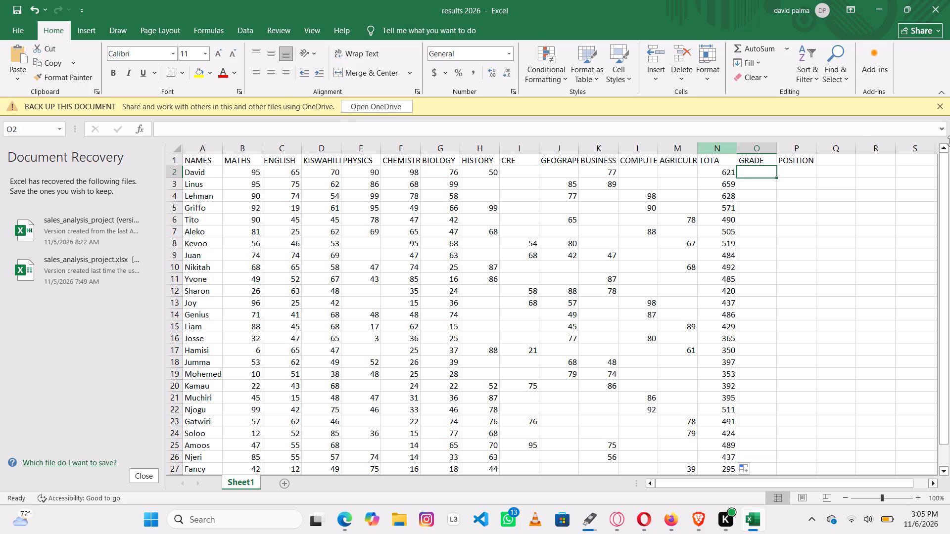
{"action": "key", "text": "shift+plus"}
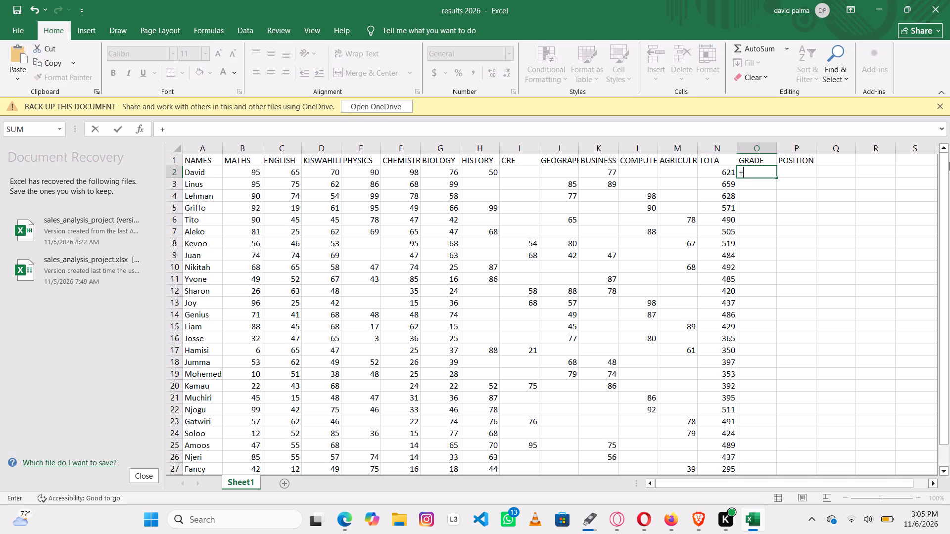
{"action": "key", "text": "BackSpace"}
{"action": "key", "text": "equal"}
{"action": "type", "text": "IF"}
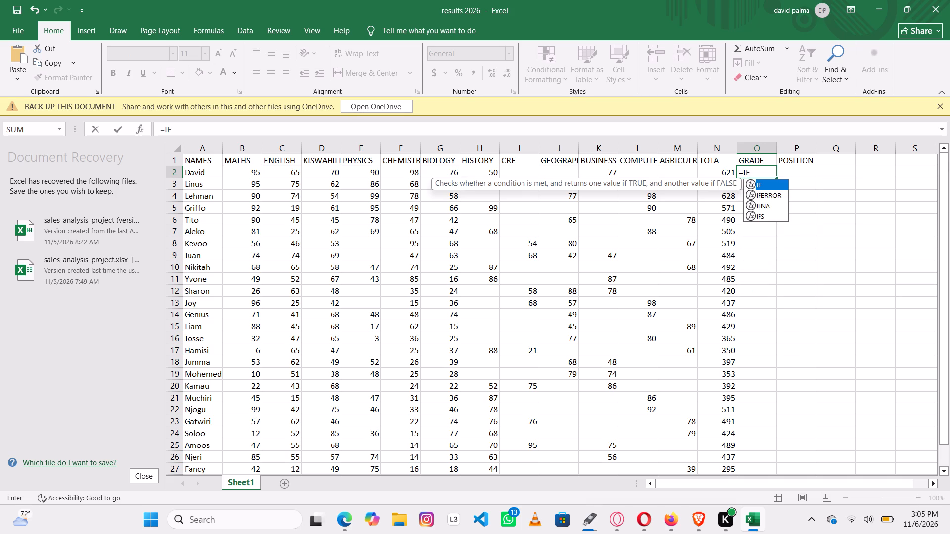
{"action": "key", "text": "shift+parenleft"}
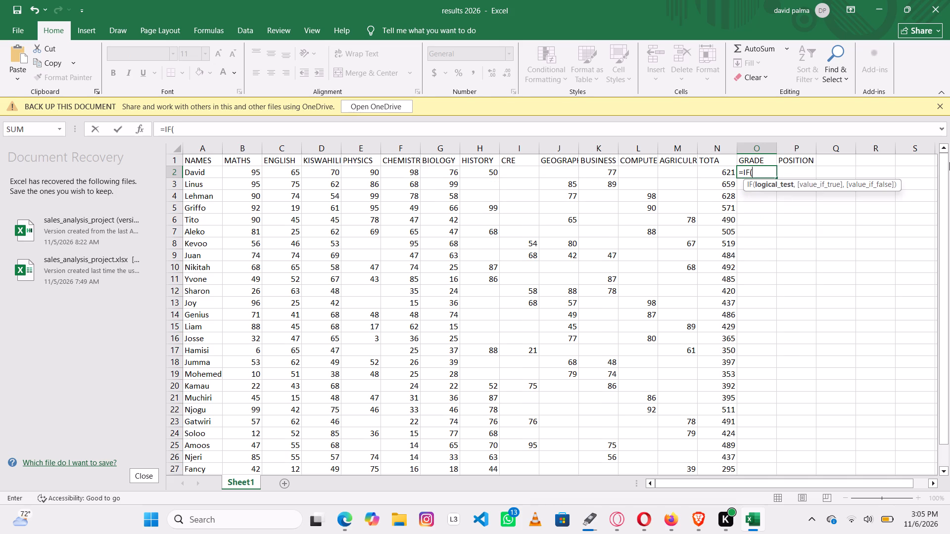
{"action": "type", "text": "AVA"}
{"action": "type", "text": "RAG"}
{"action": "key", "text": "e"}
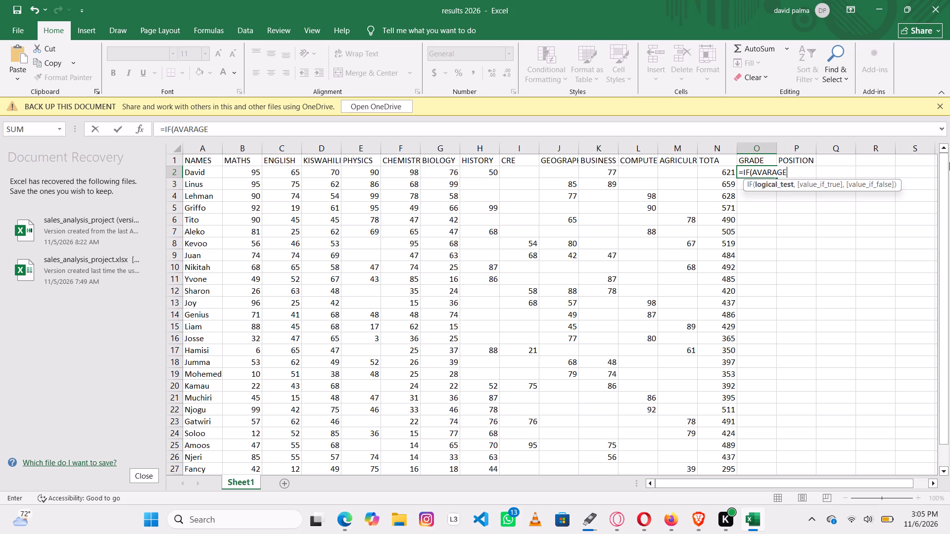
{"action": "key", "text": "shift+parenleft"}
{"action": "type", "text": "B2"}
{"action": "key", "text": "shift+colon"}
{"action": "key", "text": "m"}
{"action": "key", "text": "2"}
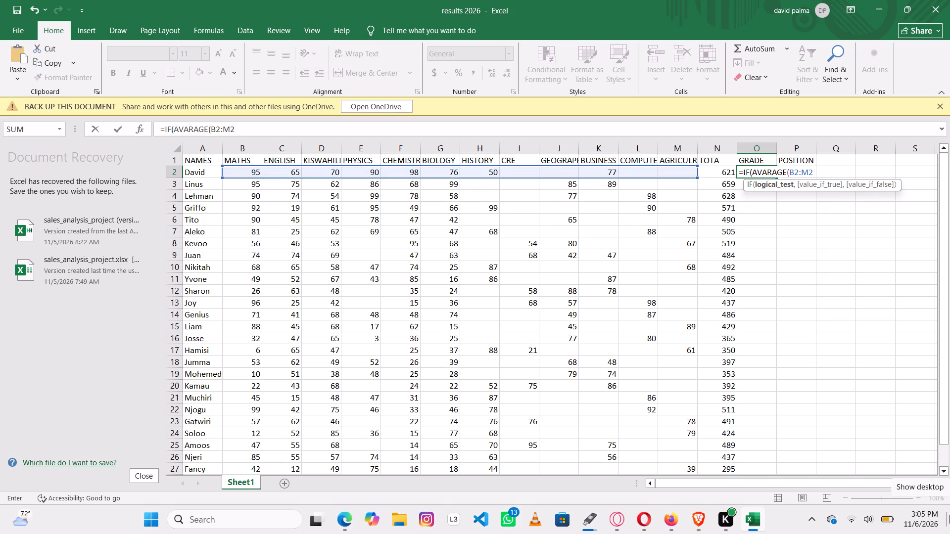
{"action": "key", "text": "shift+parenright"}
{"action": "key", "text": "shift+greater"}
{"action": "key", "text": "equal"}
{"action": "type", "text": "80"}
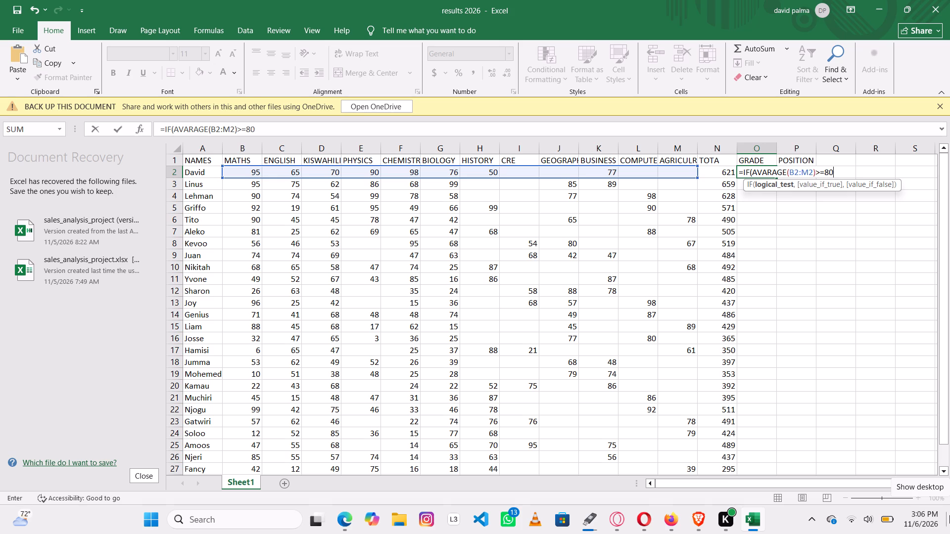
{"action": "key", "text": "comma"}
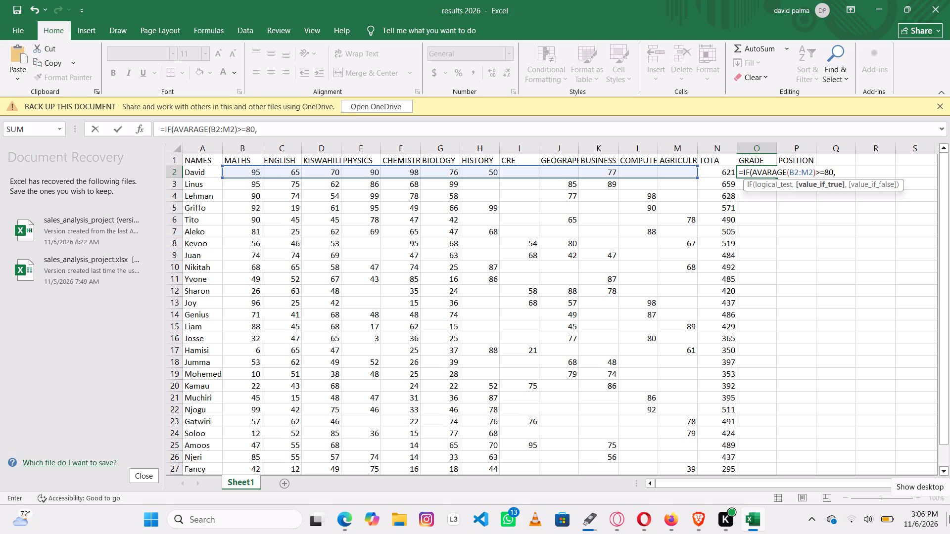
{"action": "key", "text": "shift+quotedbl"}
{"action": "key", "text": "a"}
{"action": "key", "text": "shift+quotedbl"}
{"action": "key", "text": "comma"}
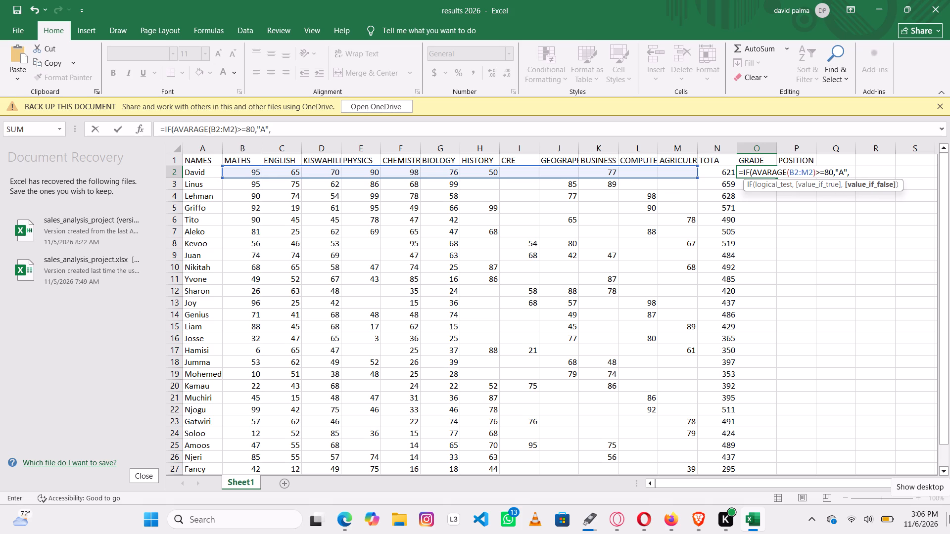
Continue the grade formula in cell O2 with the second condition IF(AVERAGE(B2:M2)>=70,"B",.
{"action": "type", "text": "IF"}
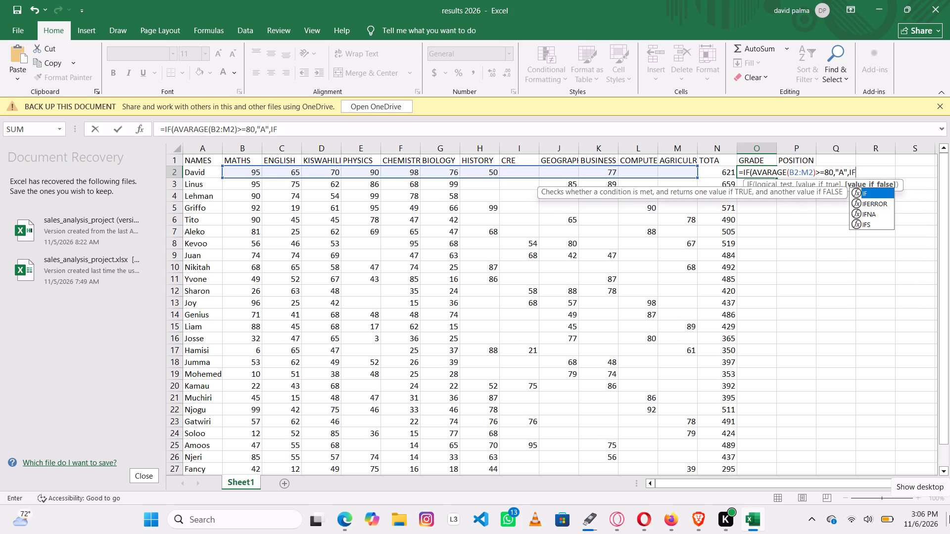
{"action": "key", "text": "shift+parenleft"}
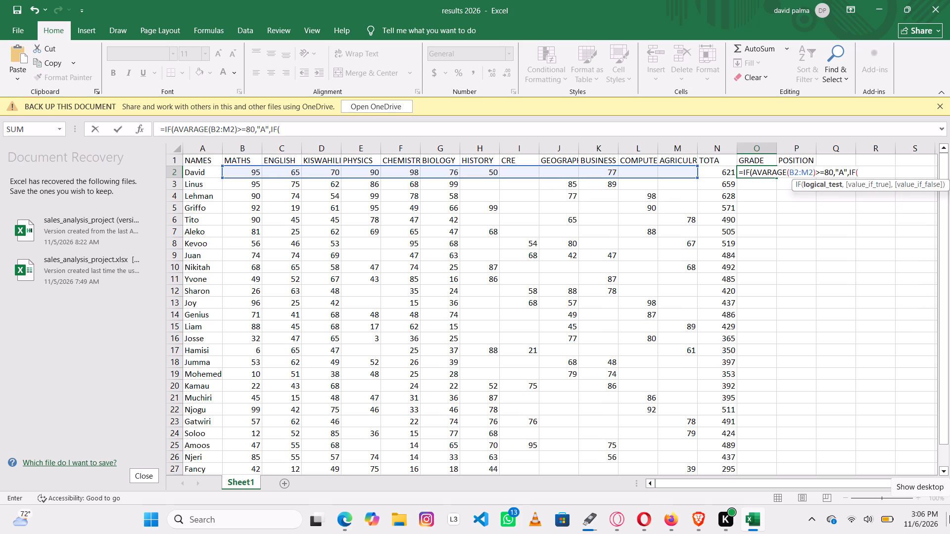
{"action": "key", "text": "a"}
{"action": "type", "text": "VER"}
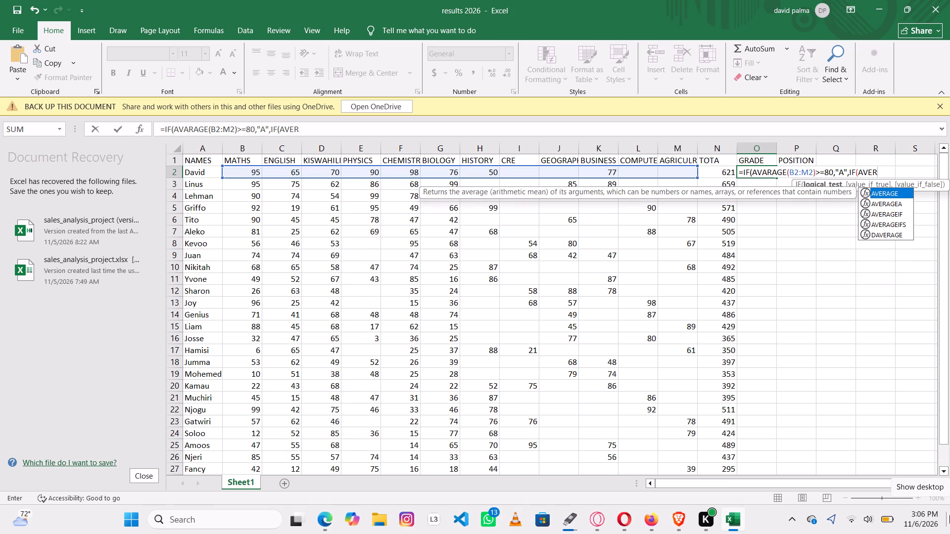
{"action": "type", "text": "AGE"}
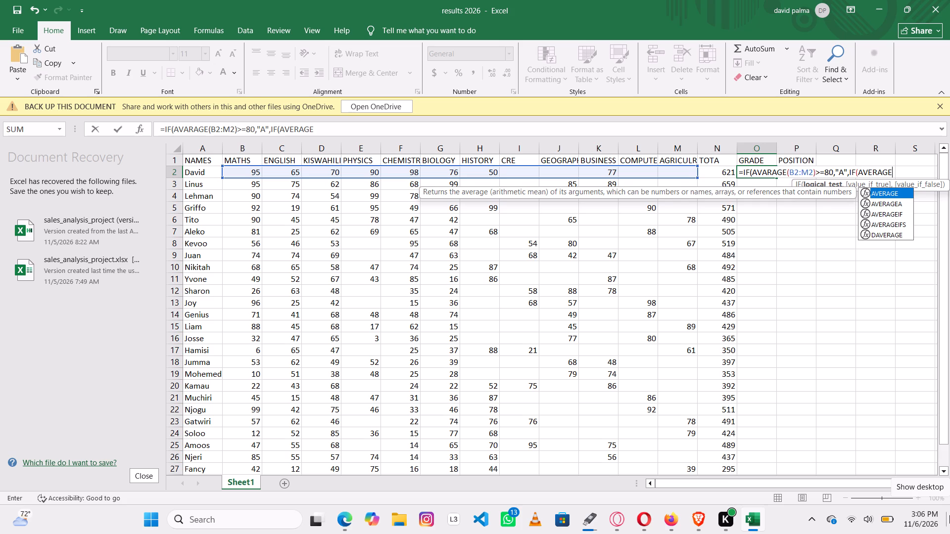
{"action": "key", "text": "shift+parenleft"}
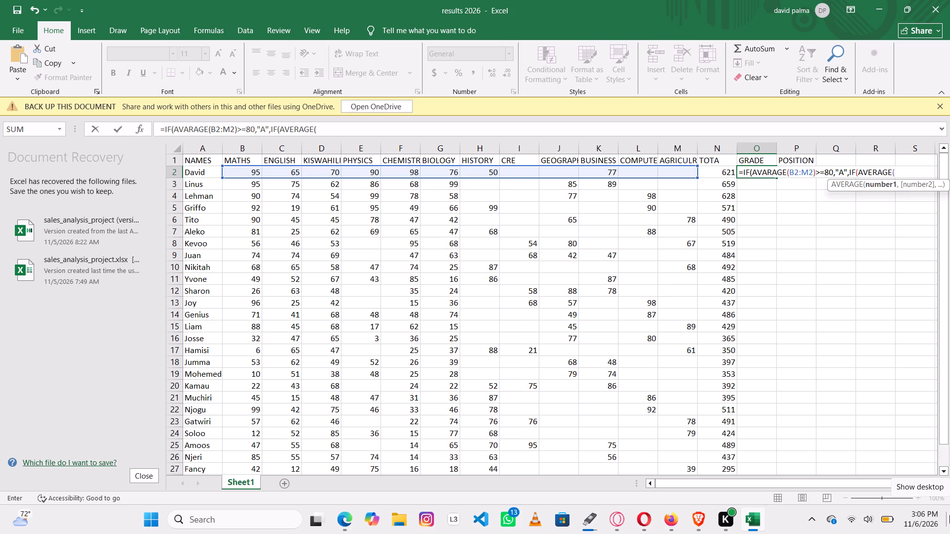
{"action": "type", "text": "B2"}
{"action": "key", "text": "shift+colon"}
{"action": "key", "text": "m"}
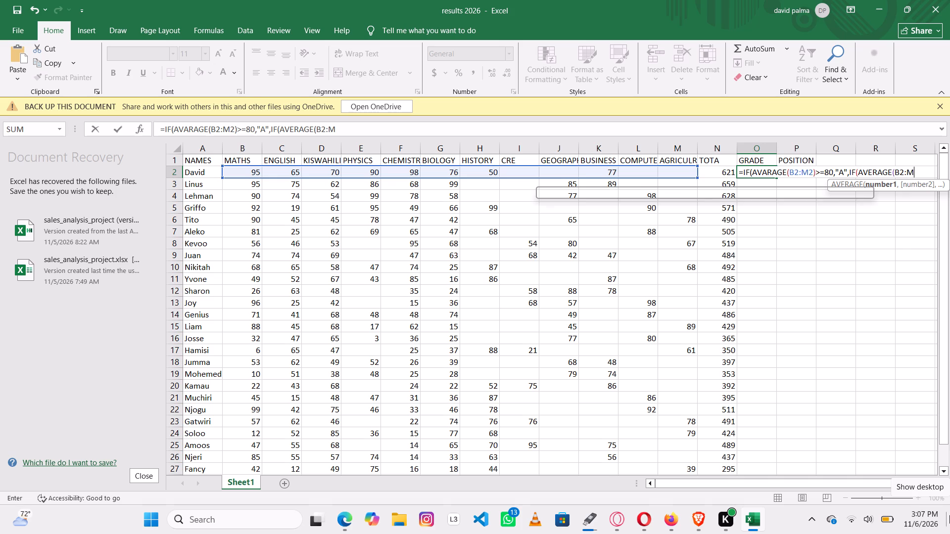
{"action": "key", "text": "2"}
{"action": "key", "text": "shift+parenright"}
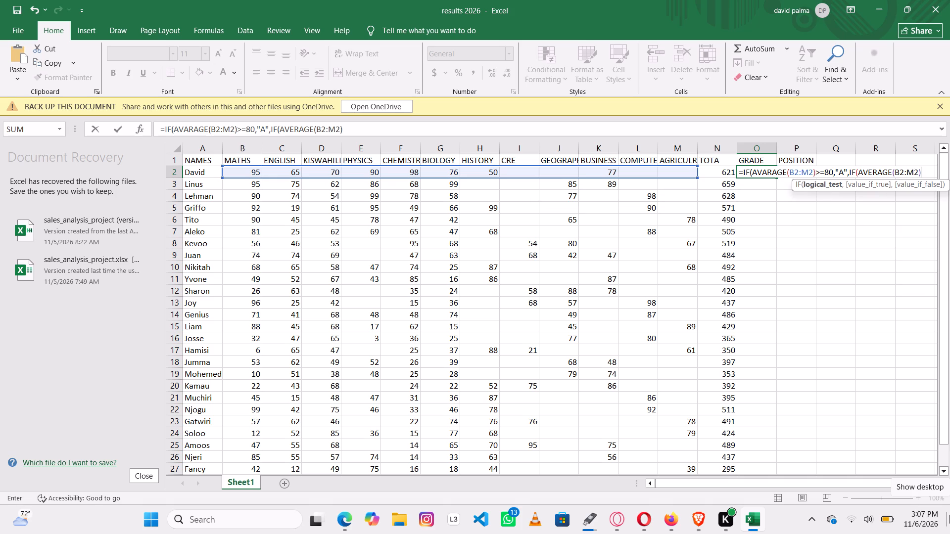
{"action": "key", "text": "shift+greater"}
{"action": "key", "text": "shift+plus"}
{"action": "key", "text": "BackSpace"}
{"action": "key", "text": "equal"}
{"action": "type", "text": "70"}
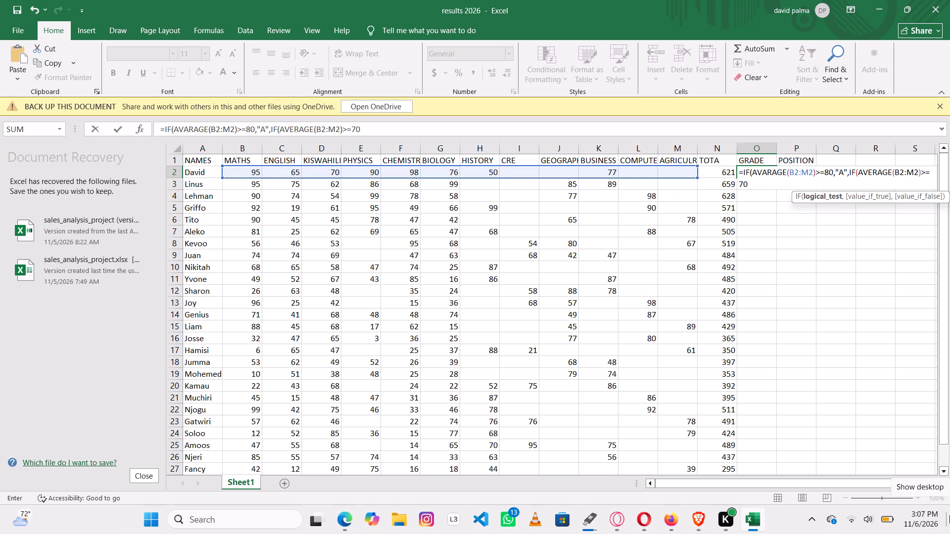
{"action": "key", "text": "comma"}
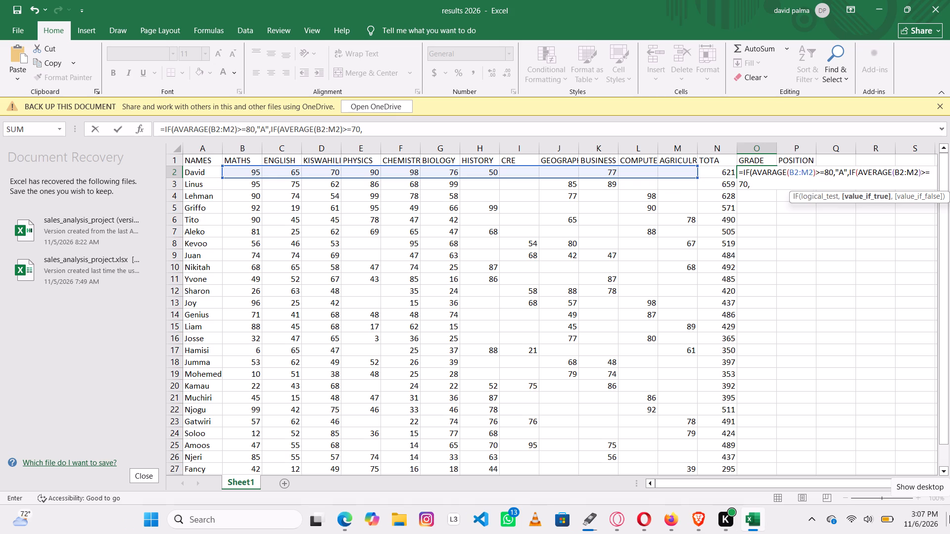
{"action": "key", "text": "shift+quotedbl"}
{"action": "key", "text": "b"}
{"action": "key", "text": "shift+quotedbl"}
{"action": "key", "text": "comma"}
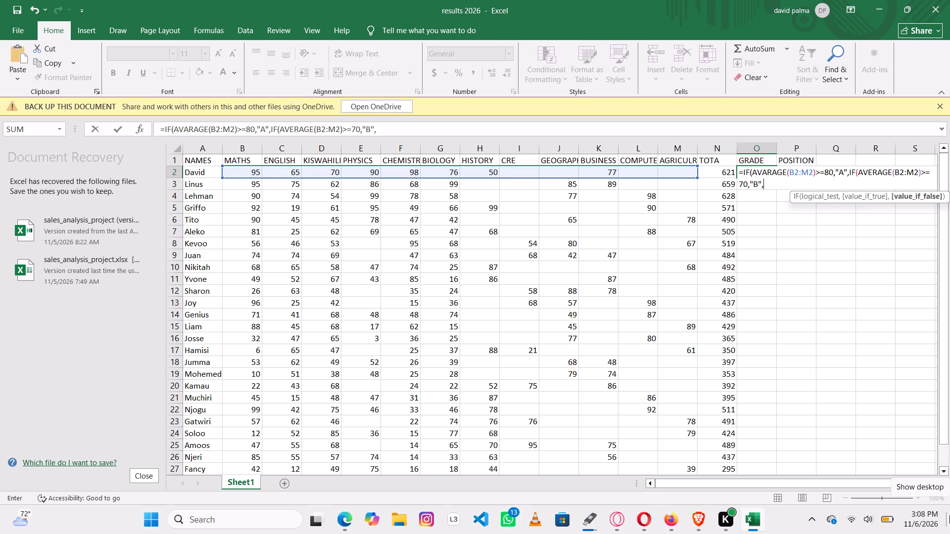
Add the third condition IF(AVARAGE(B2:M2)>=60,"C", to the grade formula in cell O2.
{"action": "type", "text": "IF"}
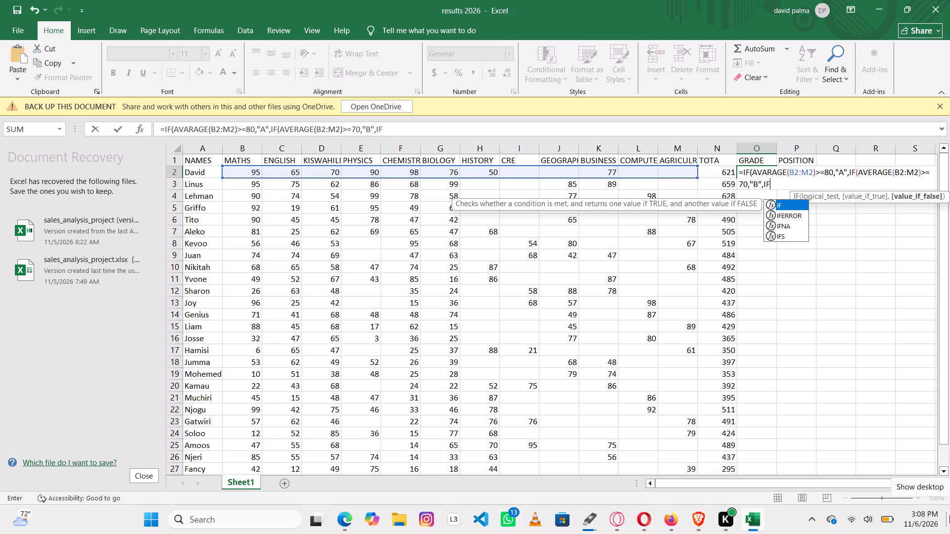
{"action": "key", "text": "shift+parenleft"}
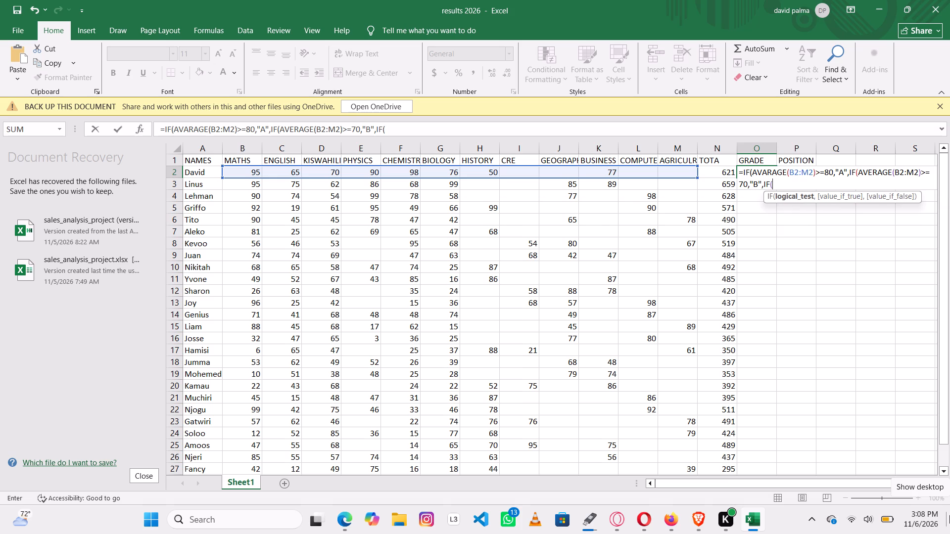
{"action": "type", "text": "AVARAGE"}
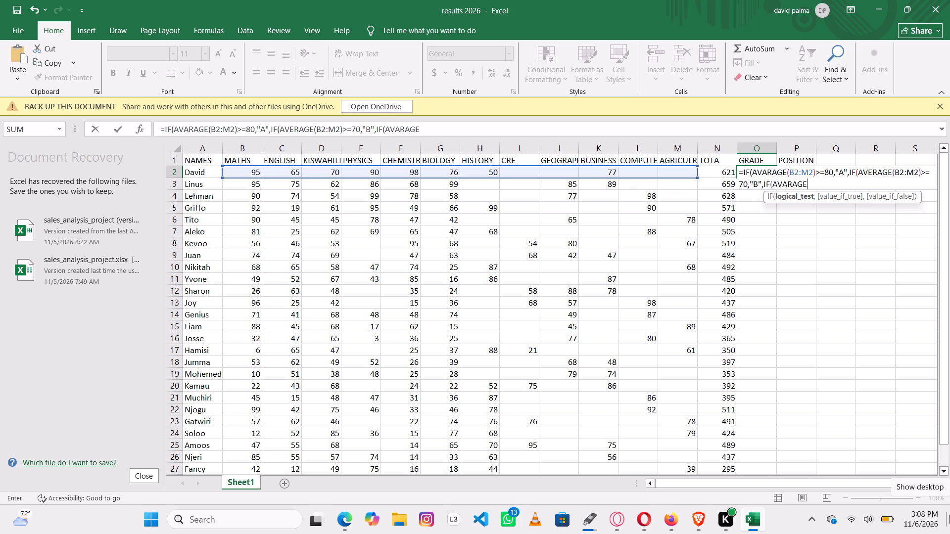
{"action": "key", "text": "shift+parenleft"}
{"action": "key", "text": "b"}
{"action": "key", "text": "2"}
{"action": "key", "text": "shift+colon"}
{"action": "type", "text": "M2"}
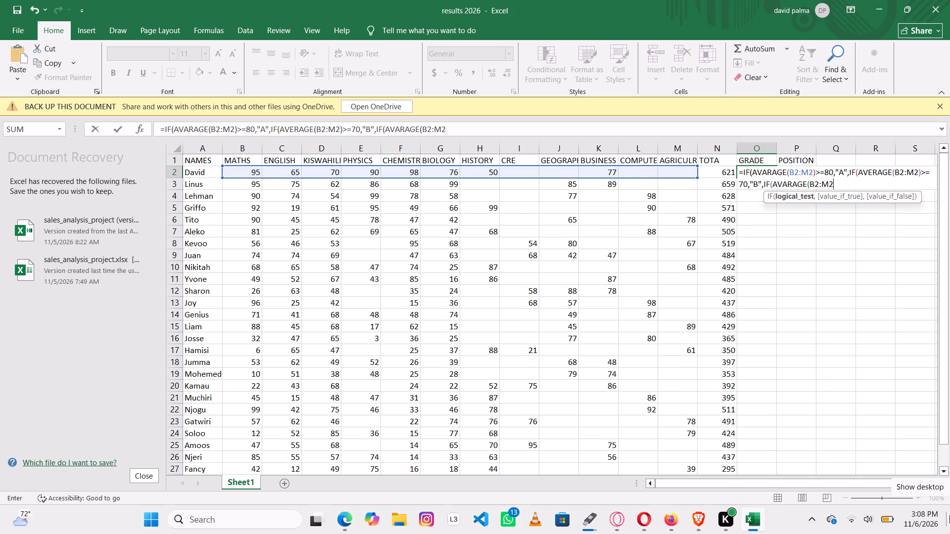
{"action": "key", "text": "shift+parenright"}
{"action": "key", "text": "shift+greater"}
{"action": "key", "text": "equal"}
{"action": "type", "text": "60"}
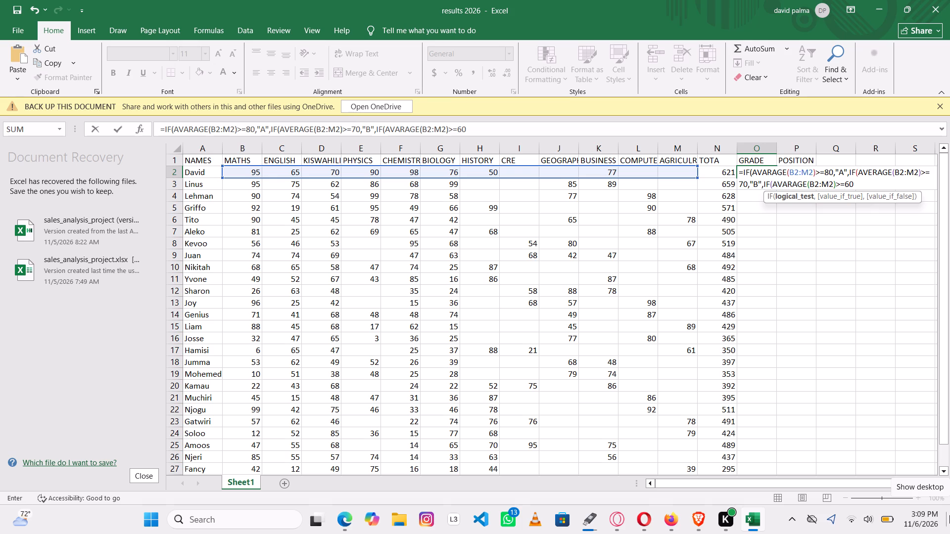
{"action": "key", "text": "comma"}
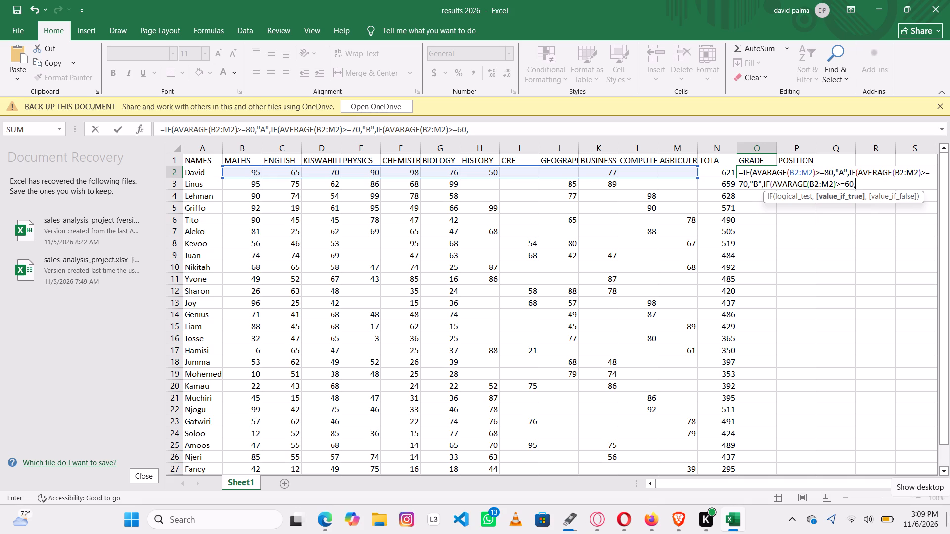
{"action": "key", "text": "shift+quotedbl"}
{"action": "key", "text": "c"}
{"action": "key", "text": "shift+quotedbl"}
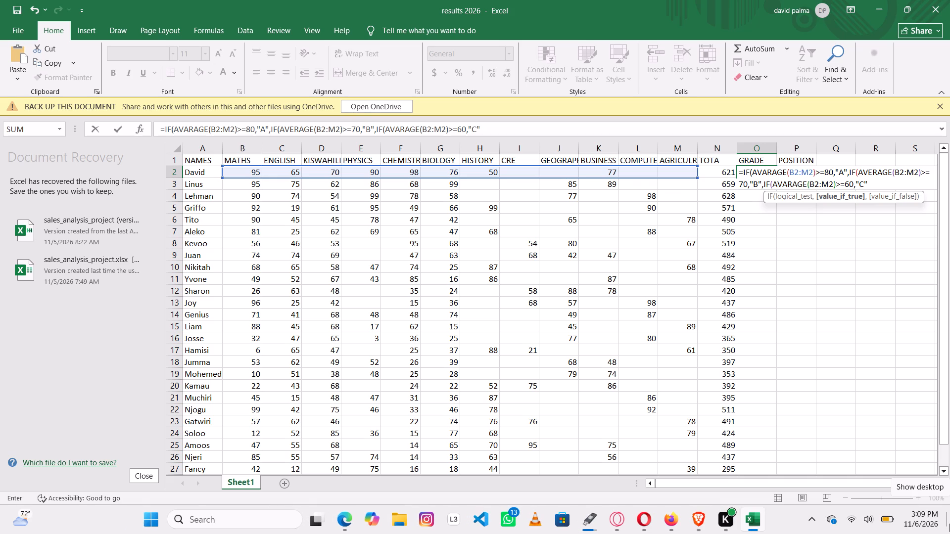
{"action": "key", "text": "comma"}
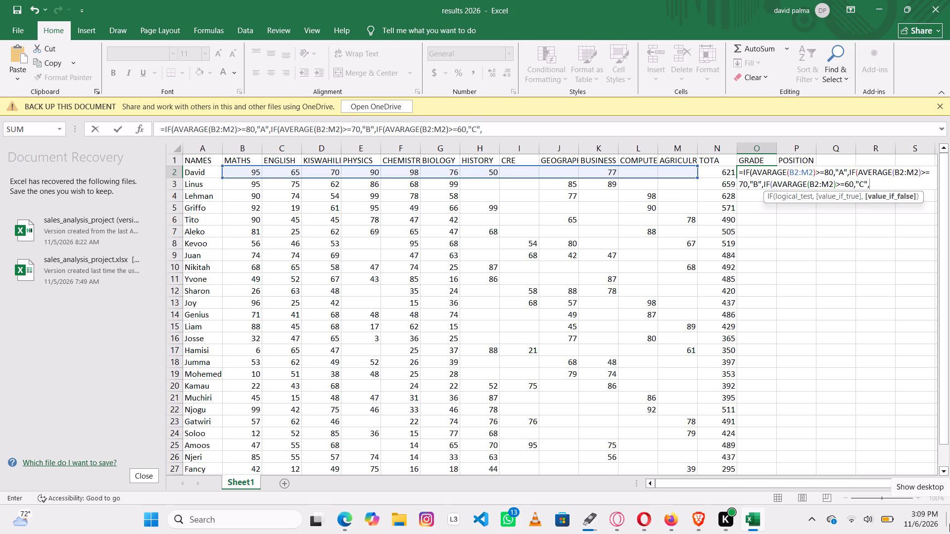
Begin the fourth nested condition of the grade formula in cell O2 with IF(AVERAGE(B2:M2).
{"action": "type", "text": "IF"}
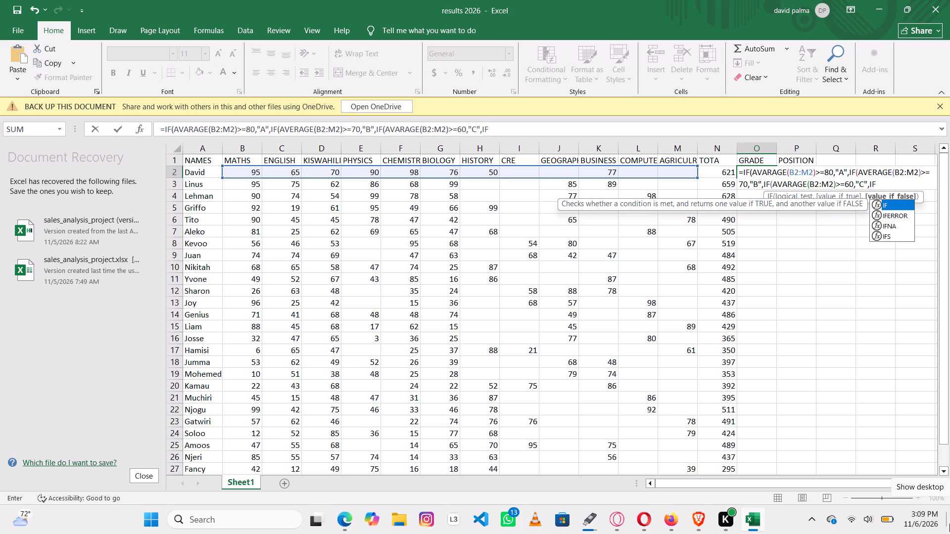
{"action": "key", "text": "shift+parenleft"}
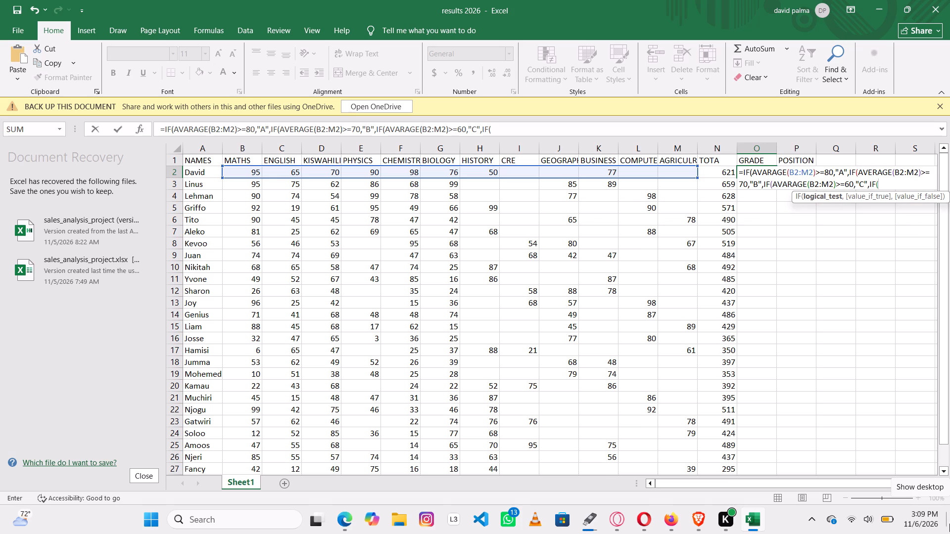
{"action": "key", "text": "a"}
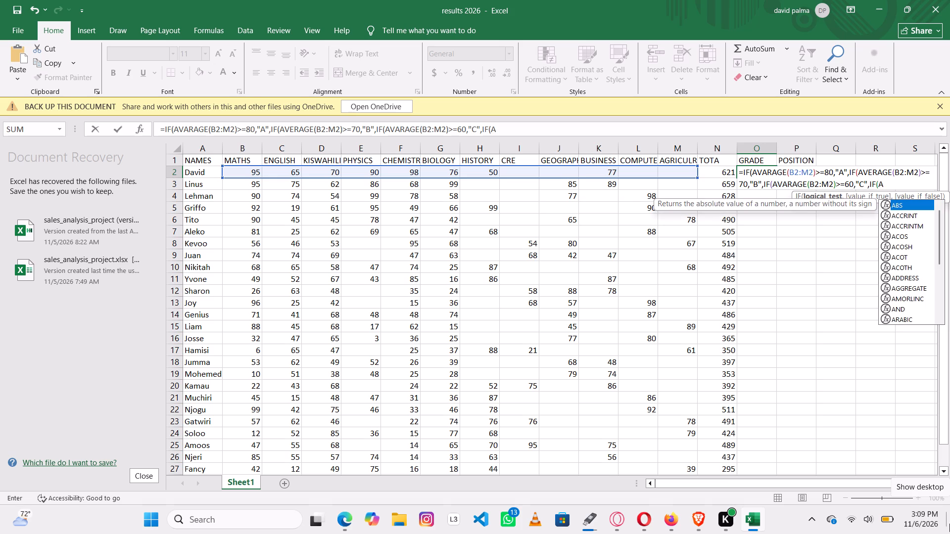
{"action": "type", "text": "VERAGE"}
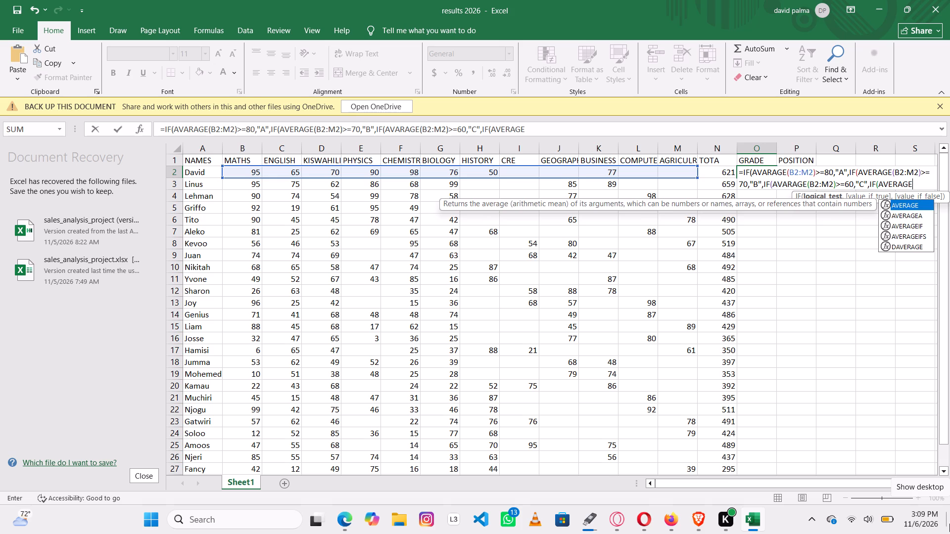
{"action": "key", "text": "shift+parenleft"}
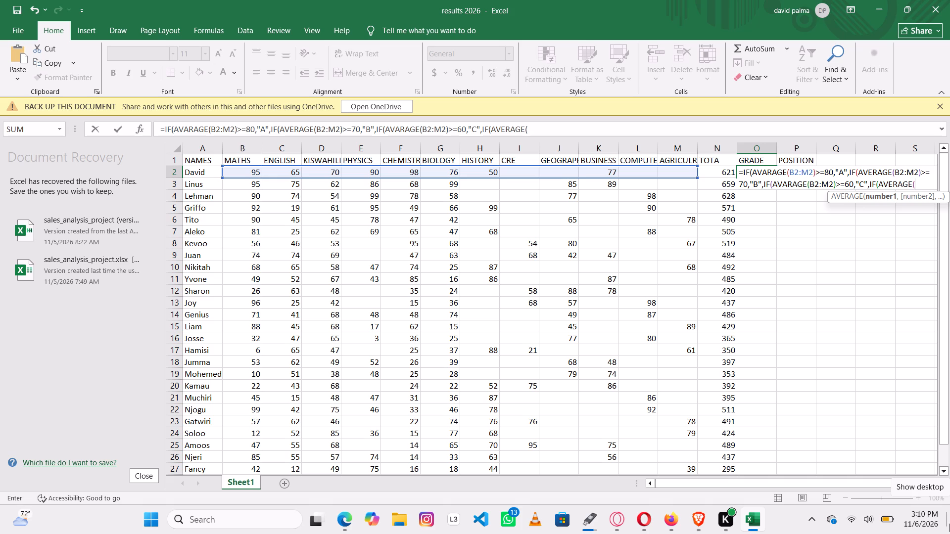
{"action": "key", "text": "b"}
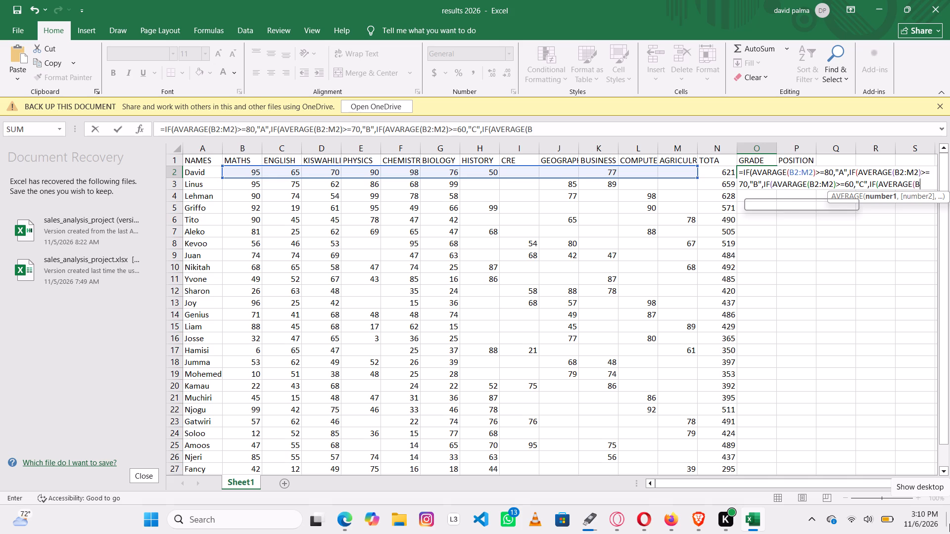
{"action": "key", "text": "2"}
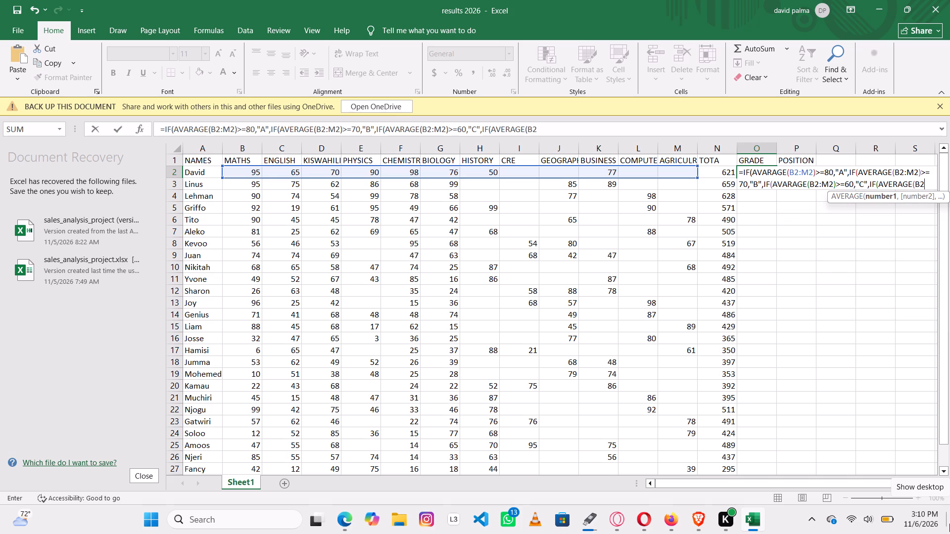
{"action": "key", "text": "shift+colon"}
{"action": "key", "text": "m"}
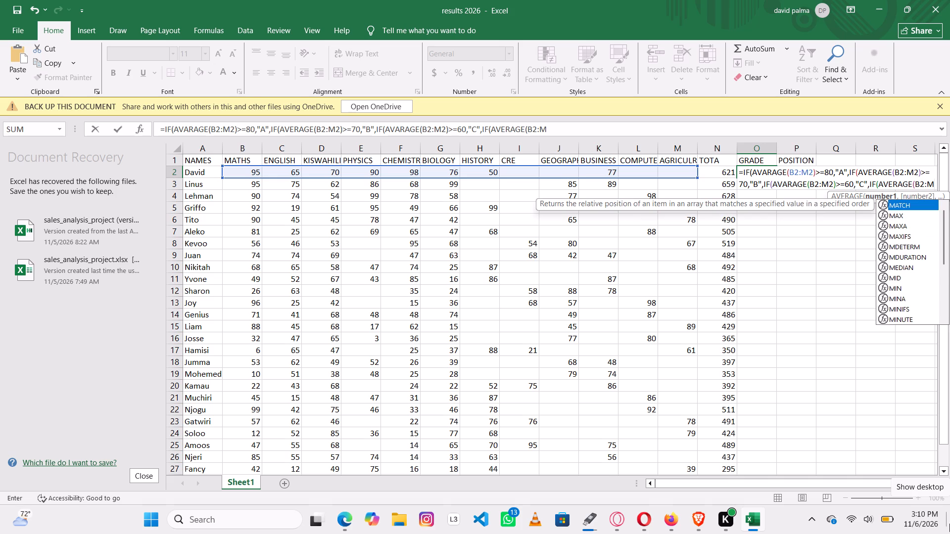
{"action": "key", "text": "2"}
{"action": "key", "text": "shift+parenright"}
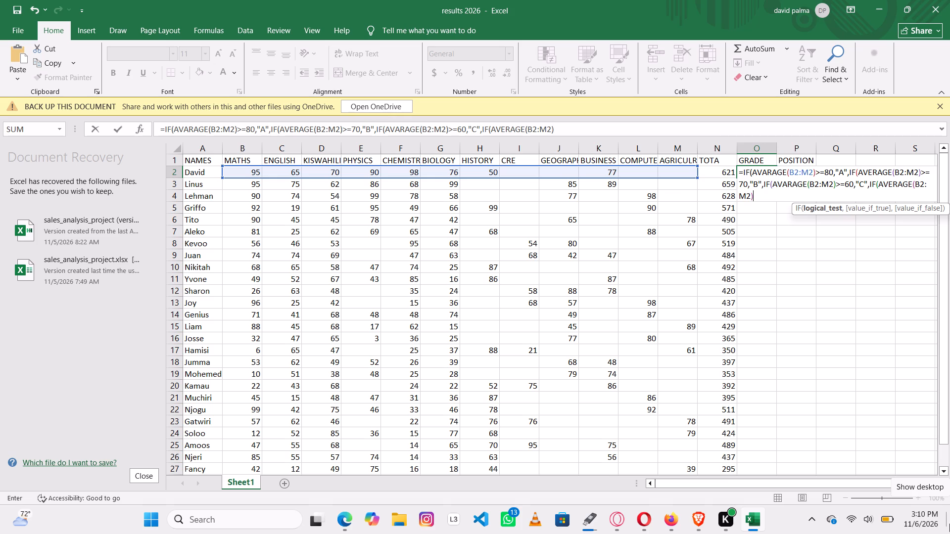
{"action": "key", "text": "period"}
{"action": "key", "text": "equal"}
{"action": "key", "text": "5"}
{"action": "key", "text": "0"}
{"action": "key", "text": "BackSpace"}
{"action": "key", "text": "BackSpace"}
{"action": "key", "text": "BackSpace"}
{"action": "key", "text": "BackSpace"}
Complete the fourth condition of the grade formula with >=50,"D",.
{"action": "key", "text": "shift+greater"}
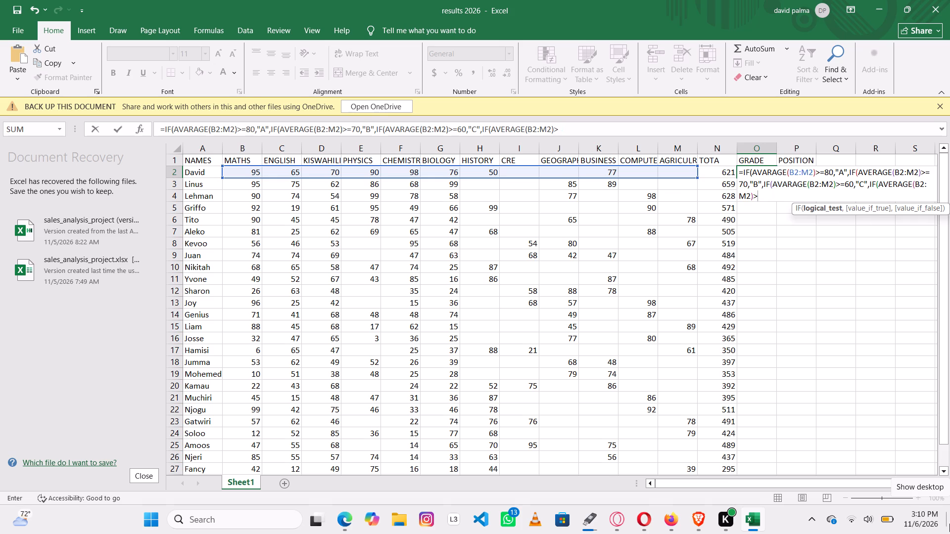
{"action": "key", "text": "equal"}
{"action": "type", "text": "50"}
{"action": "key", "text": "comma"}
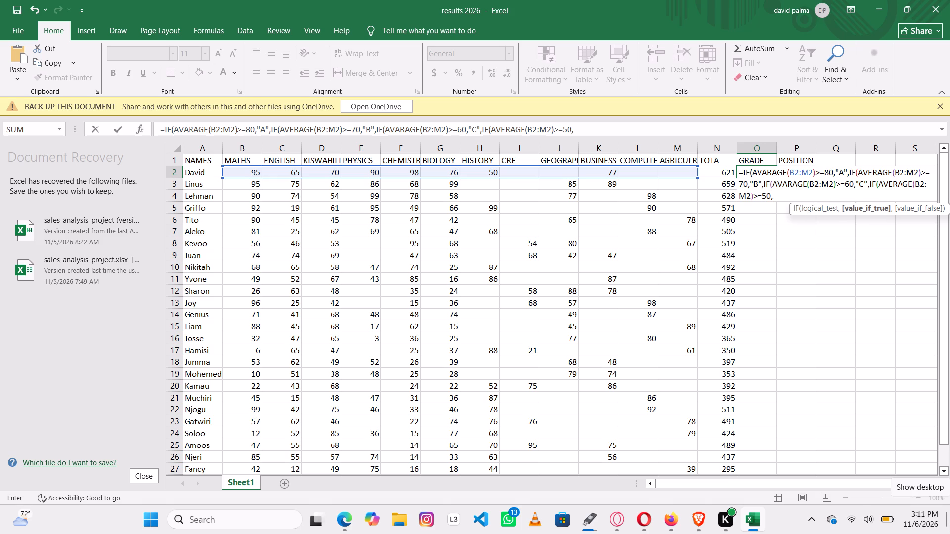
{"action": "key", "text": "shift+quotedbl"}
{"action": "key", "text": "d"}
{"action": "key", "text": "shift+quotedbl"}
{"action": "key", "text": "comma"}
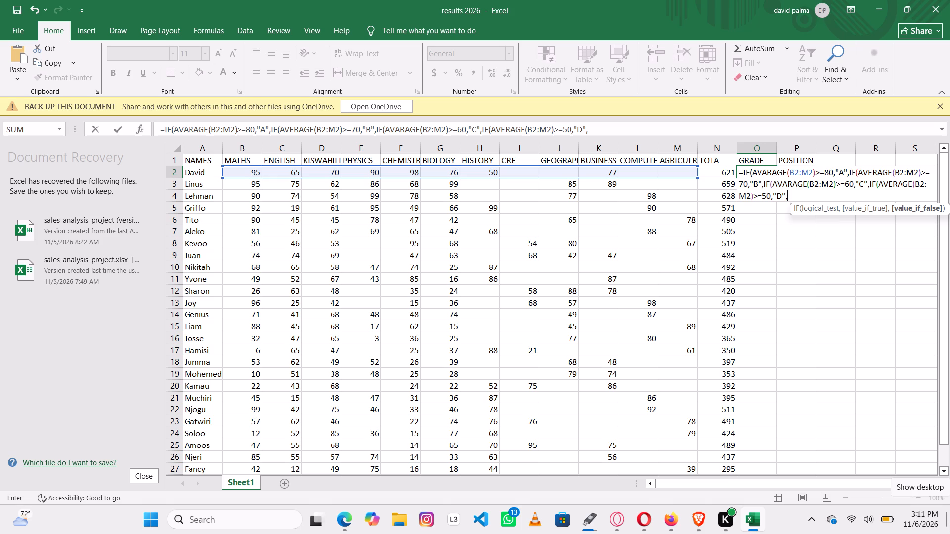
Finish the grade formula with "E" as the fallback grade and four closing parentheses.
{"action": "key", "text": "shift+quotedbl"}
{"action": "key", "text": "e"}
{"action": "key", "text": "shift+quotedbl"}
{"action": "key", "text": "shift+parenright"}
{"action": "key", "text": "shift+parenright"}
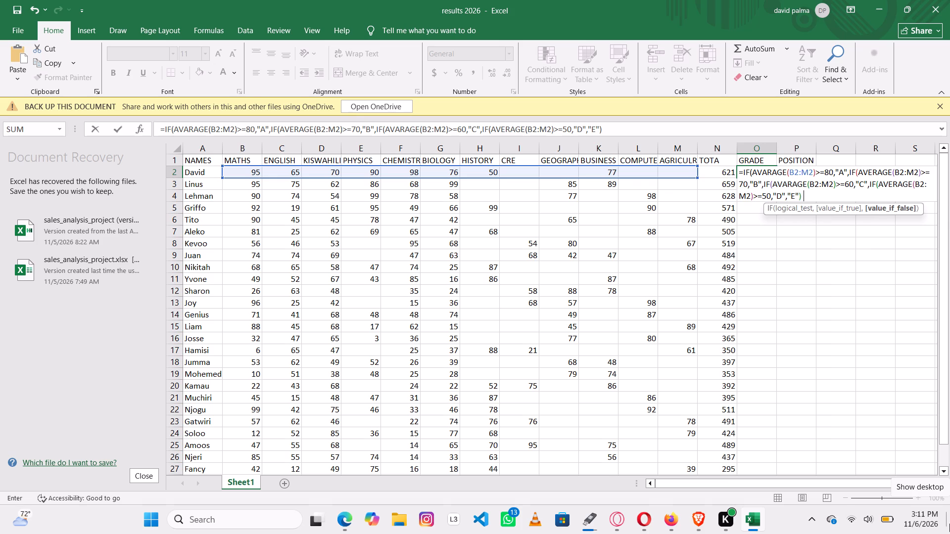
{"action": "key", "text": "shift+parenright"}
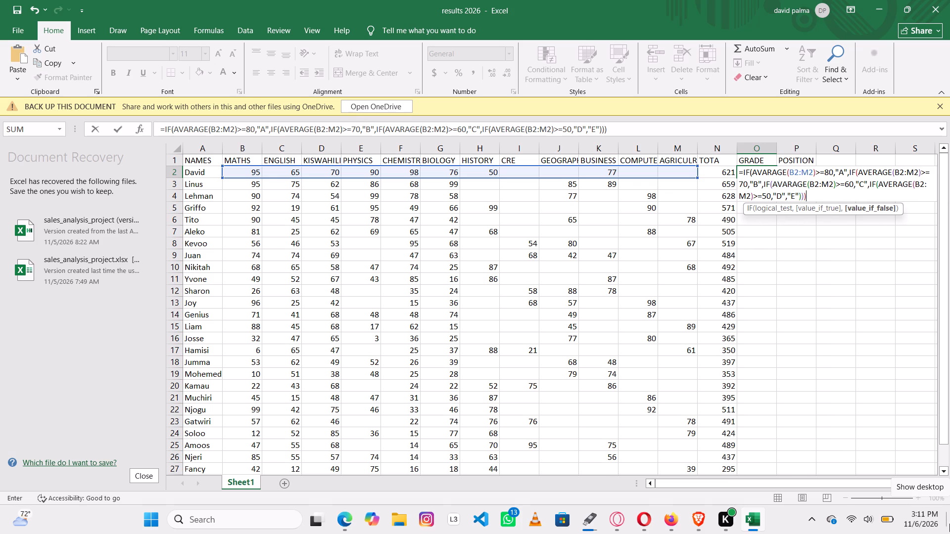
{"action": "key", "text": "shift+parenright"}
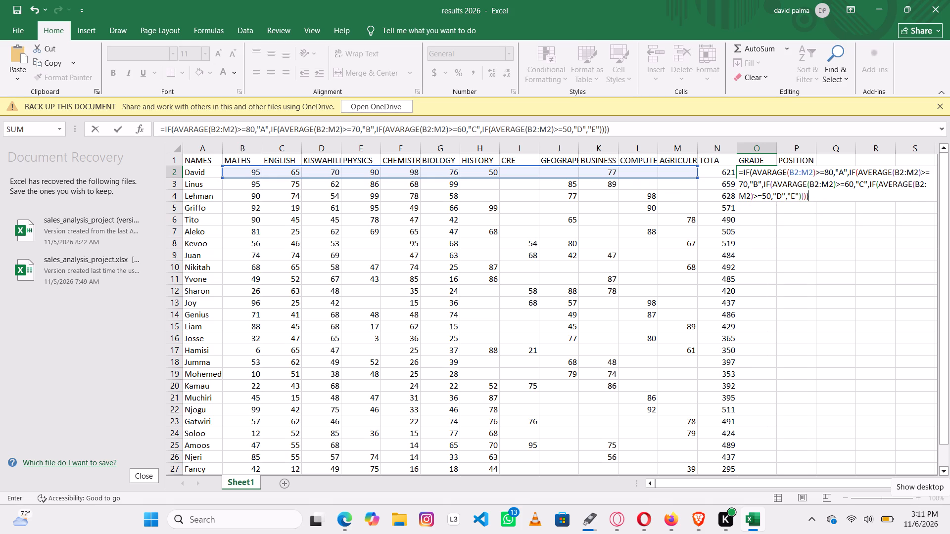
Correct AVARAGE to AVERAGE in the third and first conditions of the O2 grade formula and enter the formula.
{"action": "left_click", "coordinate": [786, 181]}
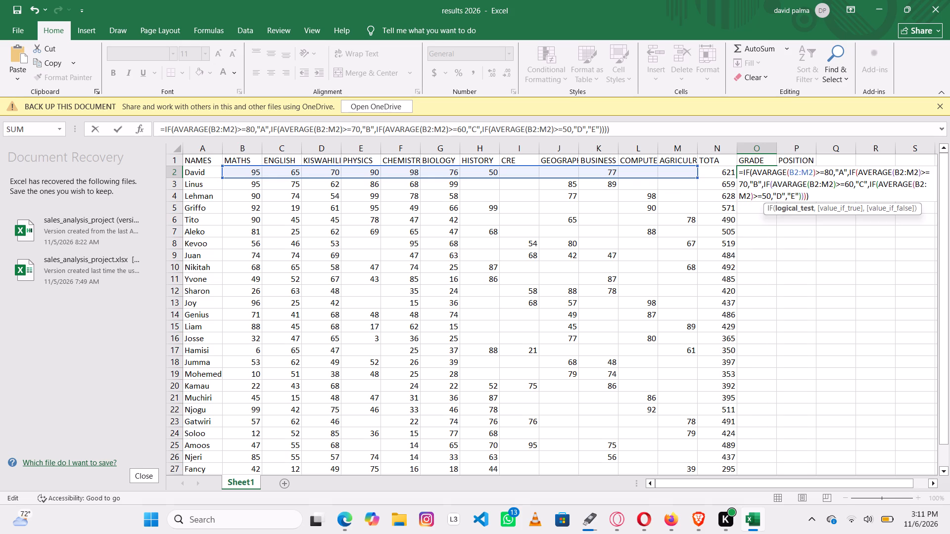
{"action": "key", "text": "BackSpace"}
{"action": "key", "text": "e"}
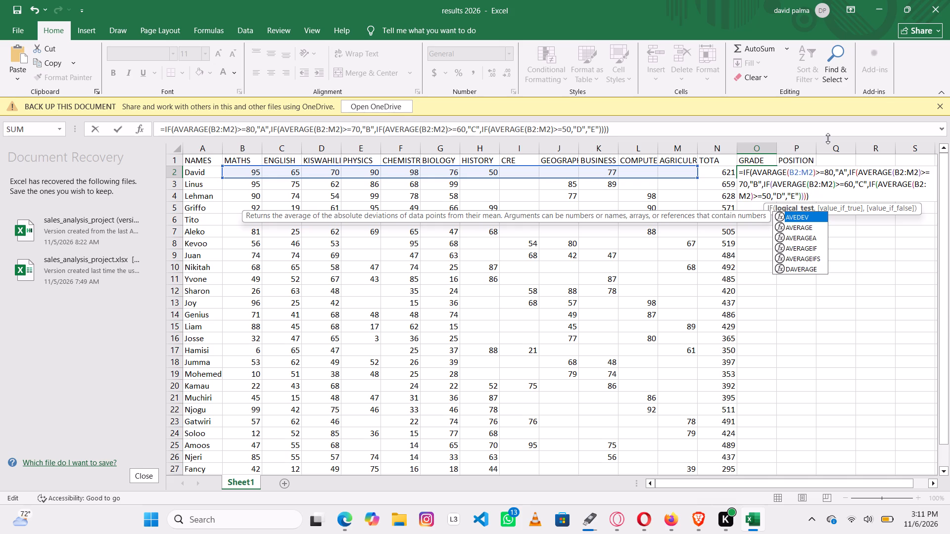
{"action": "left_click", "coordinate": [768, 172]}
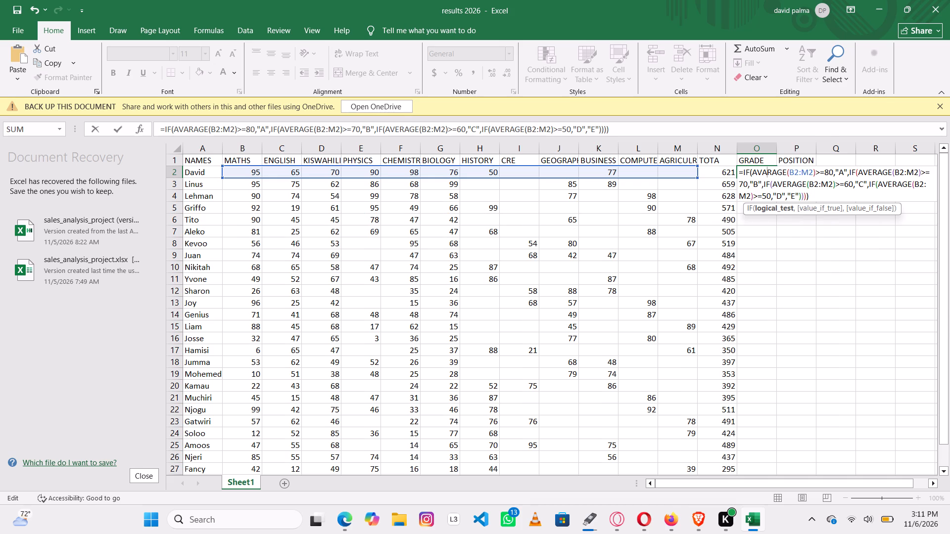
{"action": "key", "text": "BackSpace"}
{"action": "key", "text": "e"}
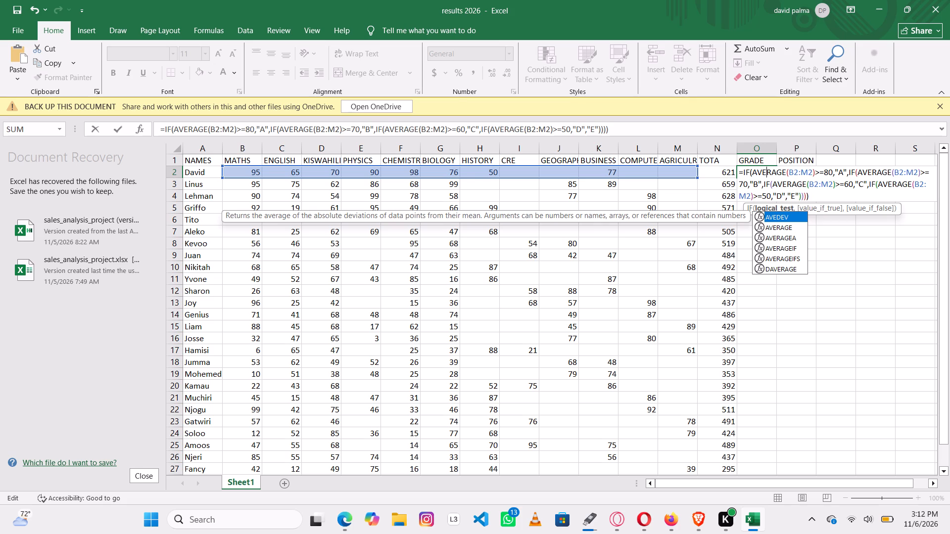
{"action": "key", "text": "Return"}
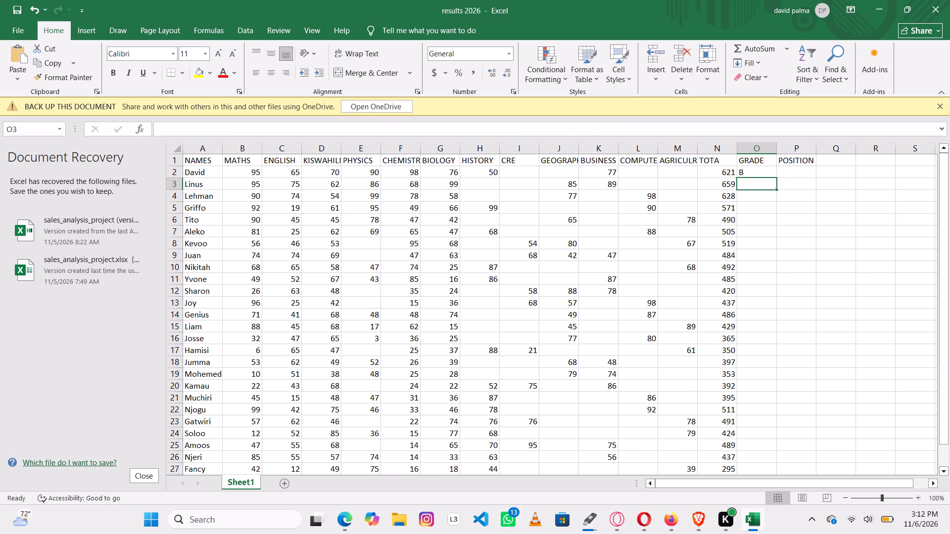
Fill the grade formula from O2 down the GRADE column through row 29.
{"action": "left_click", "coordinate": [770, 168]}
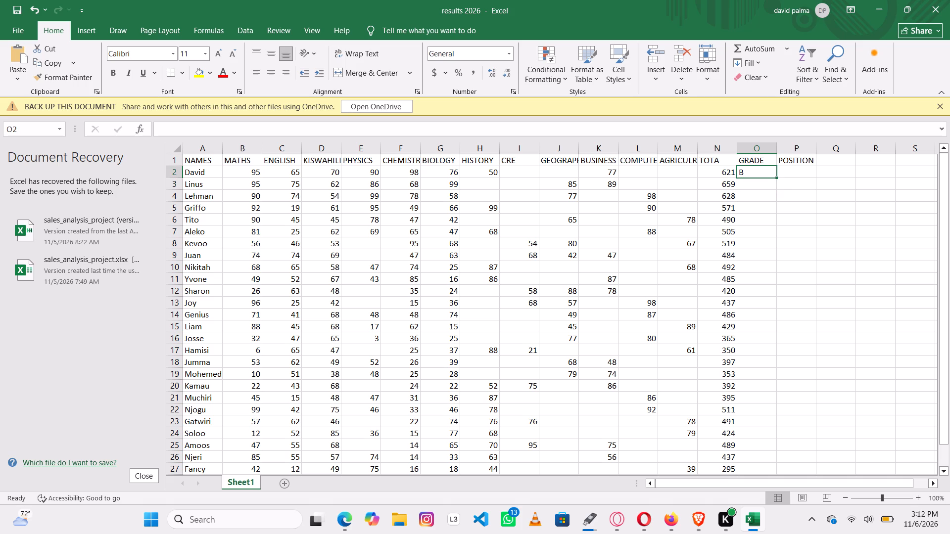
{"action": "left_click_drag", "start_coordinate": [780, 178], "coordinate": [759, 220]}
{"action": "left_click", "coordinate": [759, 195]}
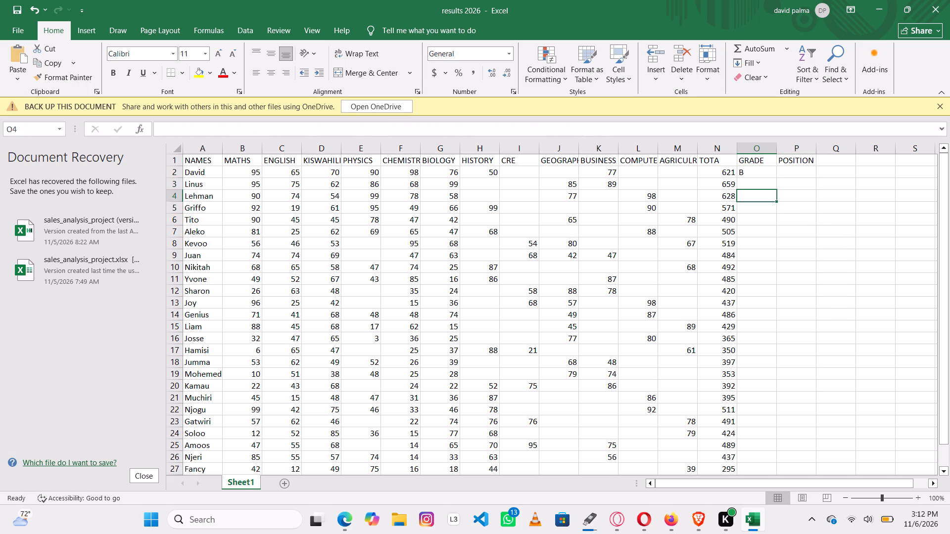
{"action": "left_click", "coordinate": [764, 172]}
{"action": "left_click_drag", "start_coordinate": [775, 177], "coordinate": [780, 409]}
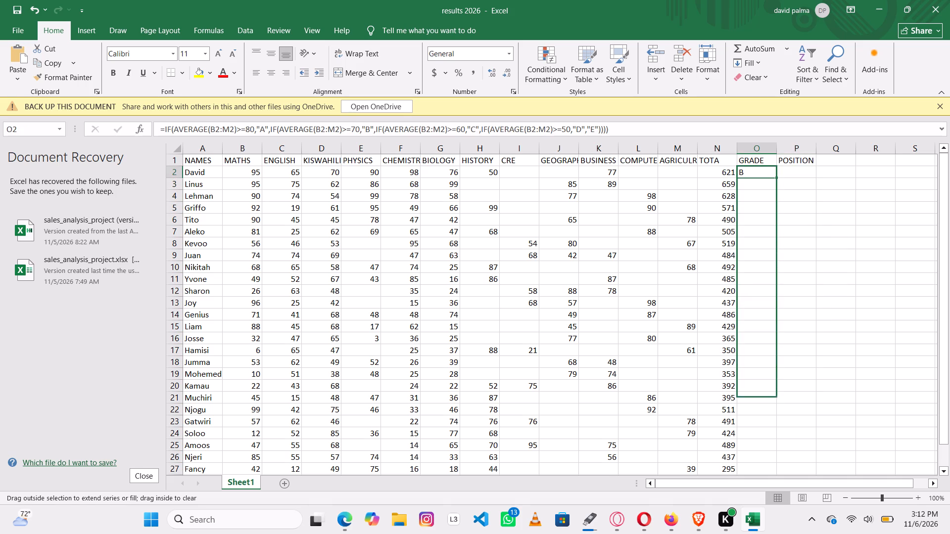
{"action": "left_click_drag", "start_coordinate": [780, 409], "coordinate": [779, 476]}
{"action": "left_click", "coordinate": [777, 454]}
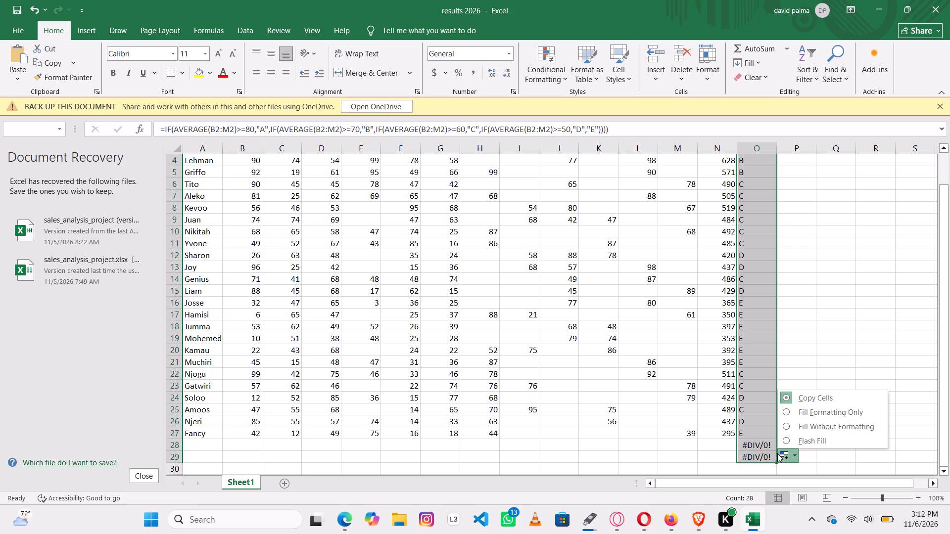
{"action": "left_click", "coordinate": [828, 348]}
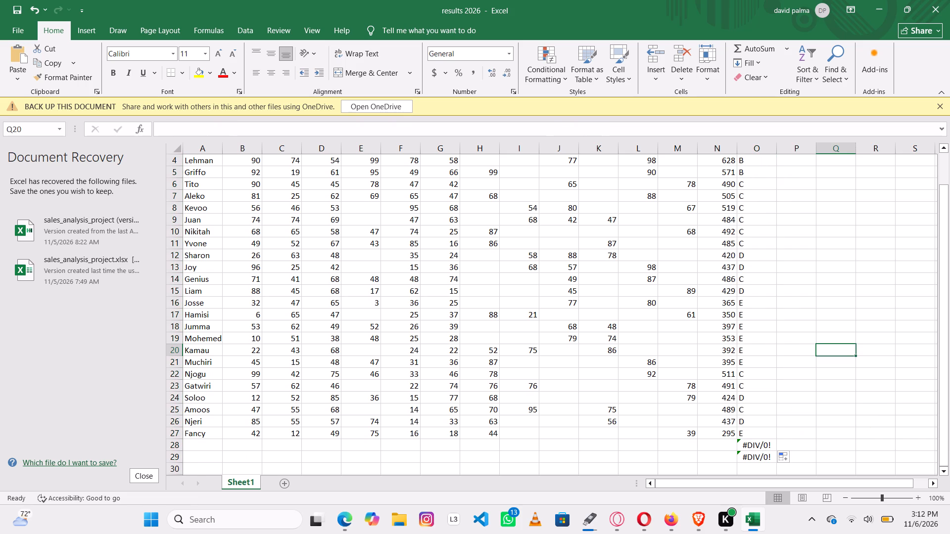
Clear the surplus grade formulas in O29 and O28, below the last student.
{"action": "left_click", "coordinate": [765, 462]}
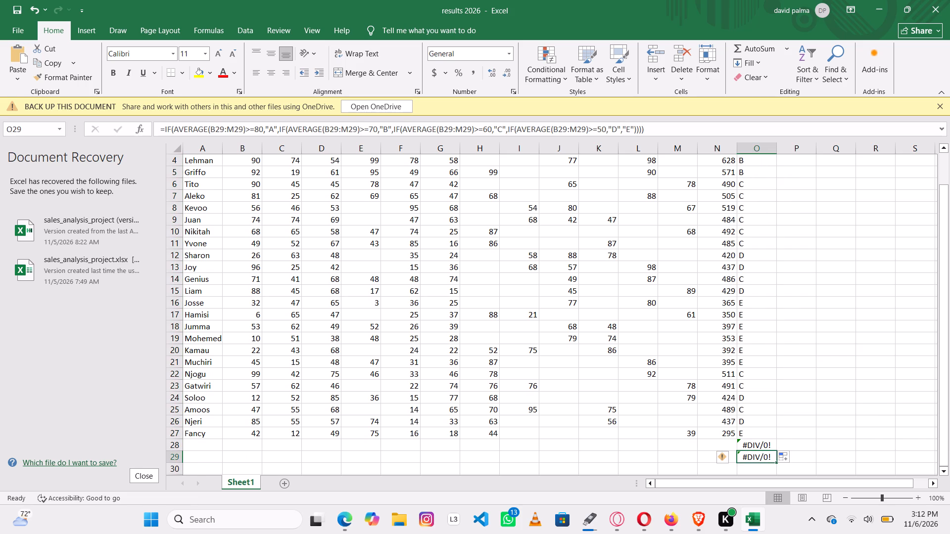
{"action": "key", "text": "BackSpace"}
{"action": "key", "text": "Up"}
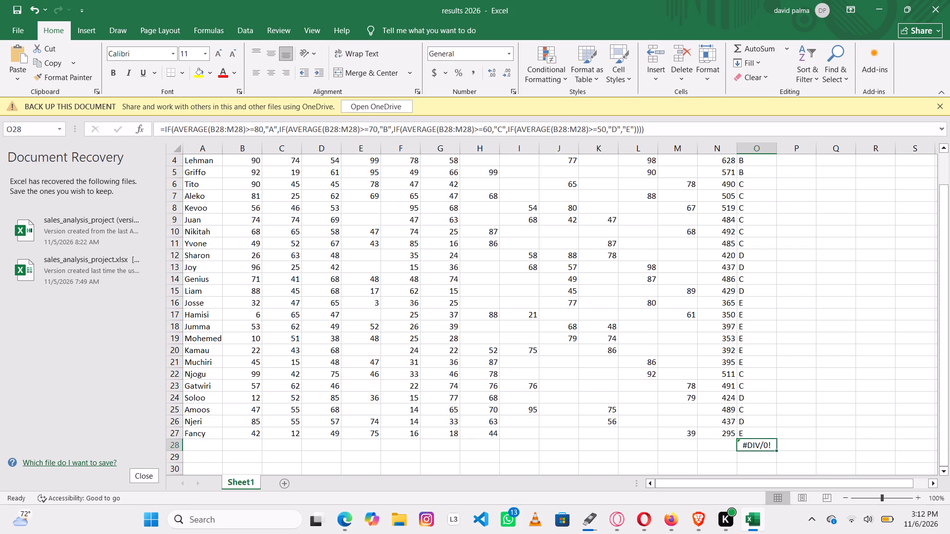
{"action": "key", "text": "BackSpace"}
{"action": "scroll", "coordinate": [783, 311], "scroll_direction": "up", "scroll_amount": 2}
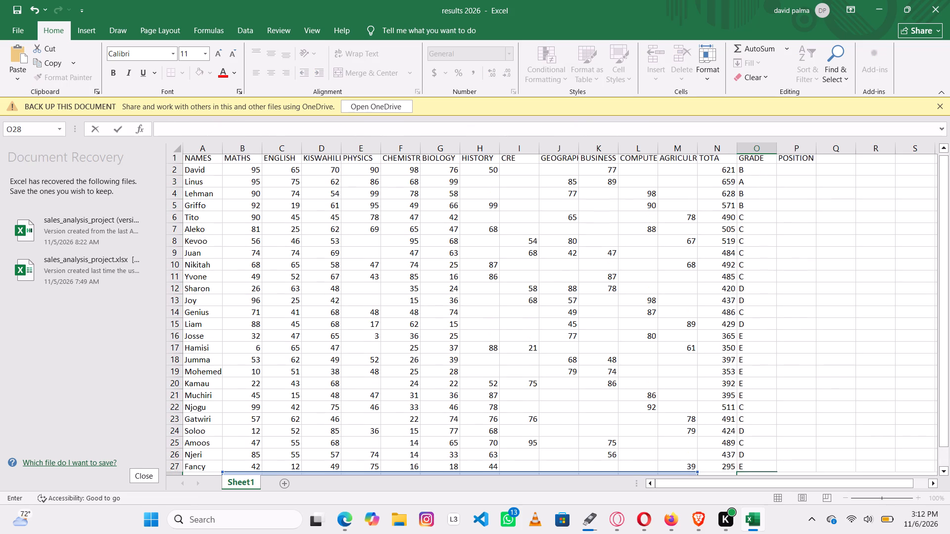
{"action": "scroll", "coordinate": [783, 311], "scroll_direction": "up", "scroll_amount": 1}
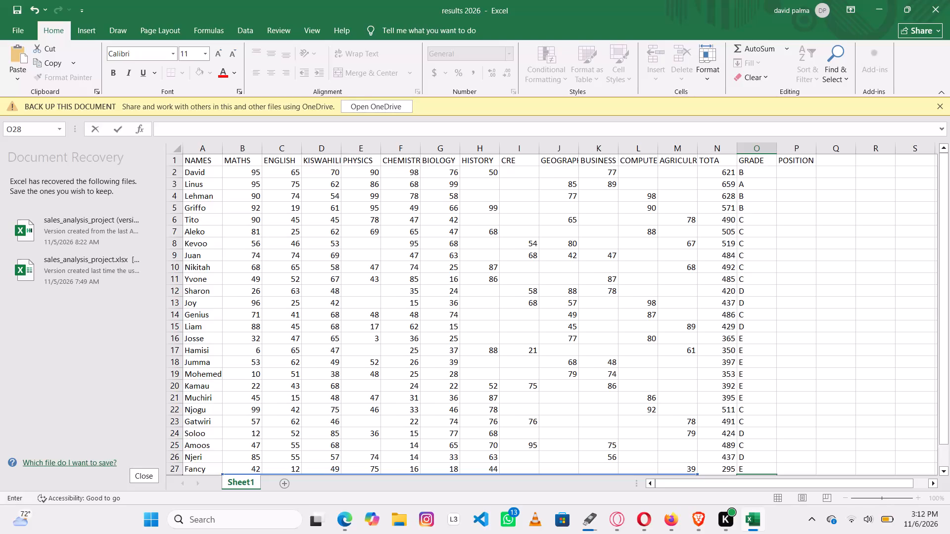
{"action": "scroll", "coordinate": [756, 302], "scroll_direction": "up", "scroll_amount": 3}
{"action": "scroll", "coordinate": [766, 293], "scroll_direction": "down", "scroll_amount": 3}
{"action": "scroll", "coordinate": [766, 299], "scroll_direction": "up", "scroll_amount": 2}
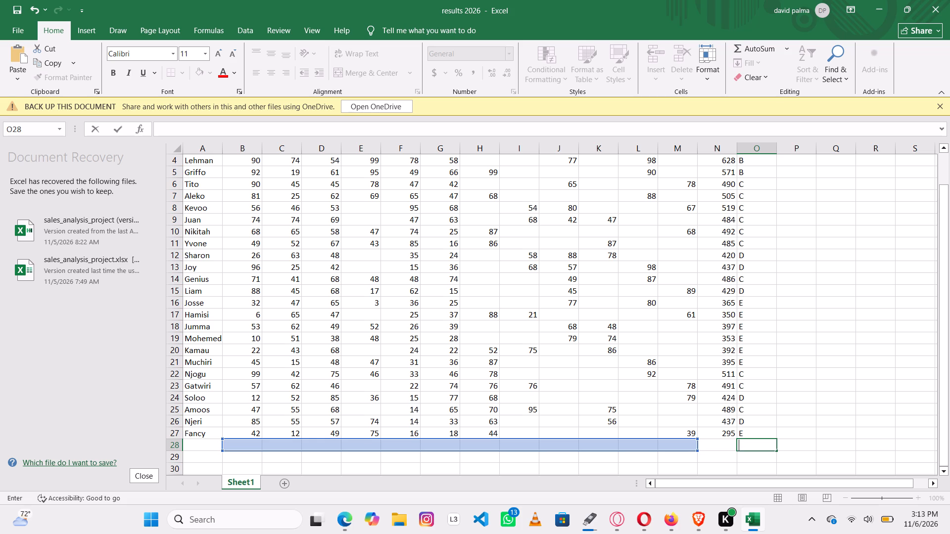
{"action": "left_click", "coordinate": [758, 160]}
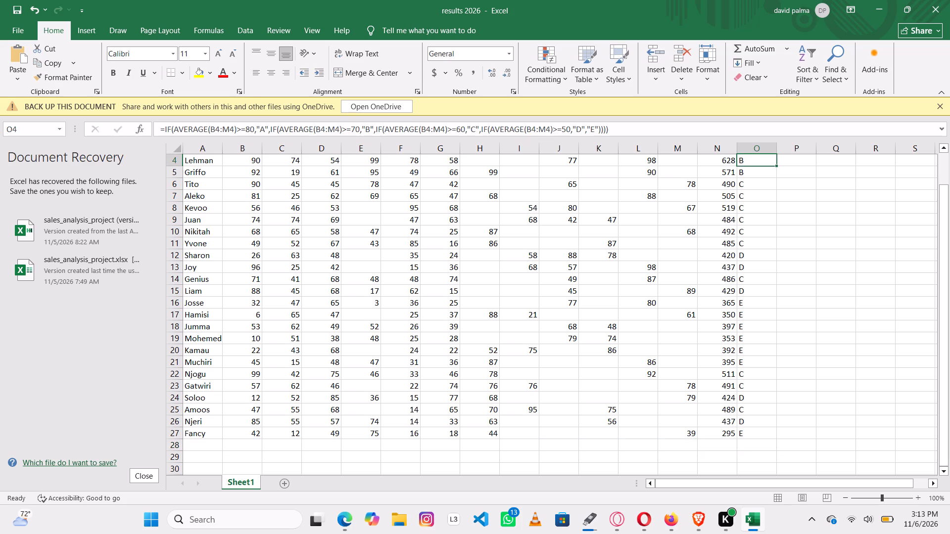
Begin David's position formula in cell P2 with =RANK.EQ(N2,.
{"action": "scroll", "coordinate": [717, 237], "scroll_direction": "up", "scroll_amount": 3}
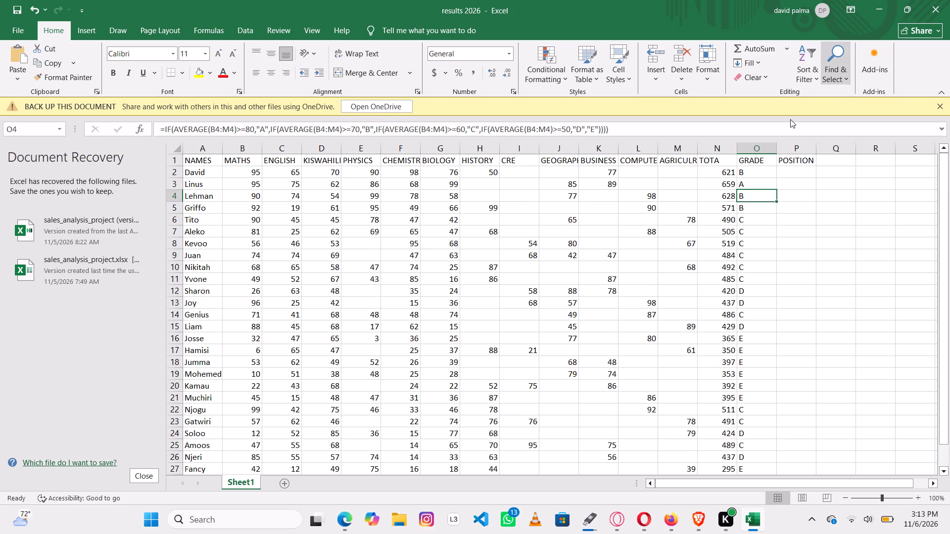
{"action": "left_click", "coordinate": [798, 176]}
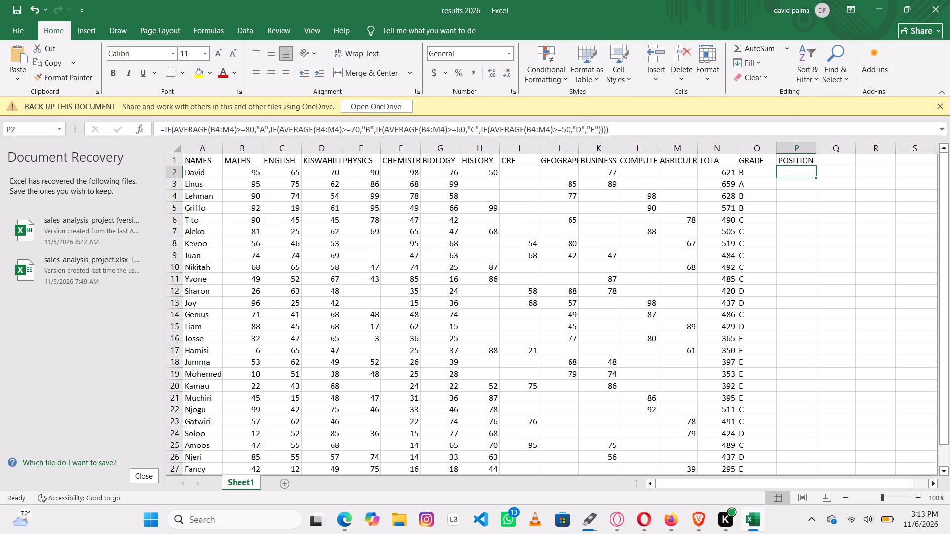
{"action": "key", "text": "equal"}
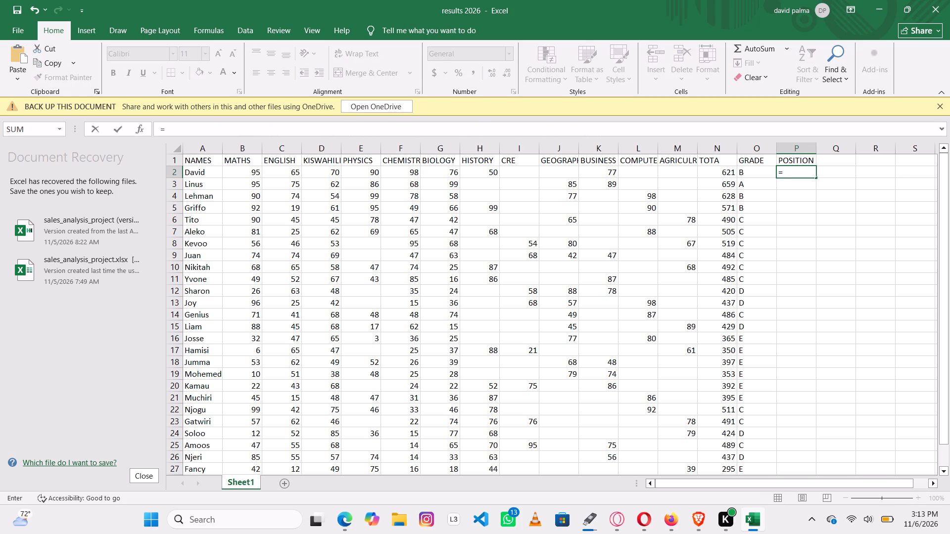
{"action": "type", "text": "RA"}
{"action": "type", "text": "NK"}
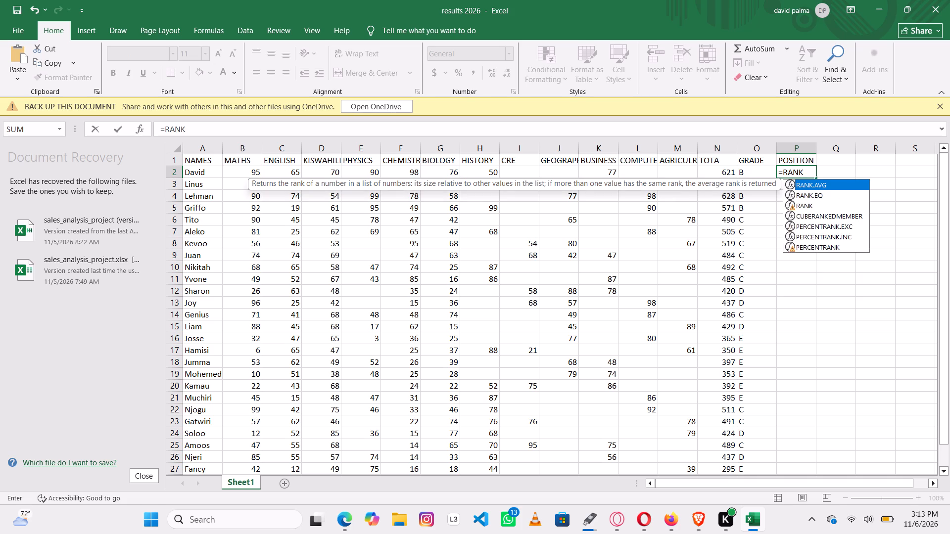
{"action": "key", "text": "period"}
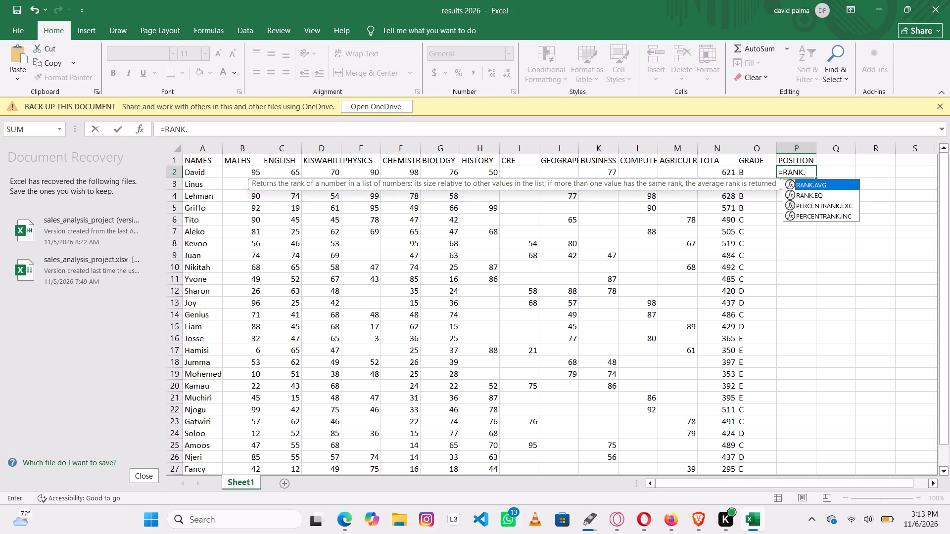
{"action": "key", "text": "e"}
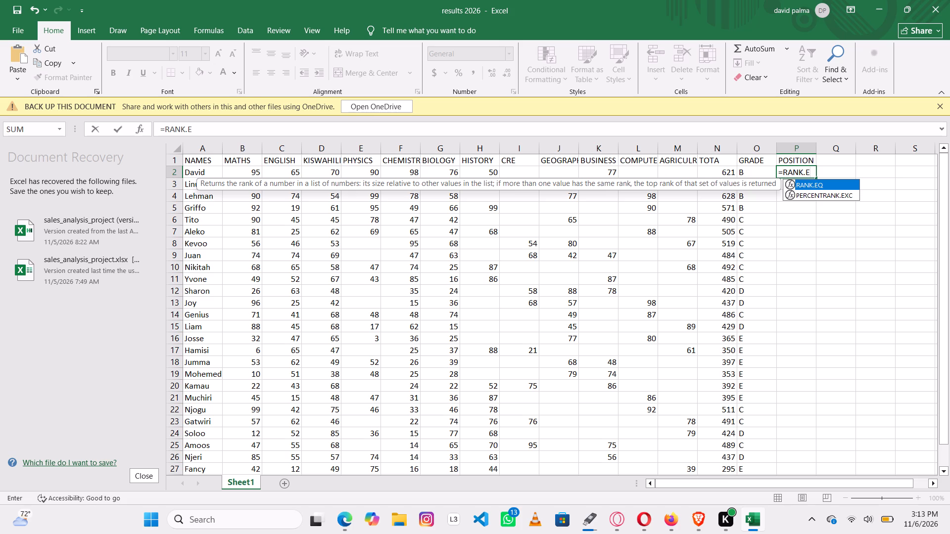
{"action": "key", "text": "q"}
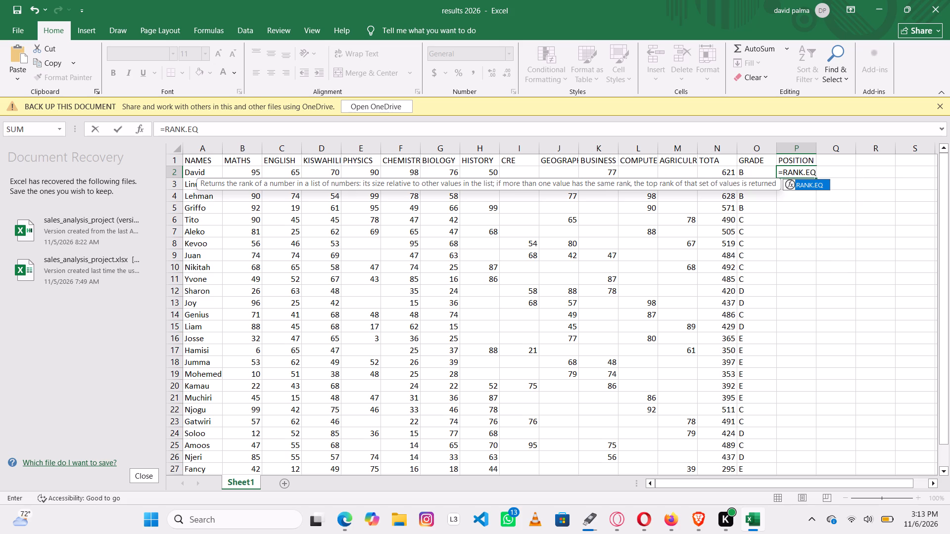
{"action": "key", "text": "shift+parenleft"}
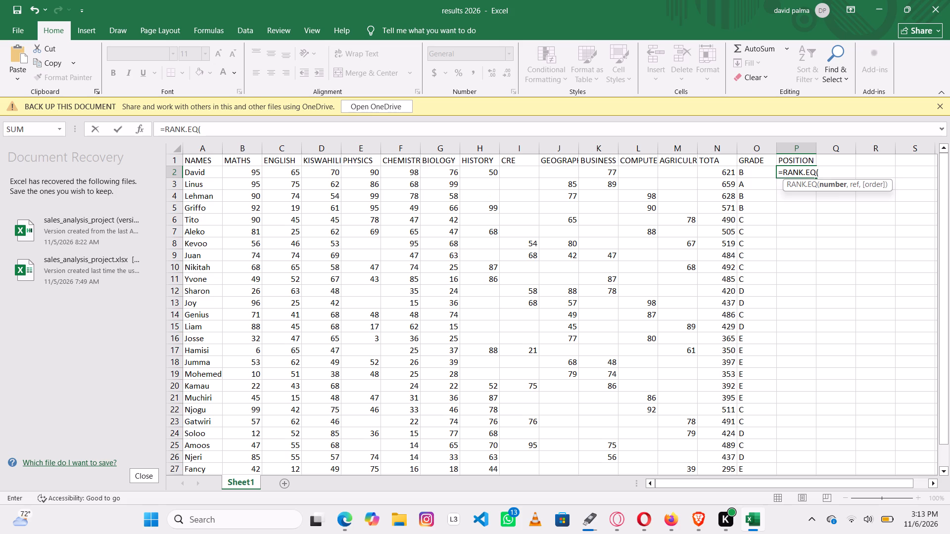
{"action": "type", "text": "N2"}
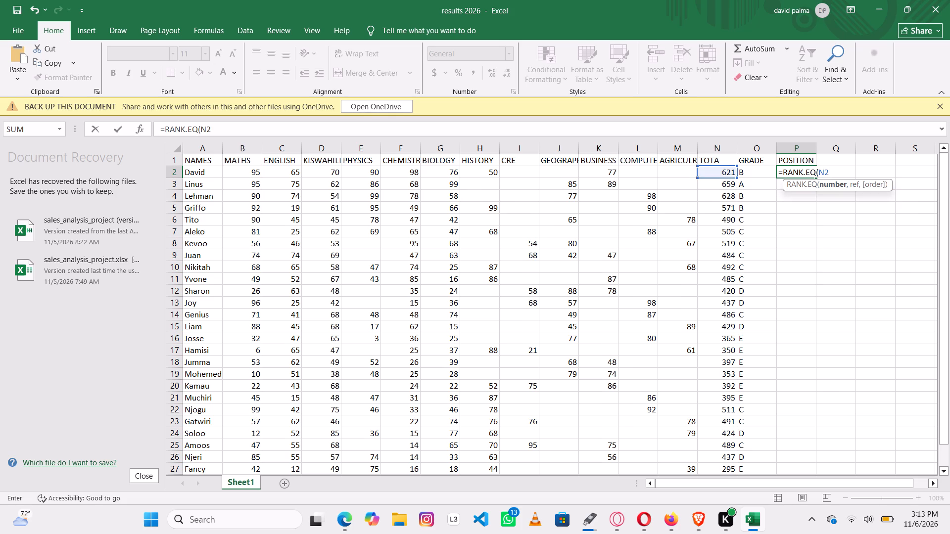
{"action": "key", "text": "comma"}
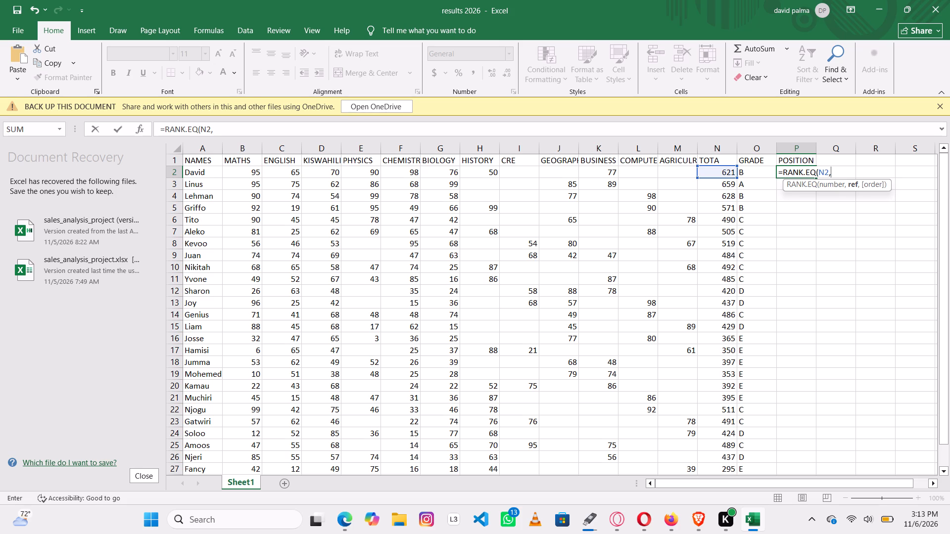
Complete the P2 position formula with the absolute range $N$2:$N$27 and descending order 0, and enter it.
{"action": "key", "text": "shift+dollar"}
{"action": "key", "text": "n"}
{"action": "key", "text": "shift+dollar"}
{"action": "key", "text": "2"}
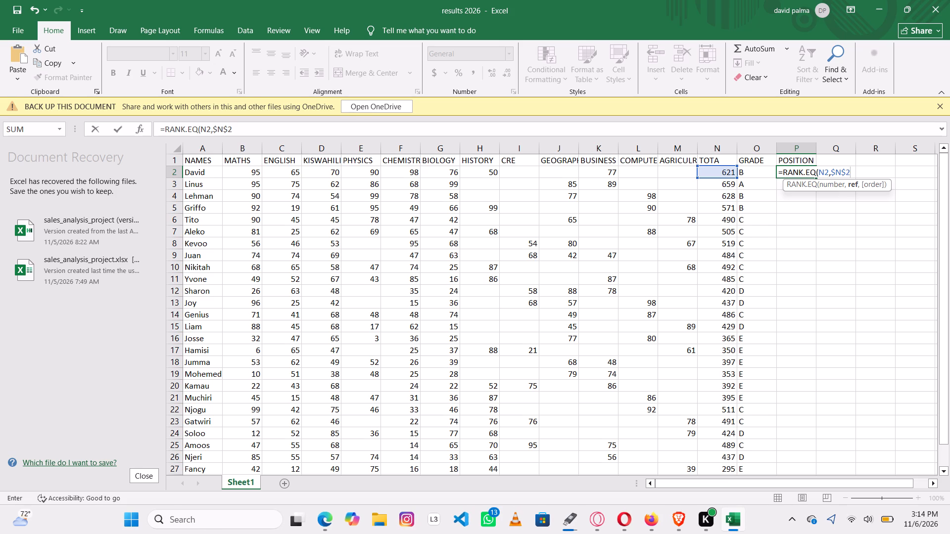
{"action": "key", "text": "shift+colon"}
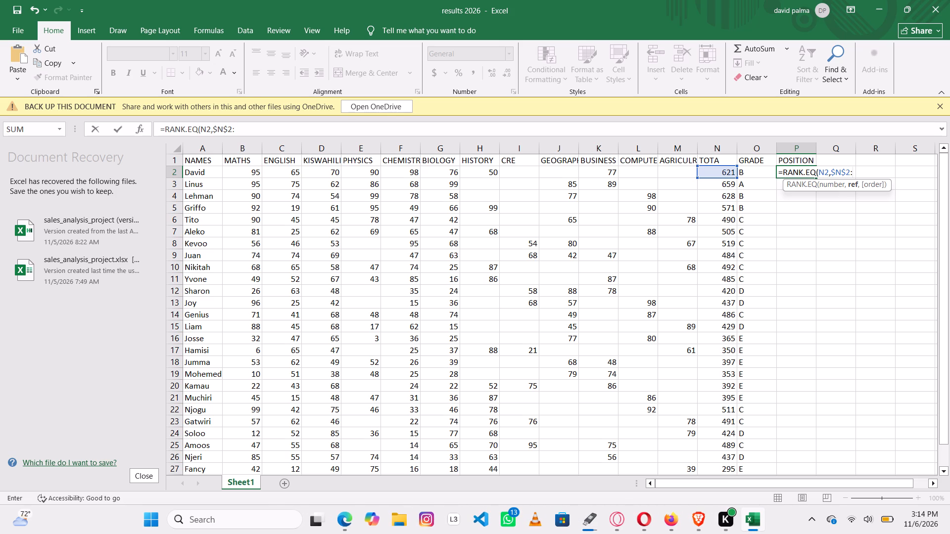
{"action": "key", "text": "shift+dollar"}
{"action": "key", "text": "n"}
{"action": "key", "text": "shift+dollar"}
{"action": "key", "text": "2"}
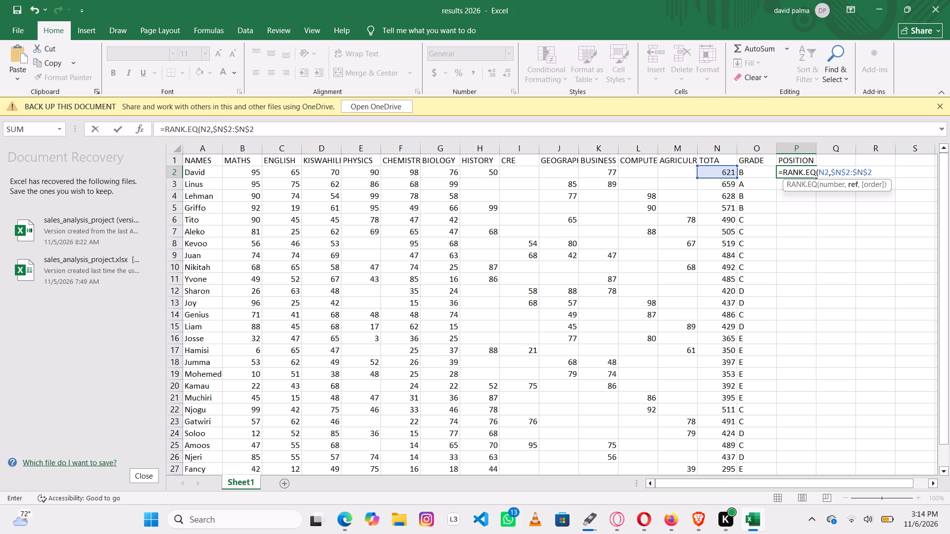
{"action": "key", "text": "7"}
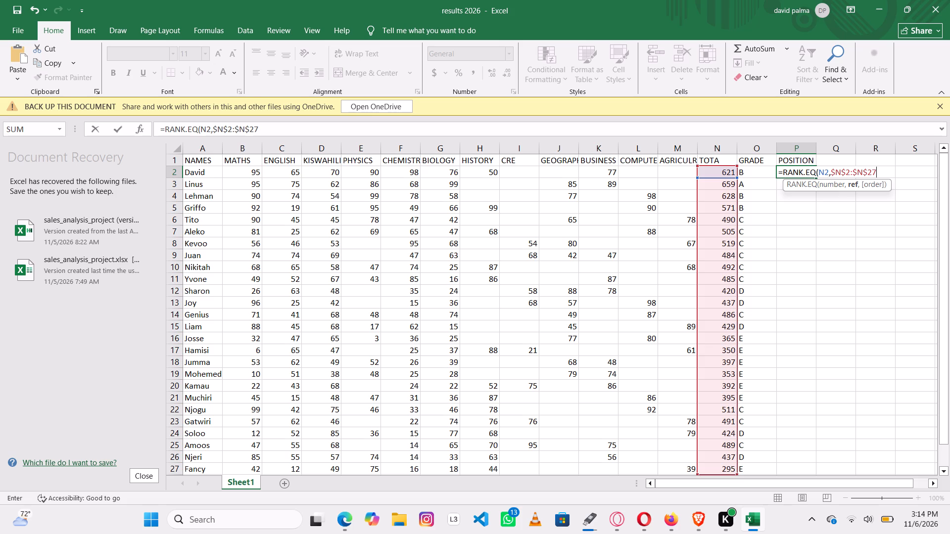
{"action": "key", "text": "comma"}
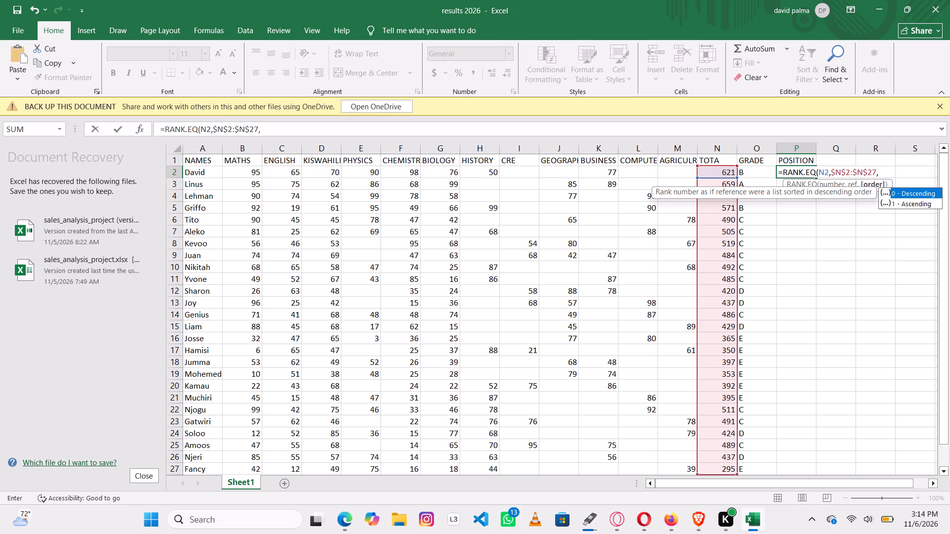
{"action": "key", "text": "0"}
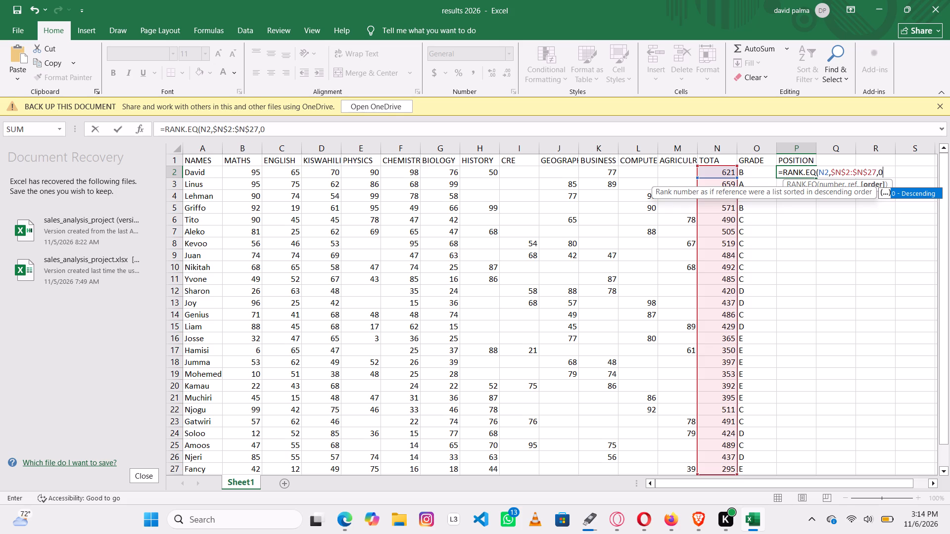
{"action": "key", "text": "shift+parenright"}
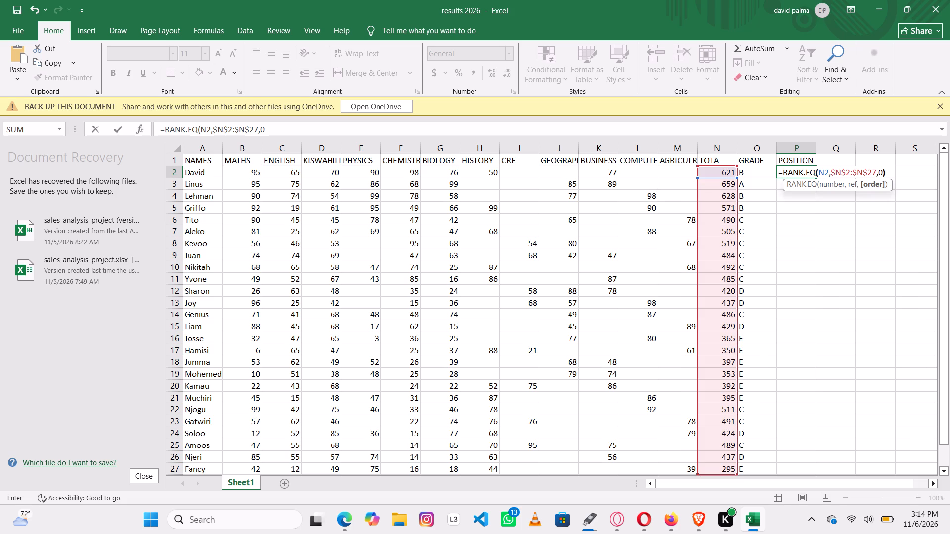
{"action": "key", "text": "Return"}
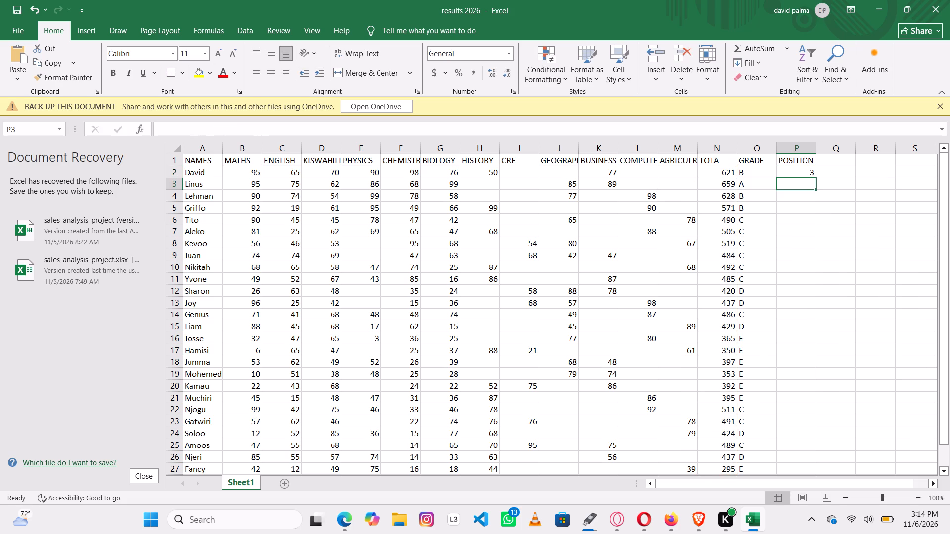
Fill the position formula from P2 down the POSITION column through row 27, the last student.
{"action": "left_click", "coordinate": [807, 175]}
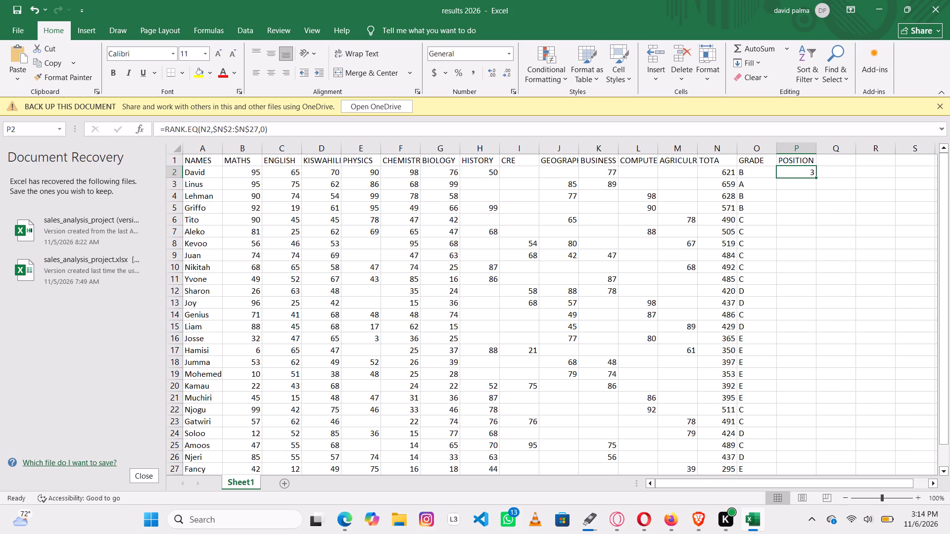
{"action": "left_click_drag", "start_coordinate": [816, 178], "coordinate": [817, 372]}
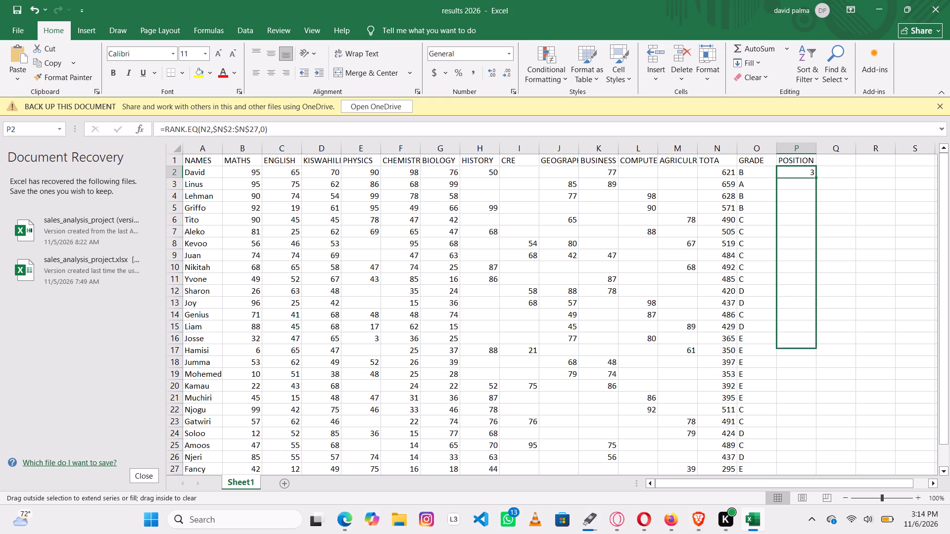
{"action": "left_click_drag", "start_coordinate": [817, 372], "coordinate": [802, 474]}
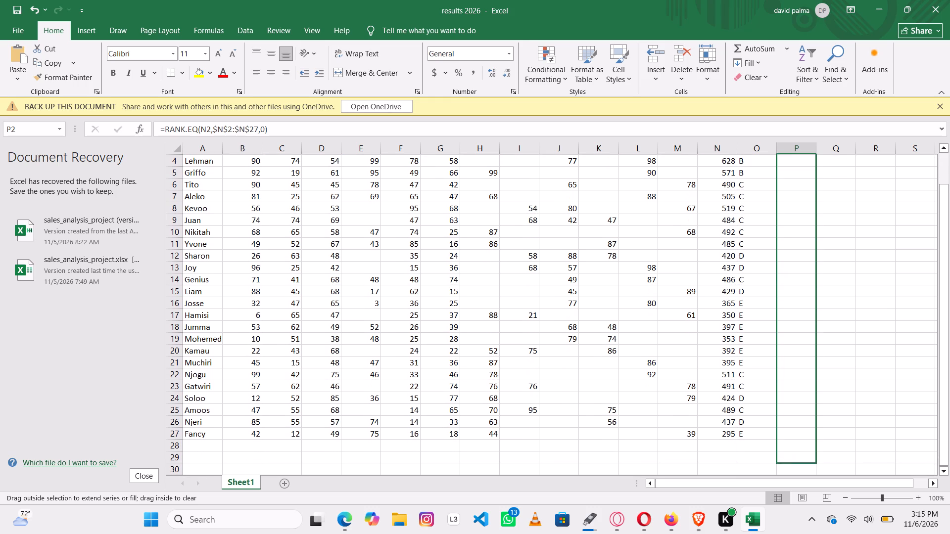
{"action": "left_click_drag", "start_coordinate": [802, 474], "coordinate": [804, 440]}
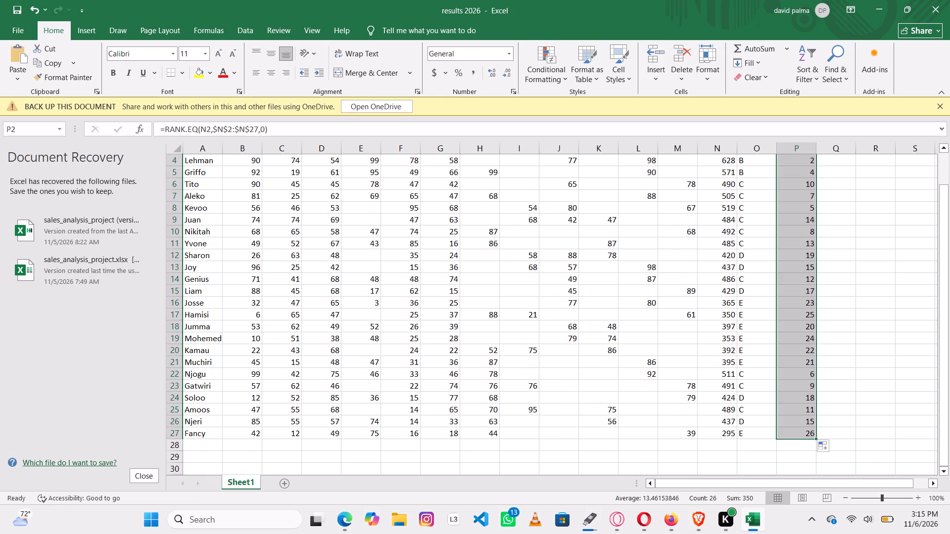
{"action": "left_click_drag", "start_coordinate": [880, 342], "coordinate": [878, 347]}
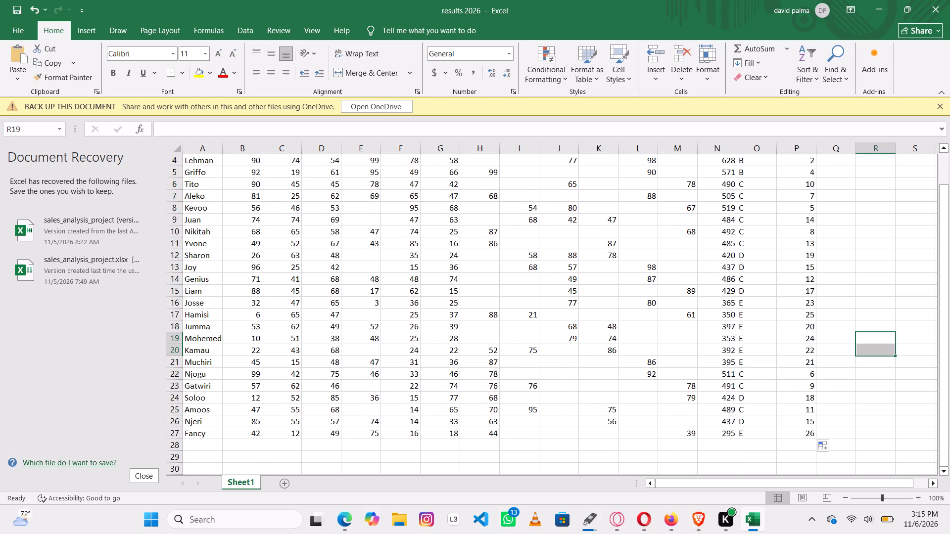
{"action": "scroll", "coordinate": [855, 266], "scroll_direction": "up", "scroll_amount": 4}
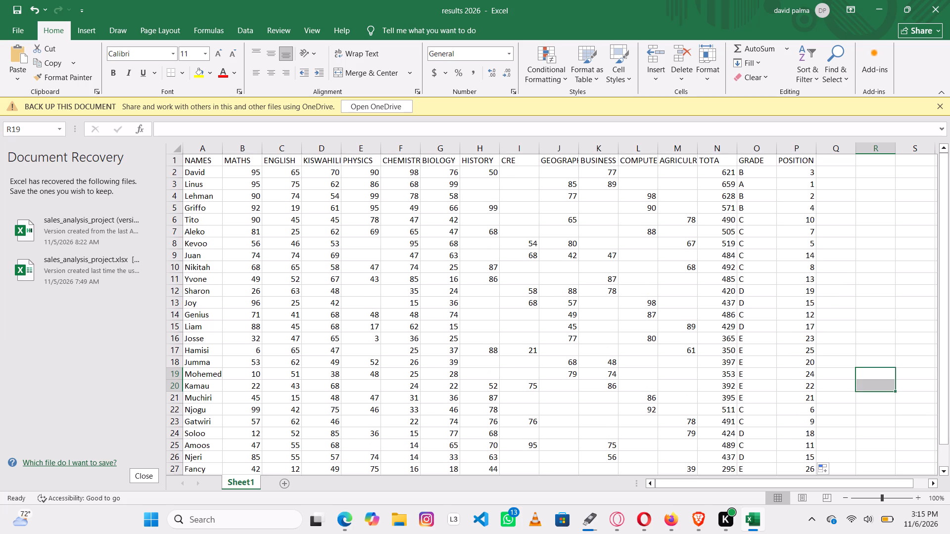
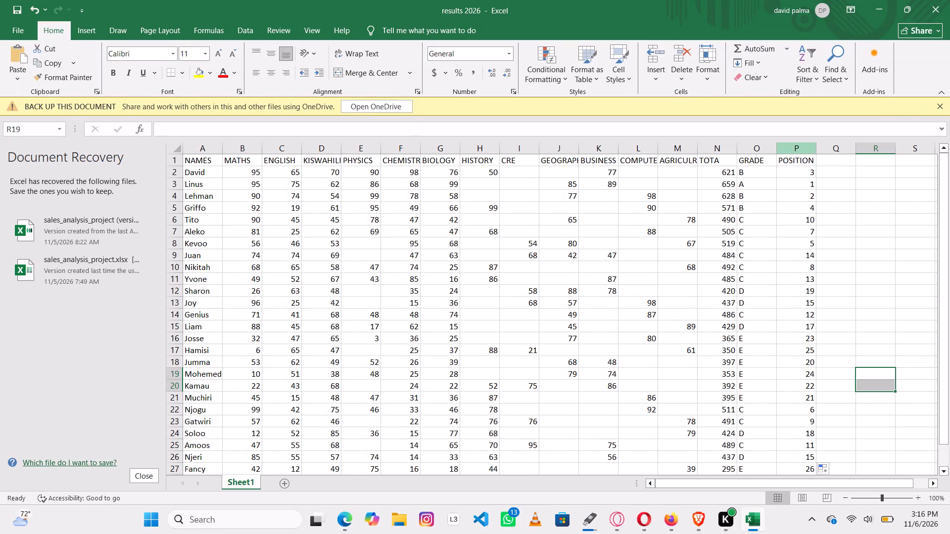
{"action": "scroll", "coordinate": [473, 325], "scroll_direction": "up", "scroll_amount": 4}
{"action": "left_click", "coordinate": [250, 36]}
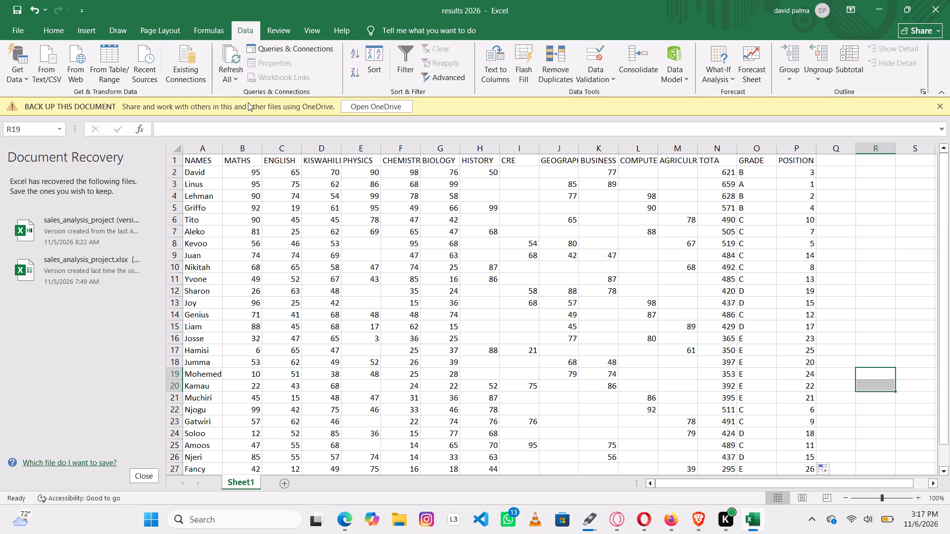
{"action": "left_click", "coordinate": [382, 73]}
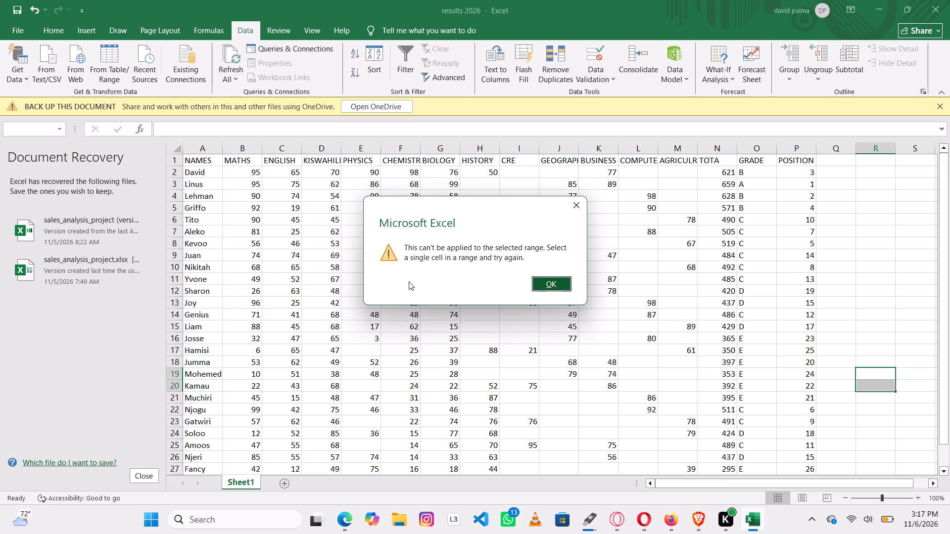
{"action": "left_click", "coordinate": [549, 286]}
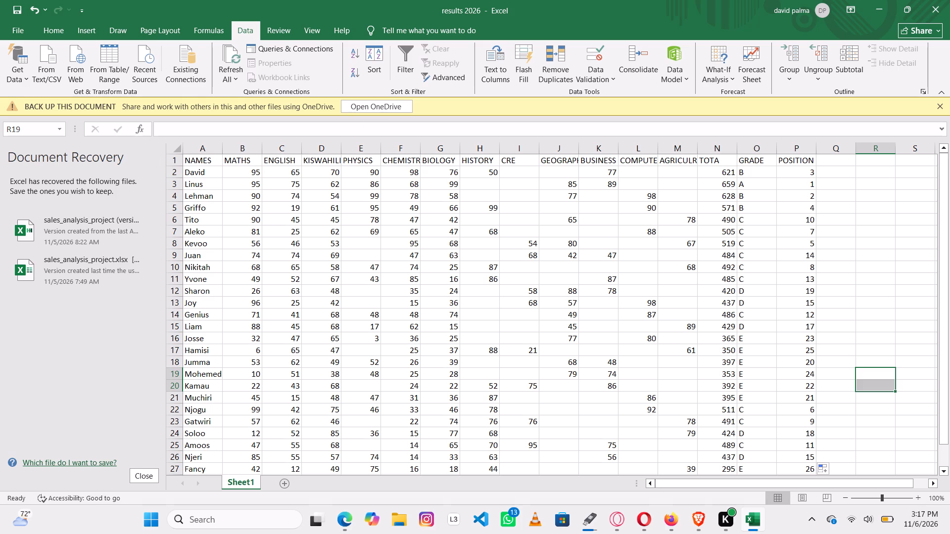
Sort the student table A1:Q27, treating row 1 as headers, by POSITION cell values from smallest to largest.
{"action": "left_click_drag", "start_coordinate": [185, 156], "coordinate": [185, 162]}
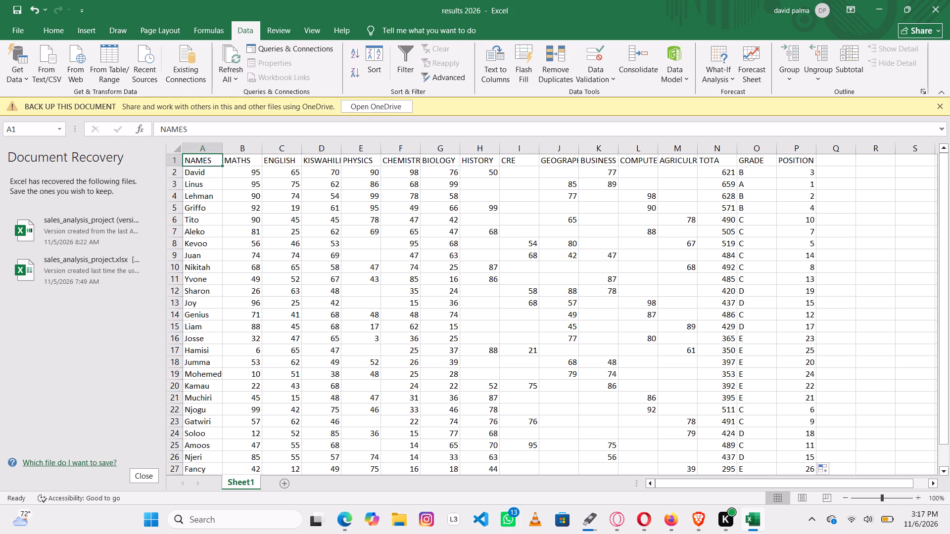
{"action": "left_click_drag", "start_coordinate": [185, 162], "coordinate": [592, 328]}
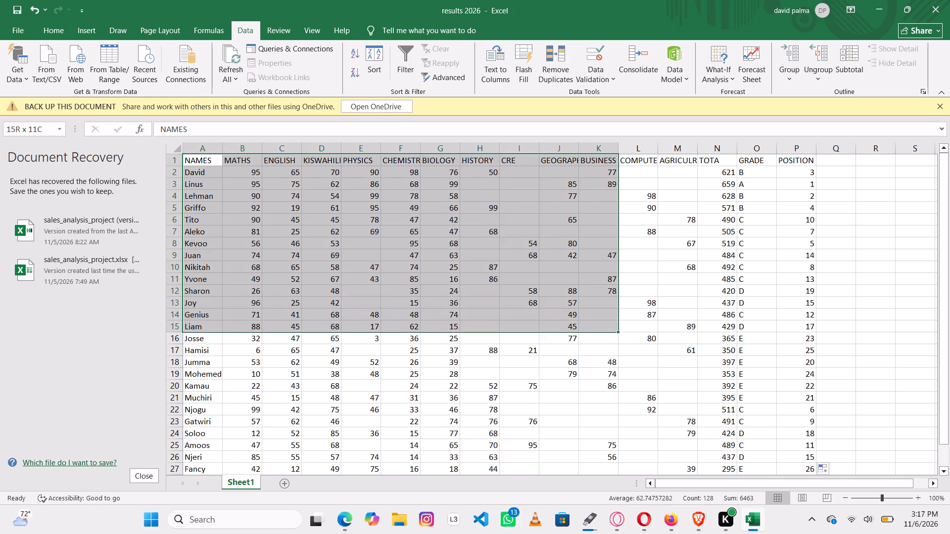
{"action": "left_click_drag", "start_coordinate": [592, 328], "coordinate": [848, 468]}
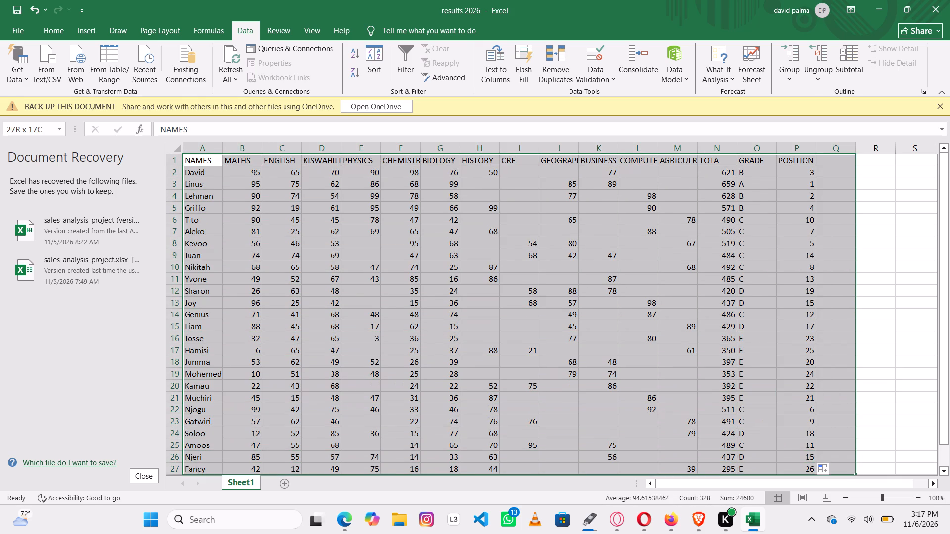
{"action": "left_click_drag", "start_coordinate": [848, 468], "coordinate": [851, 439]}
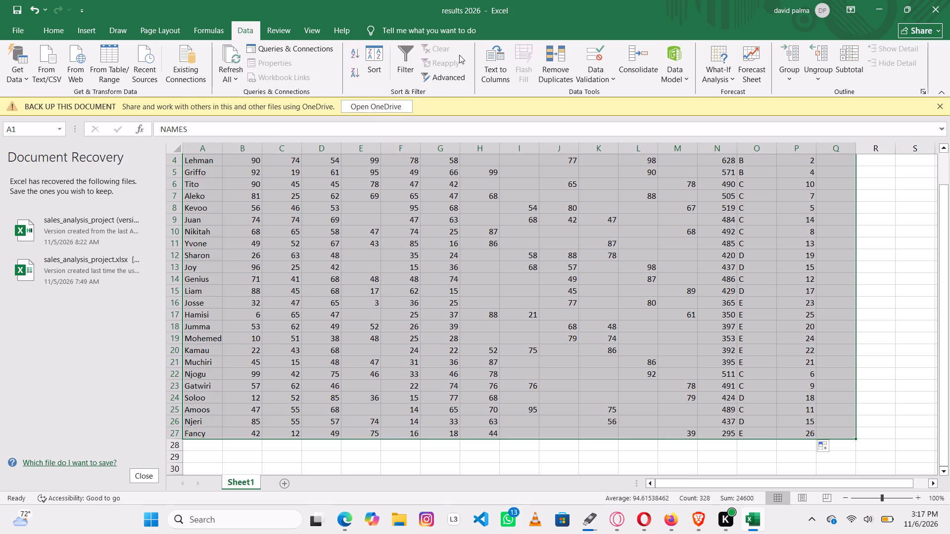
{"action": "left_click", "coordinate": [373, 74]}
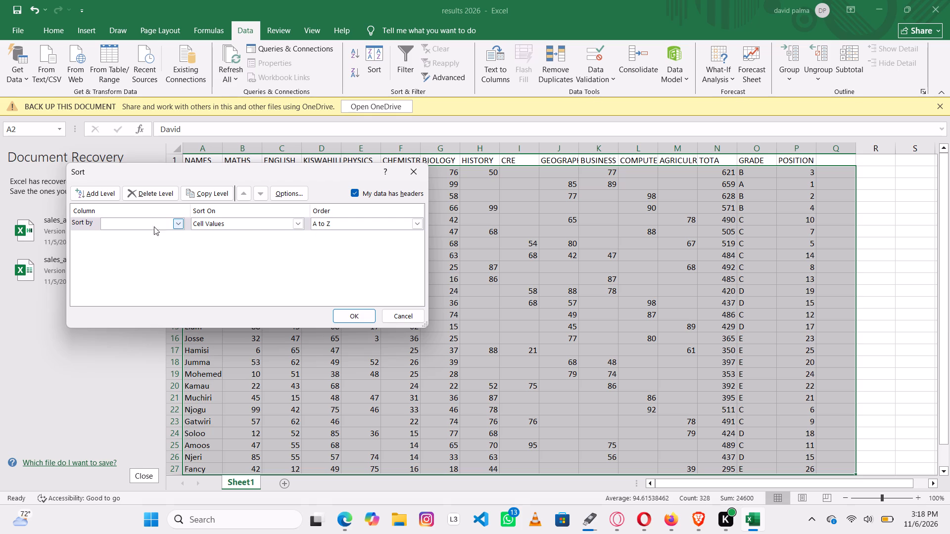
{"action": "left_click", "coordinate": [179, 227]}
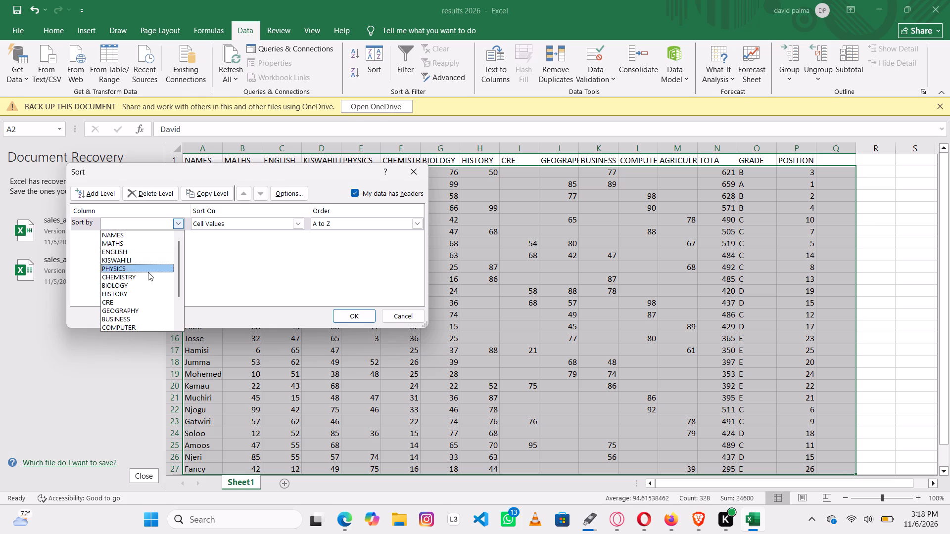
{"action": "scroll", "coordinate": [131, 312], "scroll_direction": "down", "scroll_amount": 3}
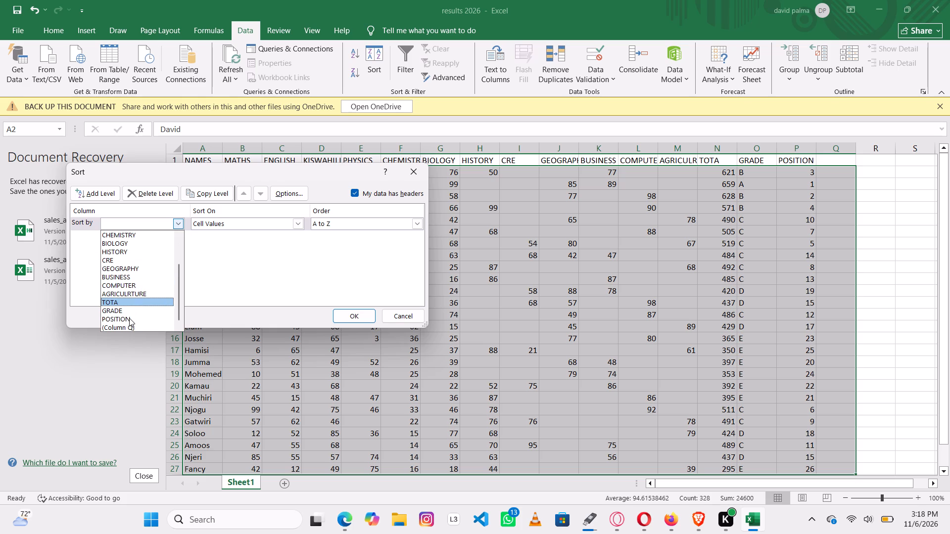
{"action": "left_click", "coordinate": [144, 322]}
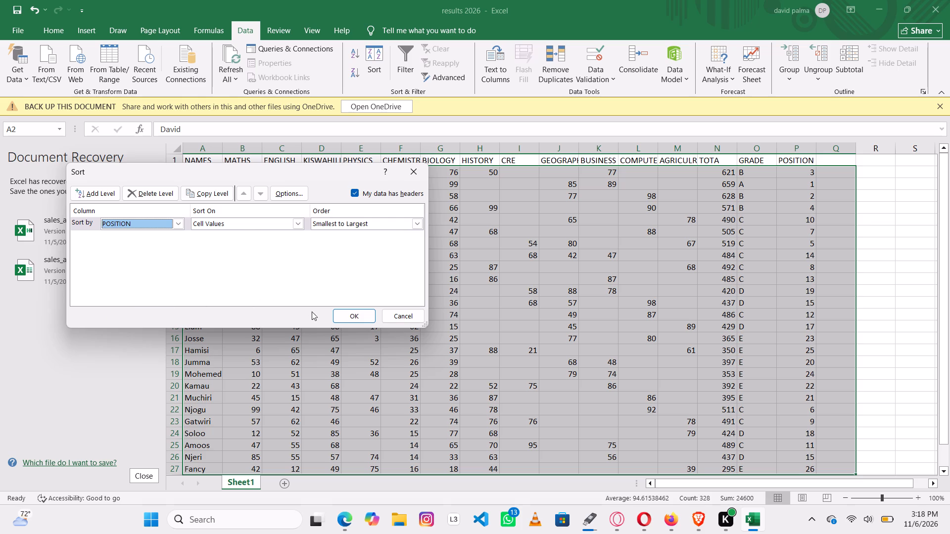
{"action": "left_click", "coordinate": [344, 316]}
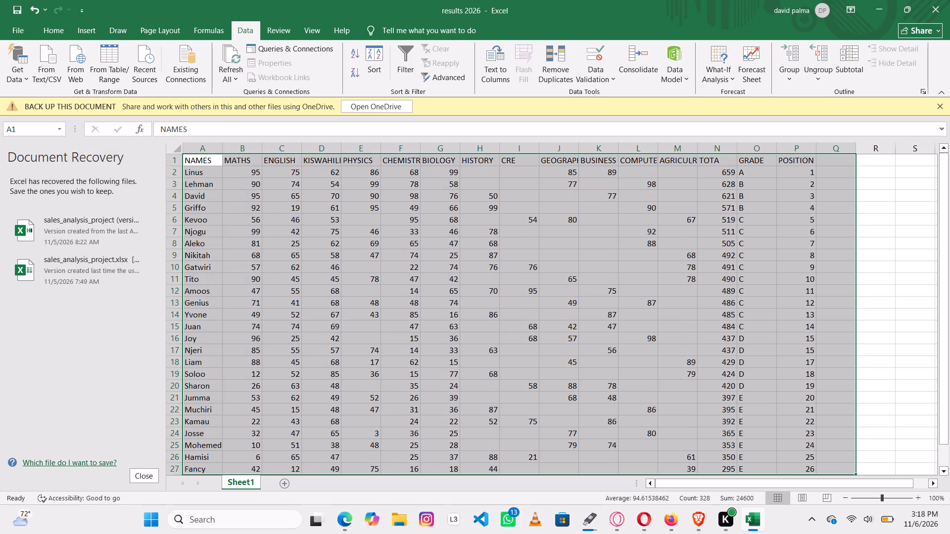
{"action": "scroll", "coordinate": [385, 291], "scroll_direction": "up", "scroll_amount": 1}
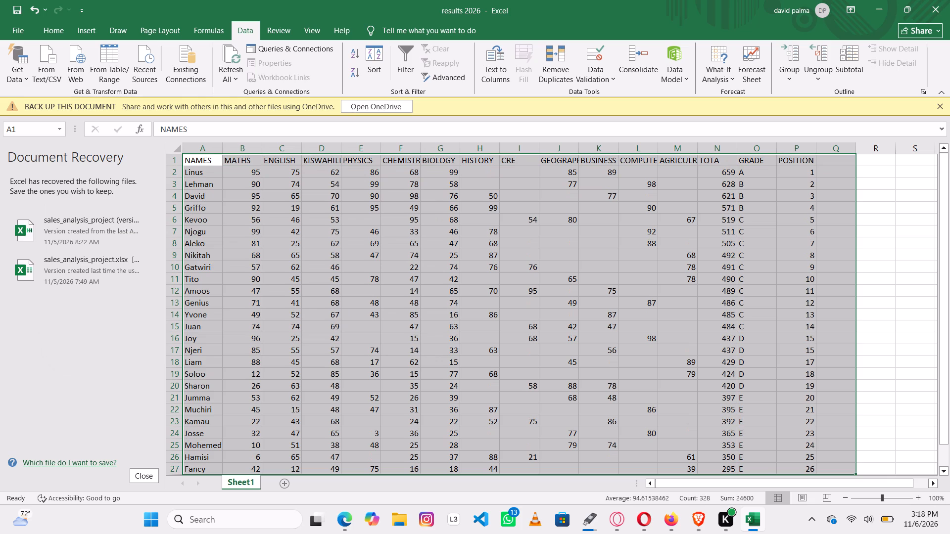
{"action": "left_click", "coordinate": [904, 294]}
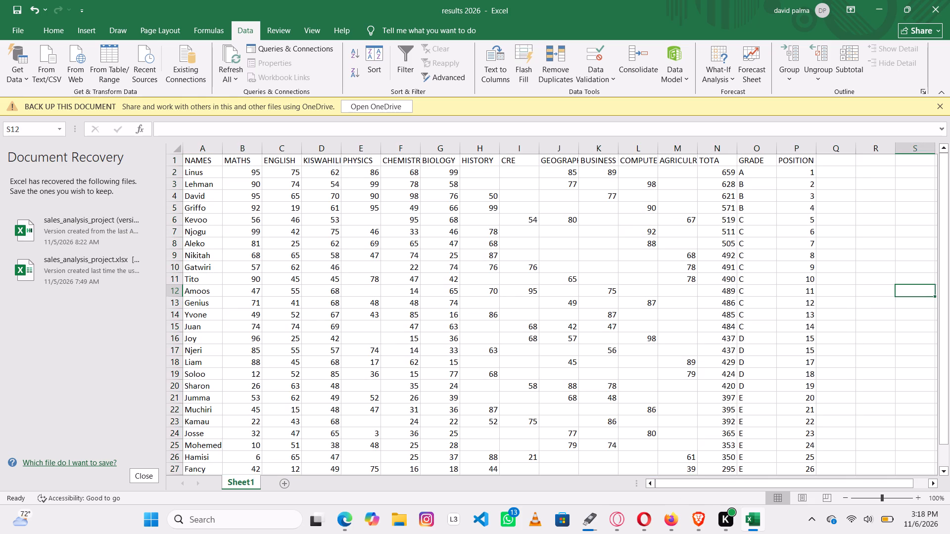
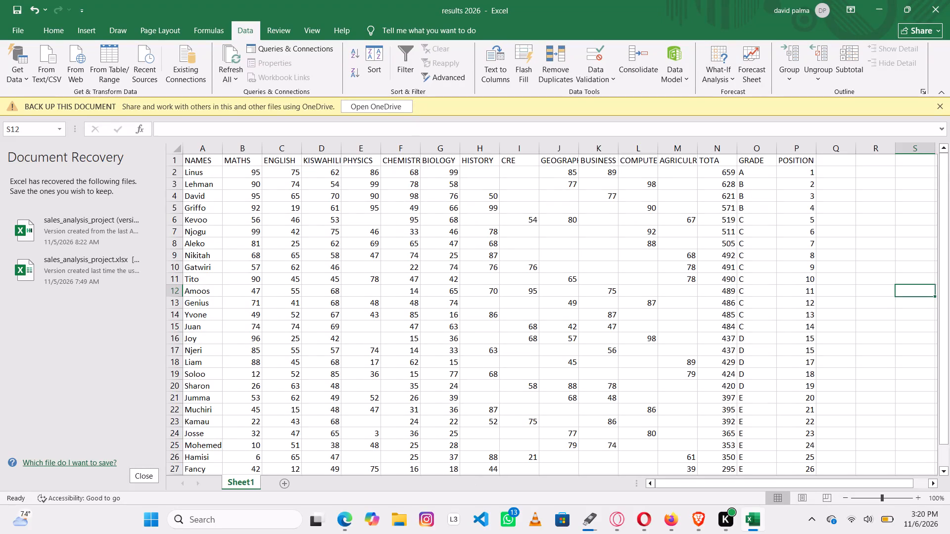
Enter the row label MEAN SCORE in cell A28, directly below the last student.
{"action": "scroll", "coordinate": [491, 383], "scroll_direction": "down", "scroll_amount": 4}
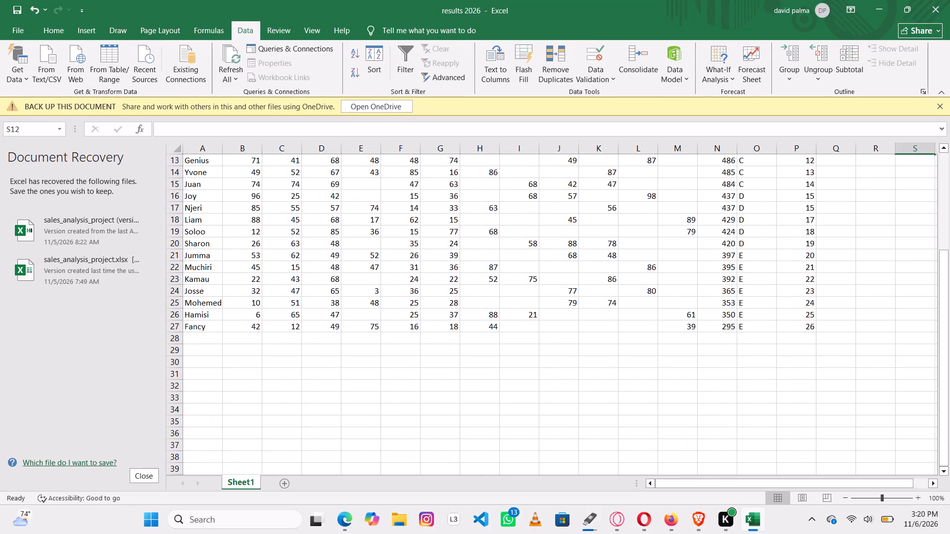
{"action": "left_click", "coordinate": [196, 336]}
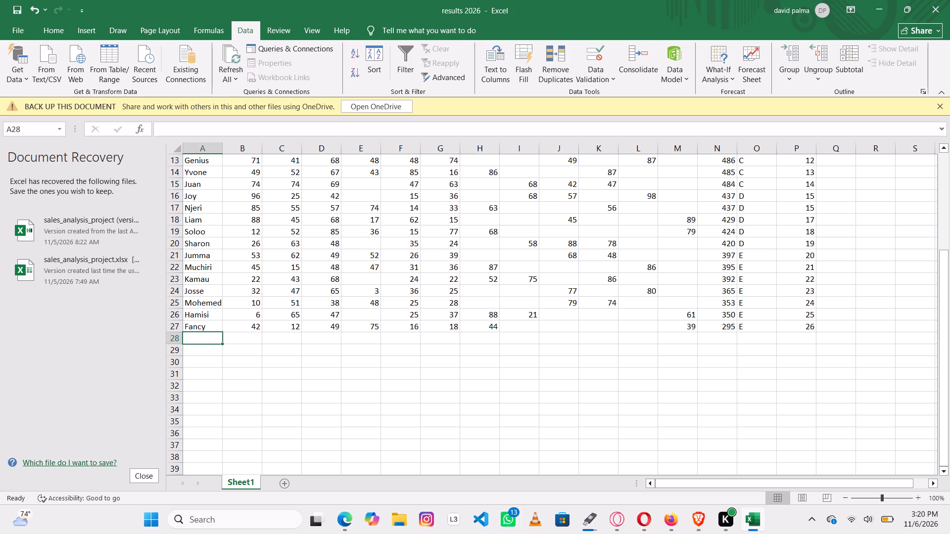
{"action": "type", "text": "MEA"}
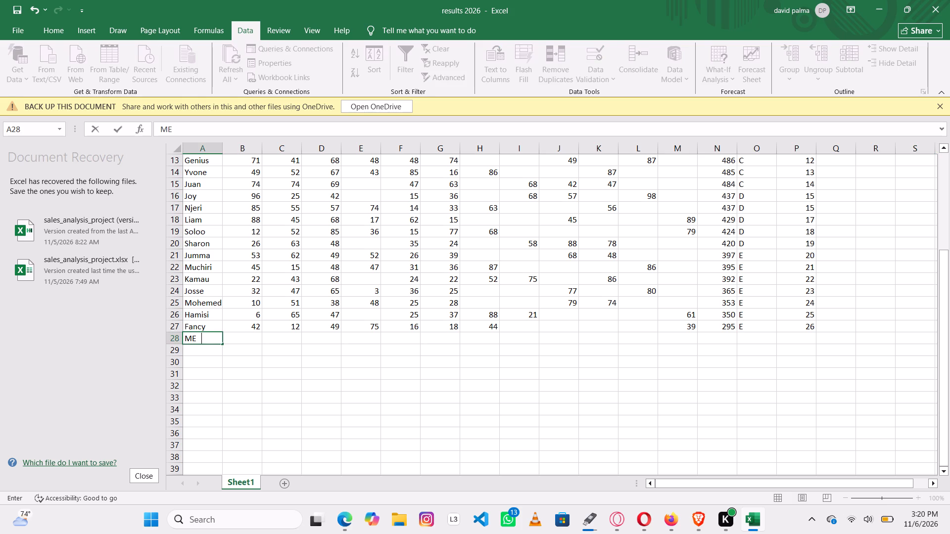
{"action": "key", "text": "n"}
{"action": "key", "text": "space"}
{"action": "type", "text": "SC"}
{"action": "type", "text": "ORE"}
{"action": "key", "text": "Return"}
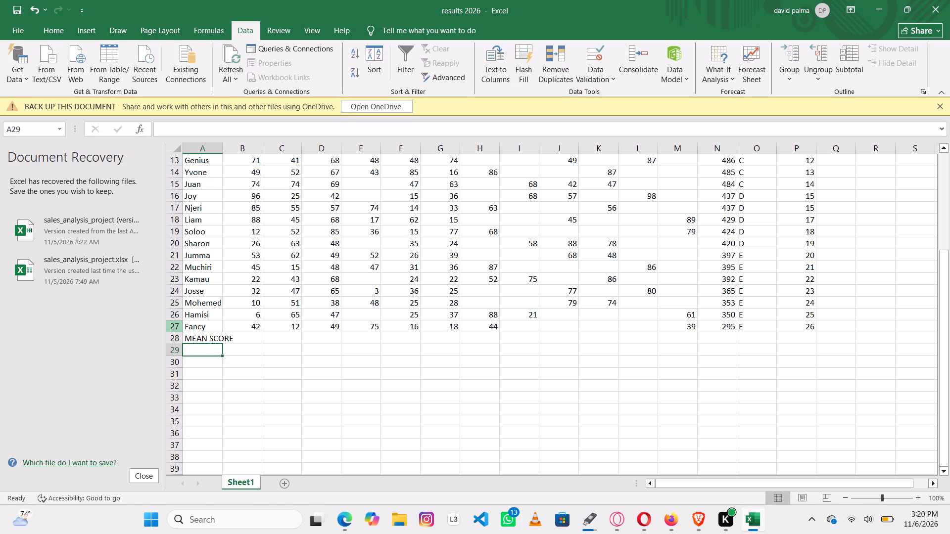
Calculate the MATHS mean in cell B28 with the formula =AVERAGE(B2:B27).
{"action": "left_click", "coordinate": [254, 340]}
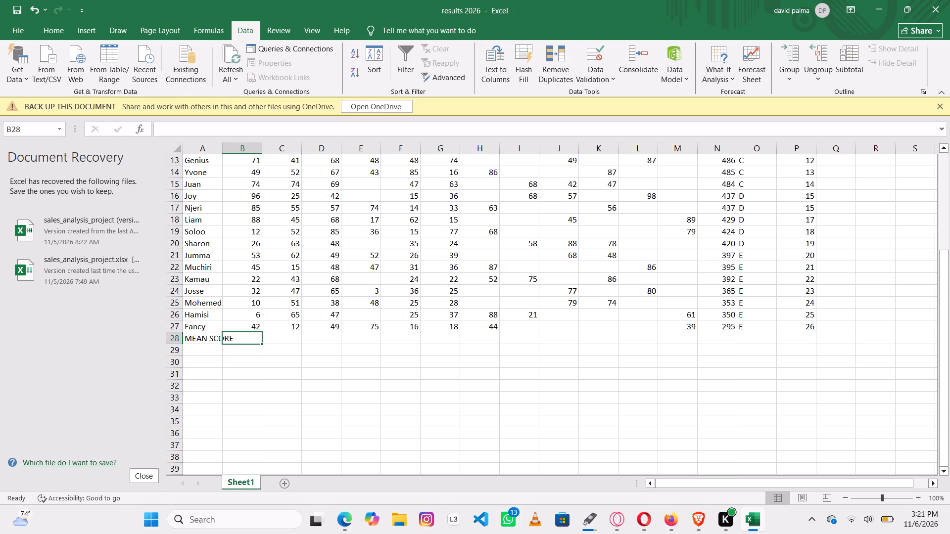
{"action": "key", "text": "equal"}
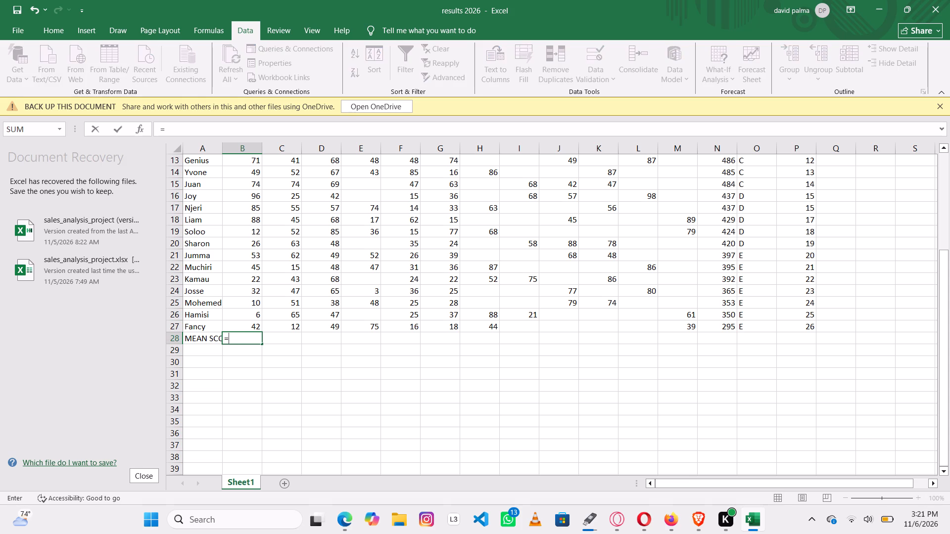
{"action": "type", "text": "AVA"}
{"action": "key", "text": "BackSpace"}
{"action": "type", "text": "ER"}
{"action": "key", "text": "a"}
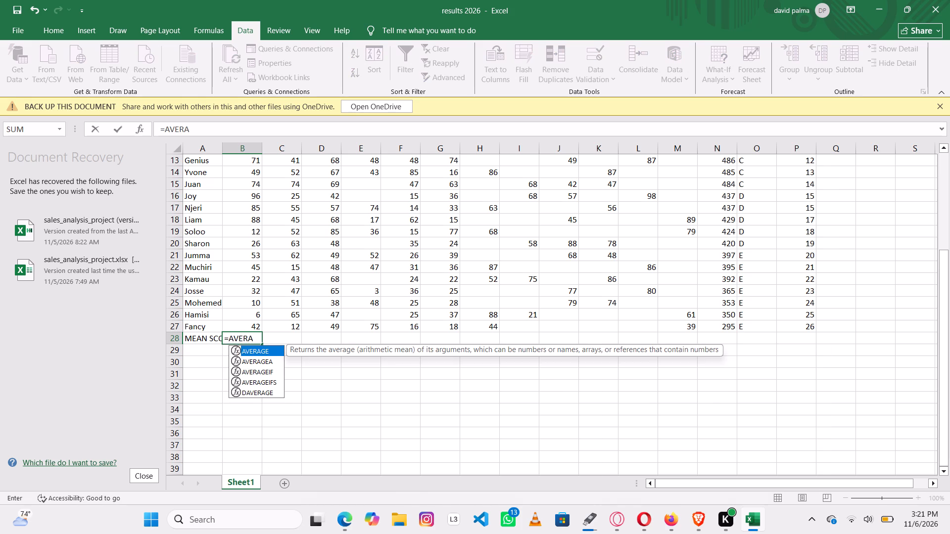
{"action": "type", "text": "GE"}
{"action": "key", "text": "shift+parenleft"}
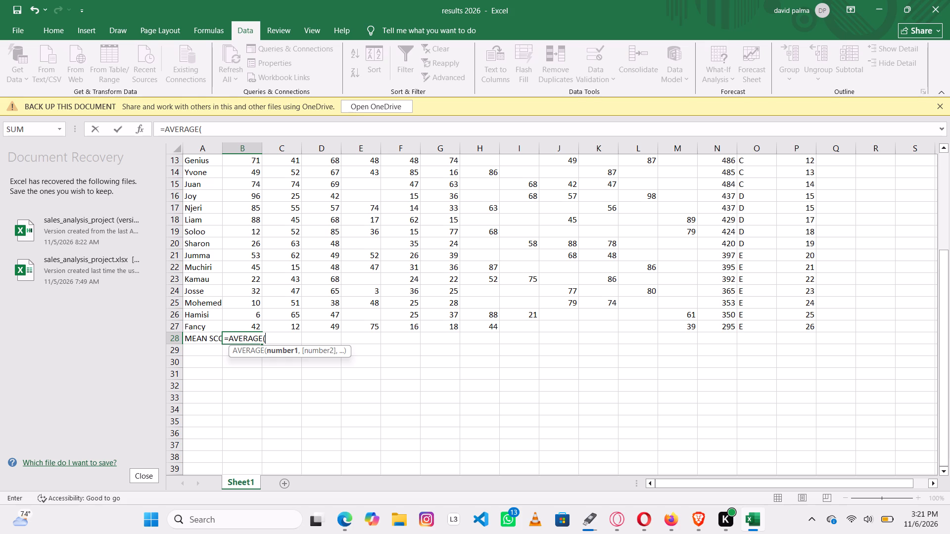
{"action": "type", "text": "B2"}
{"action": "key", "text": "shift+colon"}
{"action": "key", "text": "b"}
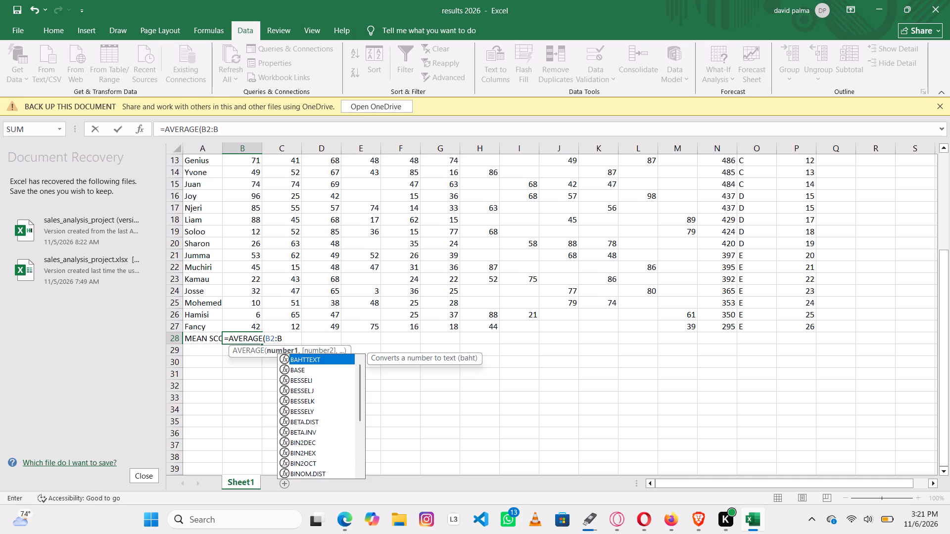
{"action": "type", "text": "26"}
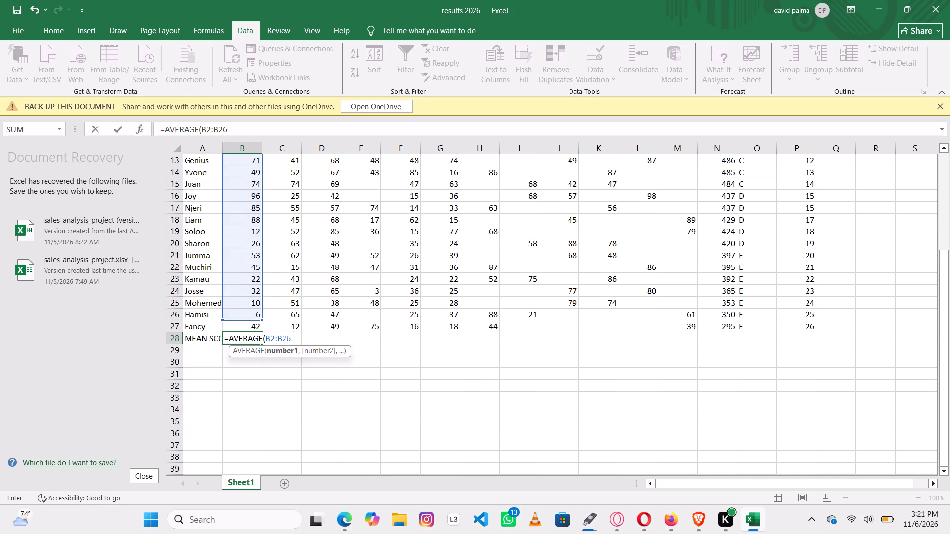
{"action": "key", "text": "BackSpace"}
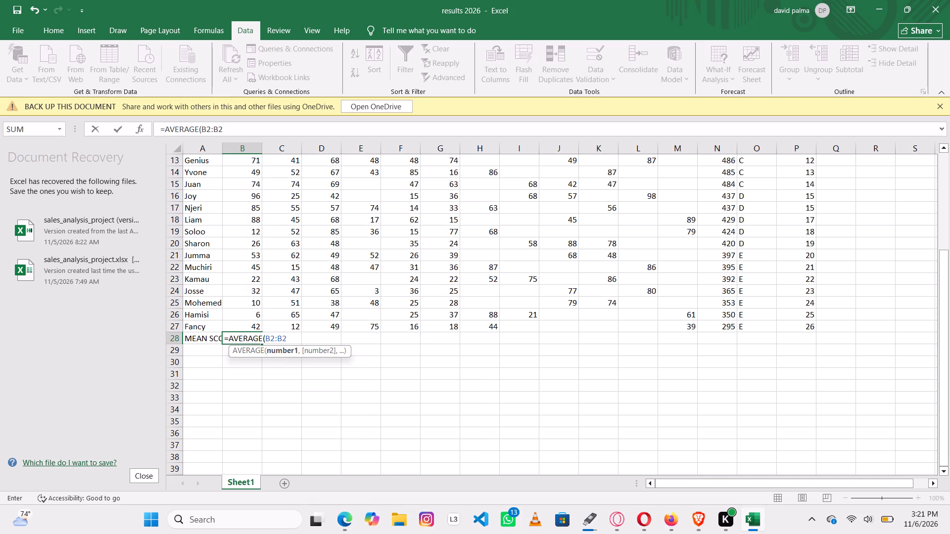
{"action": "key", "text": "7"}
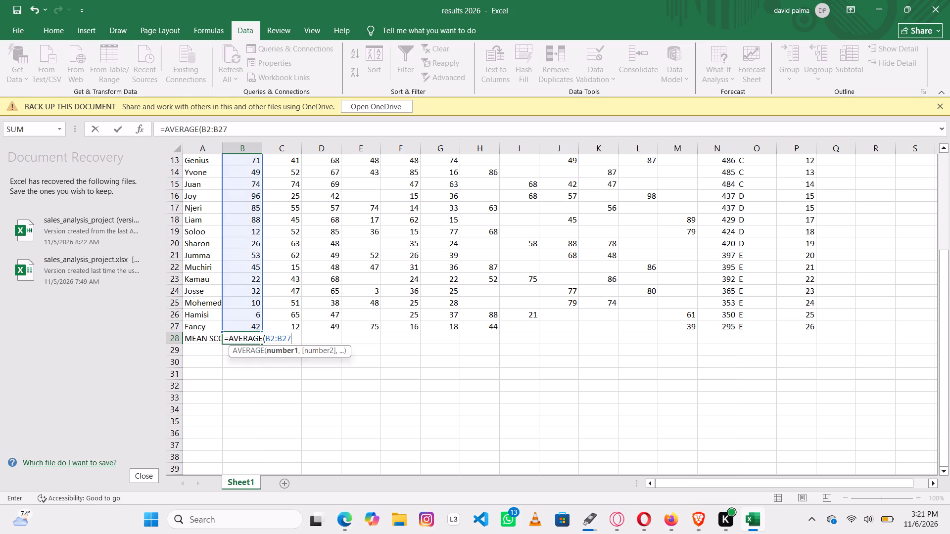
{"action": "key", "text": "shift+parenright"}
{"action": "key", "text": "Return"}
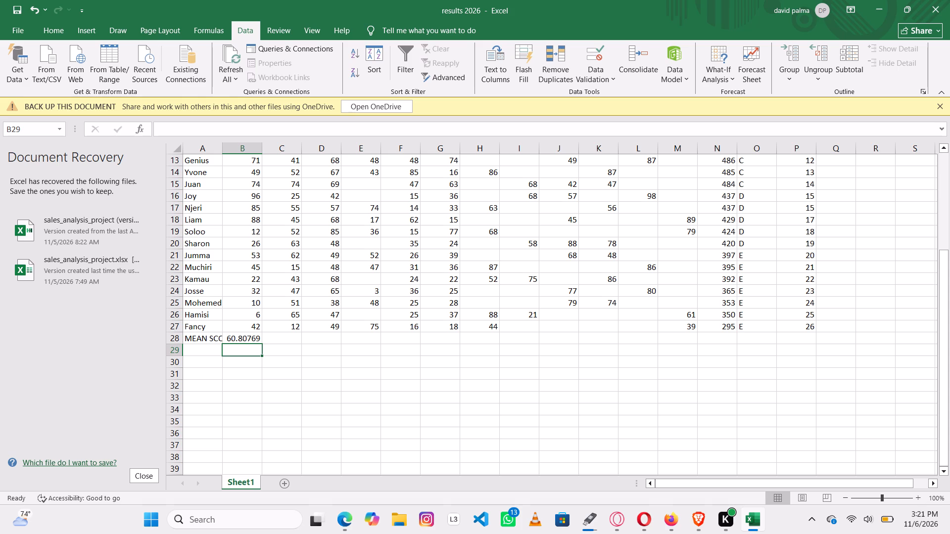
Fill the average formula from B28 across the MEAN SCORE row through column O.
{"action": "left_click", "coordinate": [252, 336]}
{"action": "left_click_drag", "start_coordinate": [261, 342], "coordinate": [318, 347]}
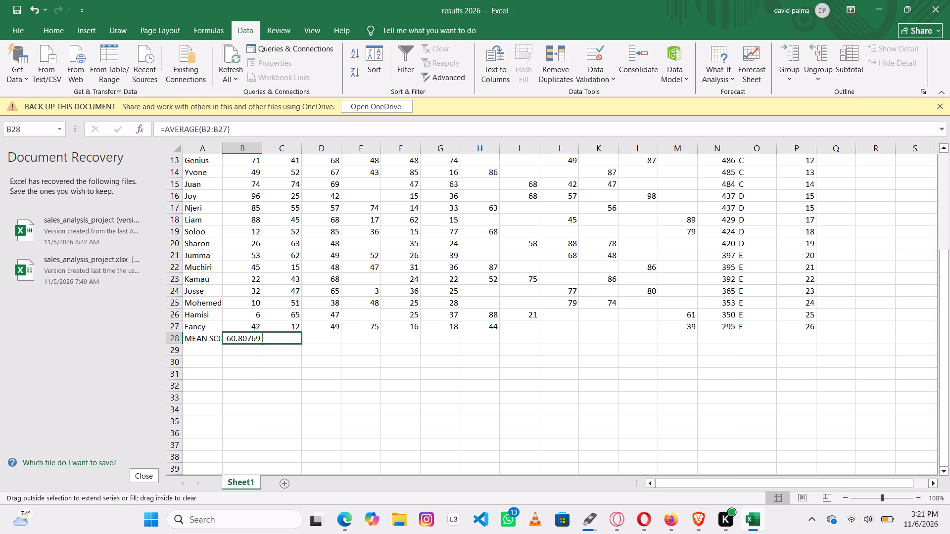
{"action": "left_click_drag", "start_coordinate": [318, 347], "coordinate": [646, 360]}
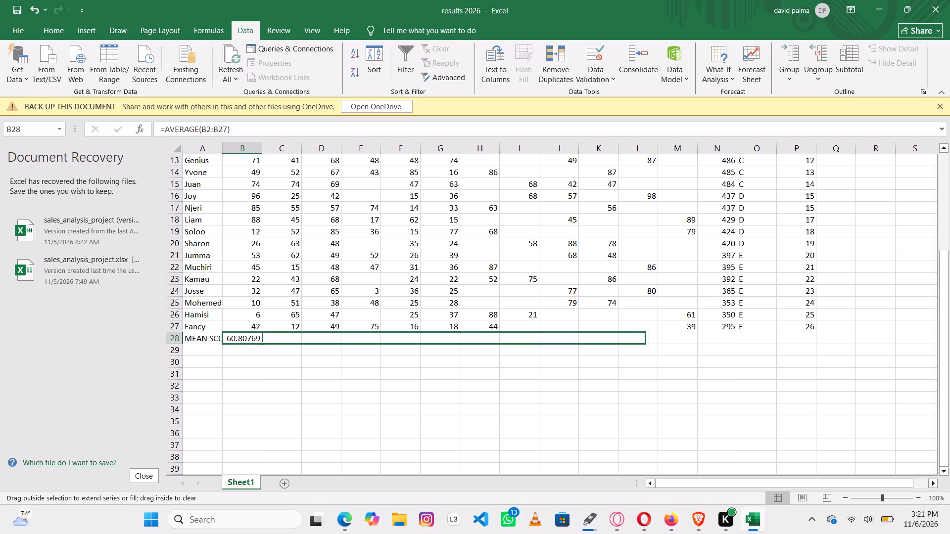
{"action": "left_click_drag", "start_coordinate": [646, 360], "coordinate": [824, 370]}
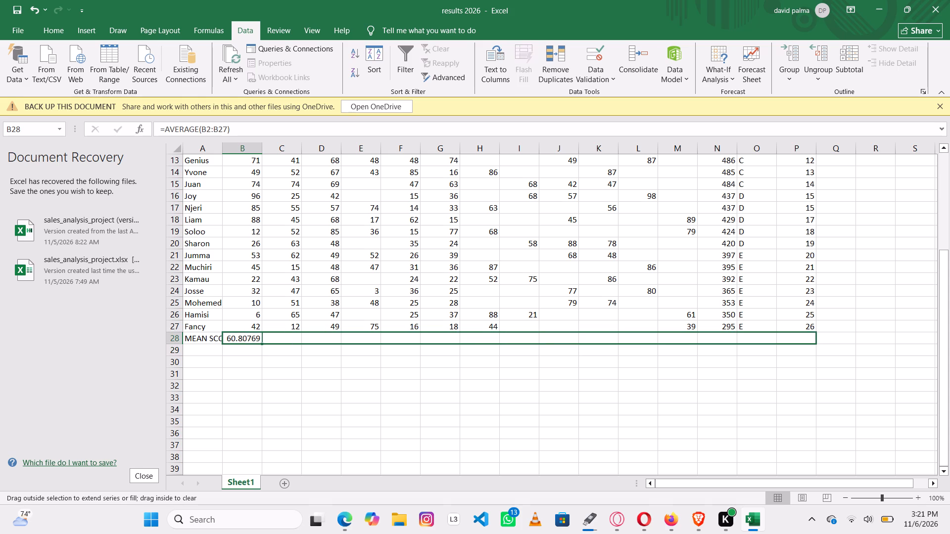
{"action": "left_click_drag", "start_coordinate": [824, 370], "coordinate": [787, 358]}
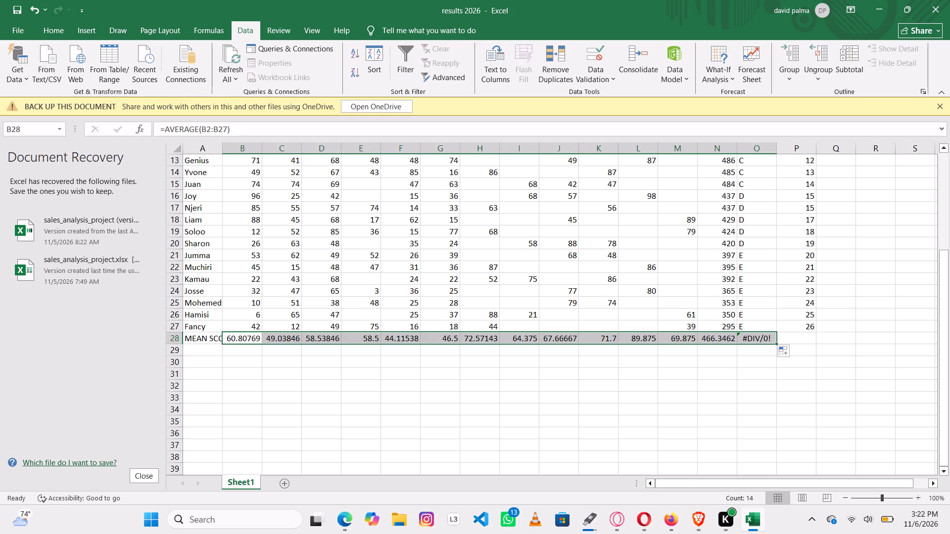
{"action": "left_click", "coordinate": [743, 373]}
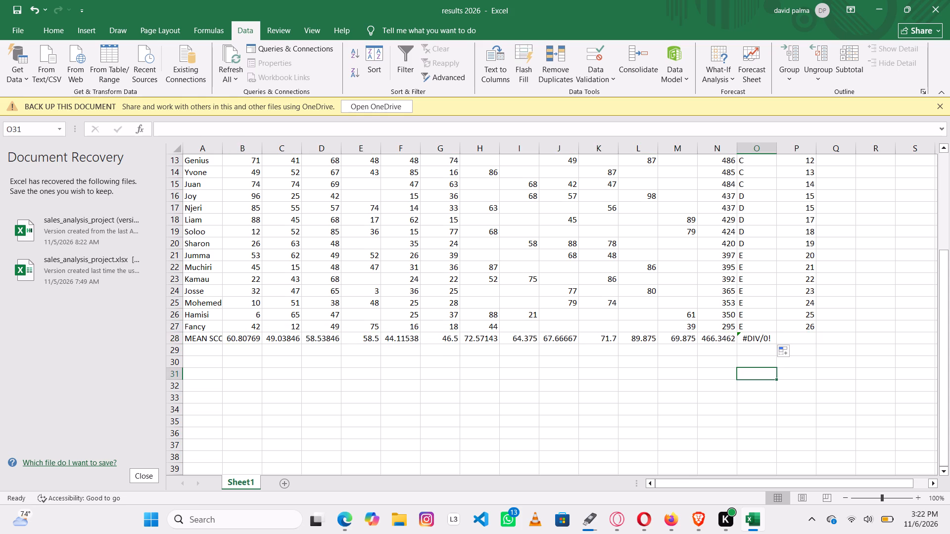
Clear the average formula from cell O28 under the GRADE column.
{"action": "left_click", "coordinate": [756, 338]}
{"action": "key", "text": "BackSpace"}
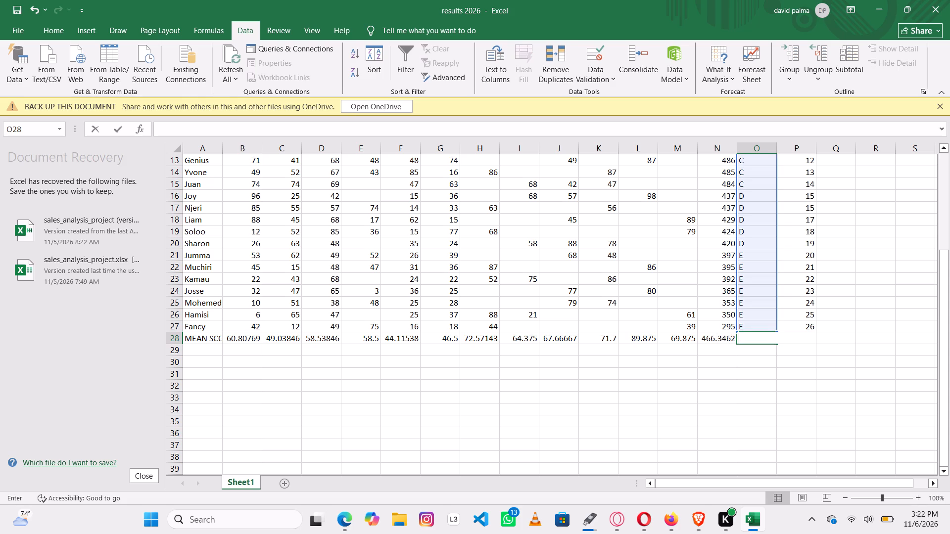
{"action": "left_click", "coordinate": [757, 366]}
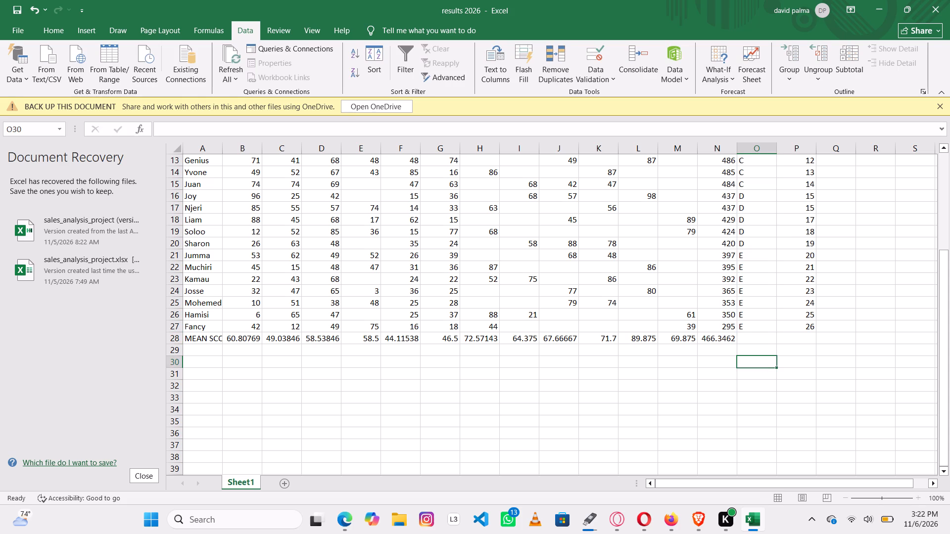
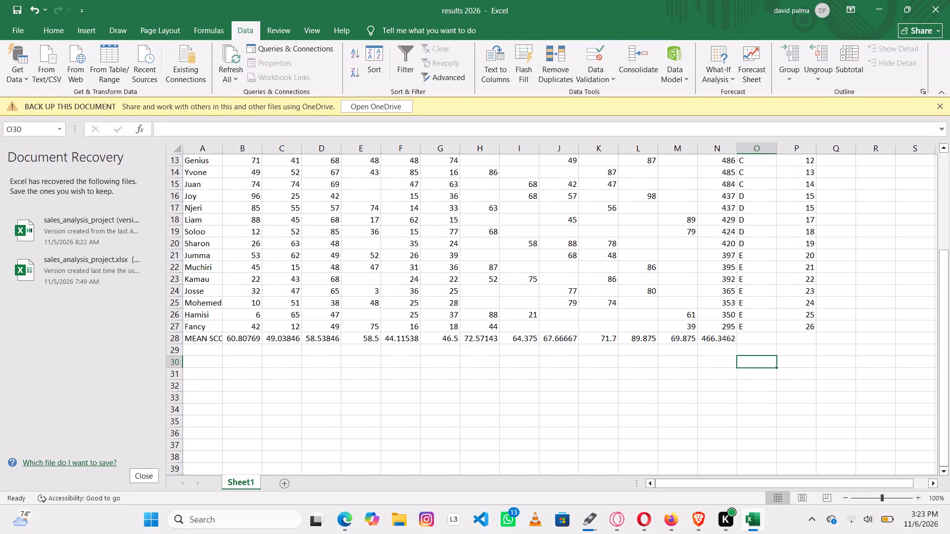
Enter the row label CLASS MEAN SCORE in cell A29, directly below the MEAN SCORE label.
{"action": "left_click", "coordinate": [218, 342]}
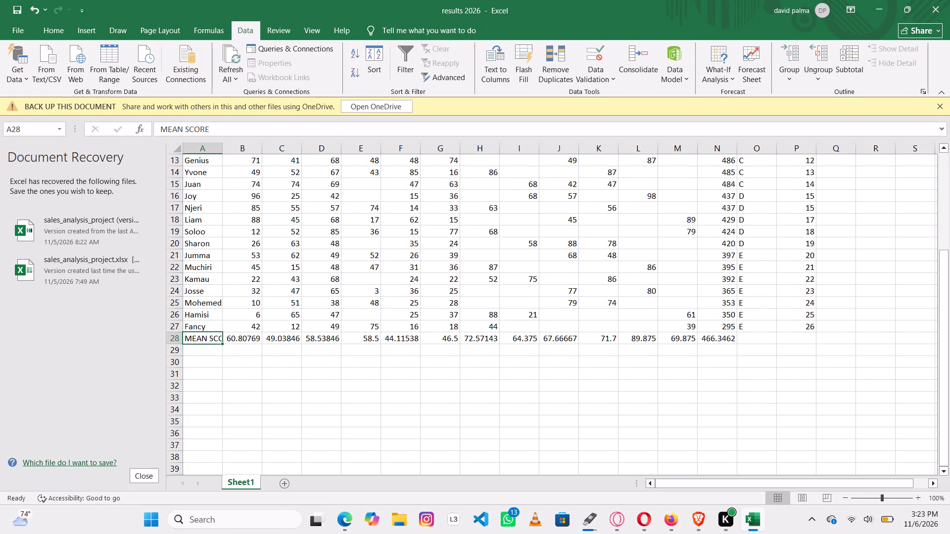
{"action": "left_click", "coordinate": [196, 352]}
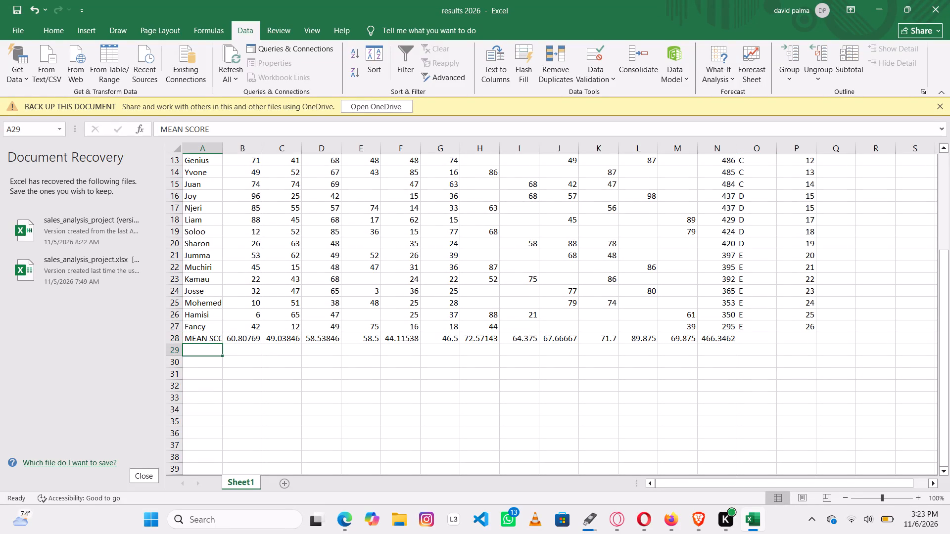
{"action": "key", "text": "c"}
{"action": "type", "text": "LASS"}
{"action": "key", "text": "space"}
{"action": "type", "text": "MEAN"}
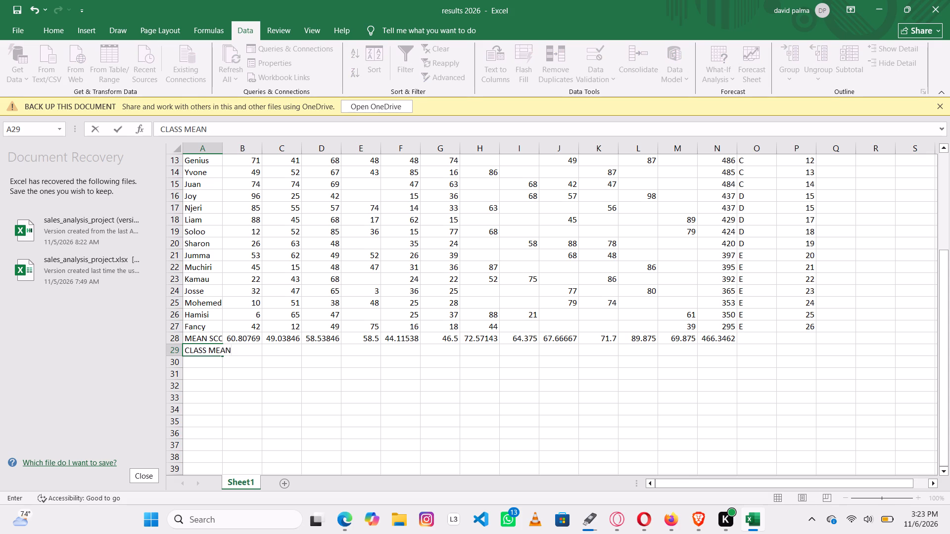
{"action": "key", "text": "space"}
{"action": "type", "text": "SC"}
{"action": "type", "text": "ORE"}
{"action": "key", "text": "Return"}
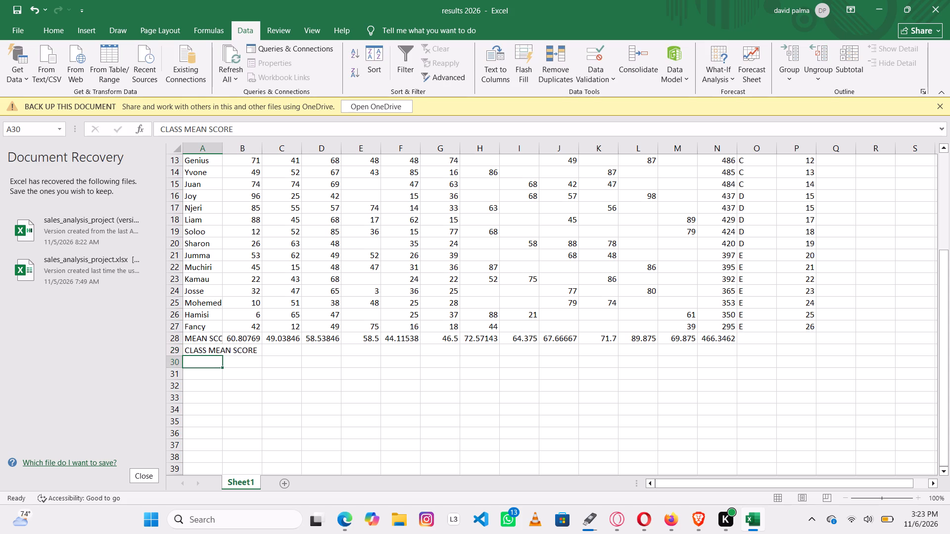
Calculate the class mean over all students and subjects in cell B29 with the formula =AVERAGE(B2:M27).
{"action": "left_click", "coordinate": [244, 354]}
{"action": "key", "text": "g"}
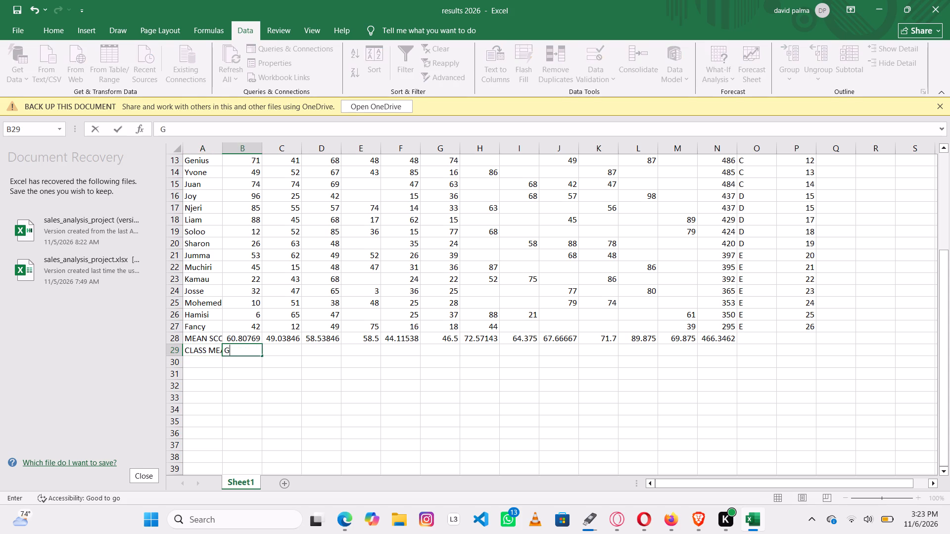
{"action": "key", "text": "BackSpace"}
{"action": "key", "text": "equal"}
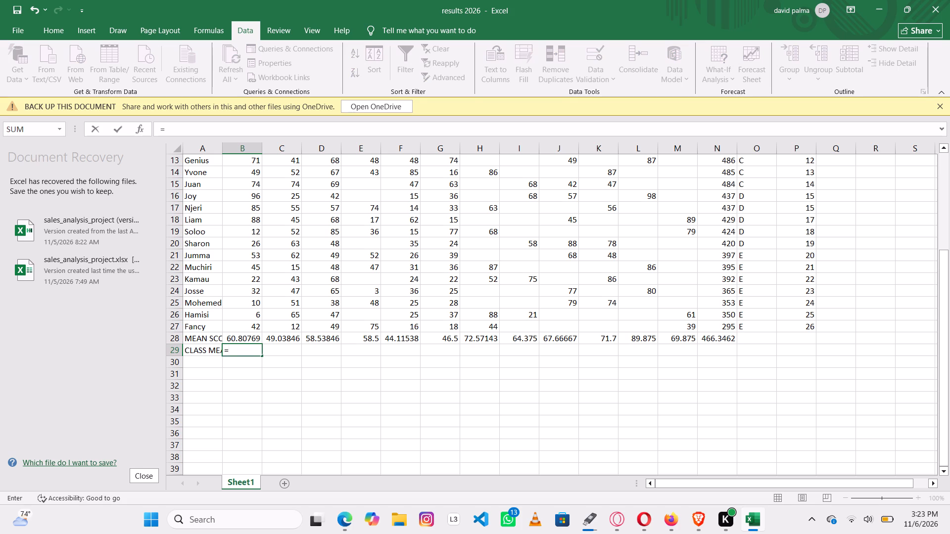
{"action": "type", "text": "AVERAGE"}
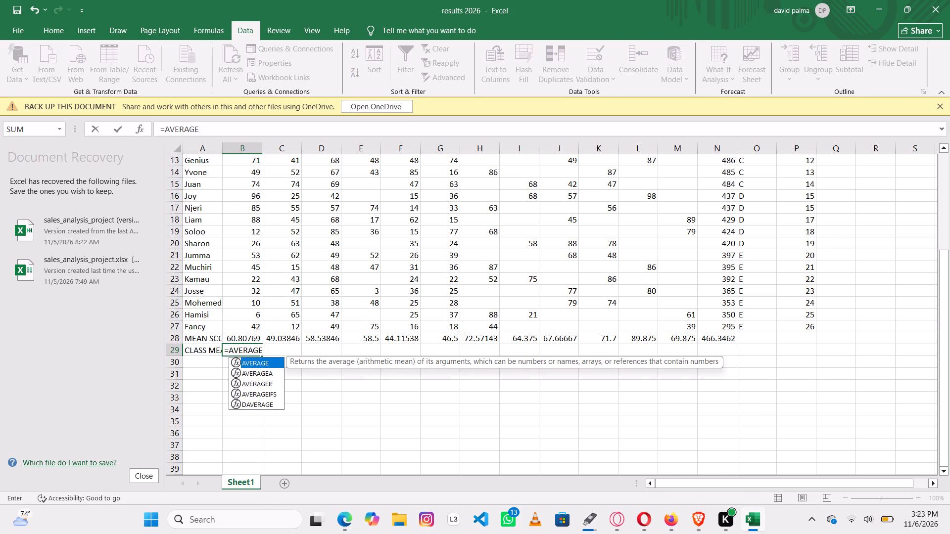
{"action": "key", "text": "shift+parenleft"}
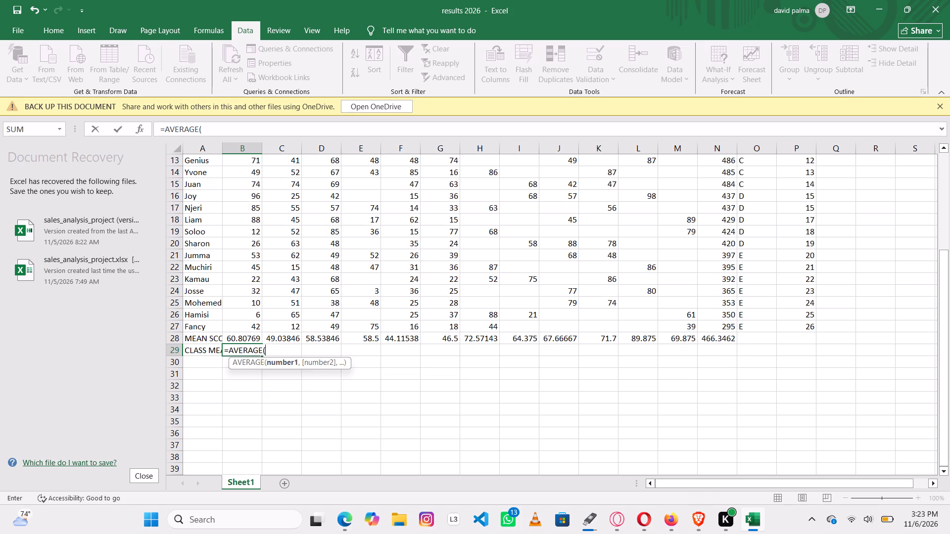
{"action": "type", "text": "B2"}
{"action": "key", "text": "shift+colon"}
{"action": "key", "text": "m"}
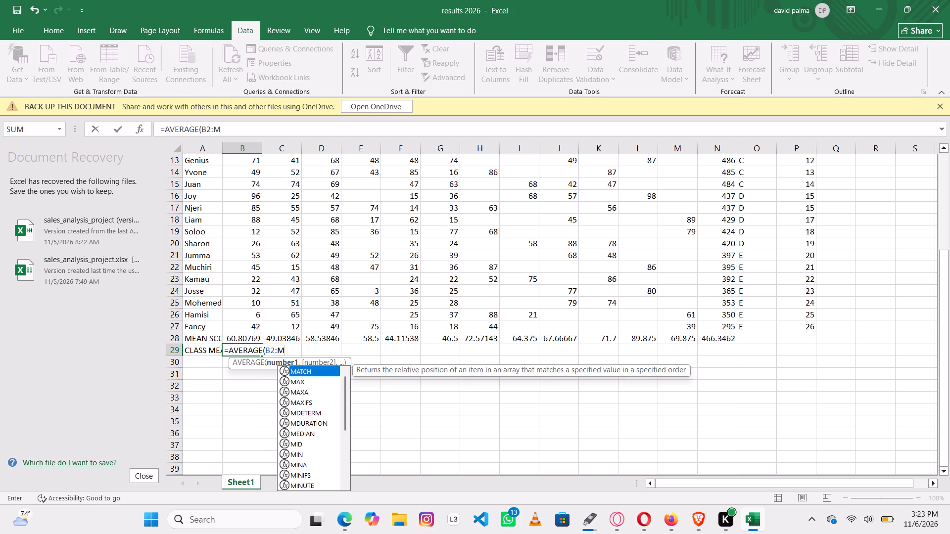
{"action": "key", "text": "2"}
{"action": "key", "text": "7"}
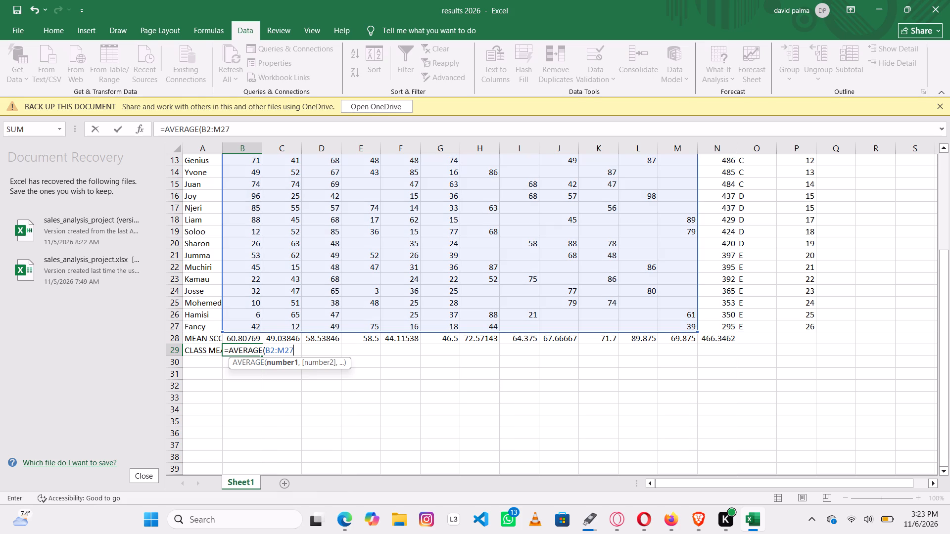
{"action": "key", "text": "shift+parenright"}
{"action": "key", "text": "Return"}
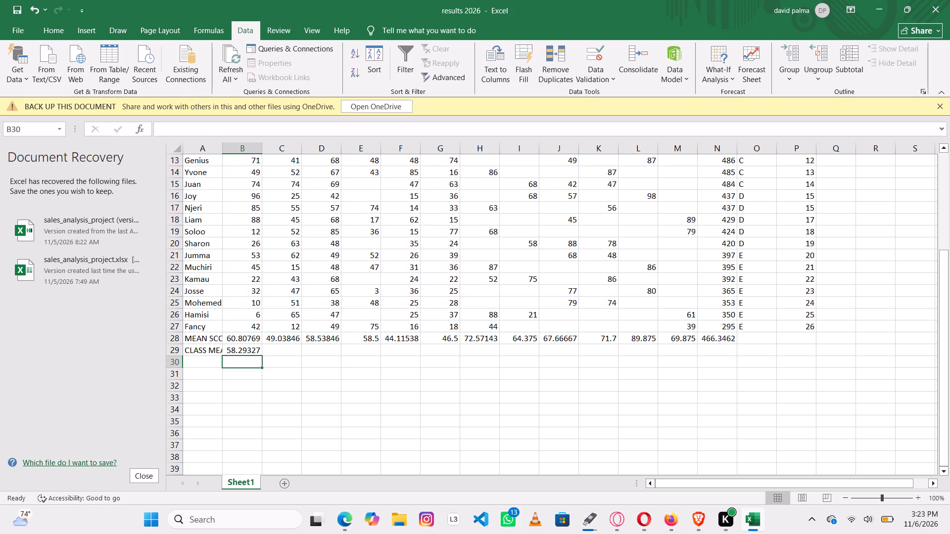
{"action": "left_click", "coordinate": [404, 383]}
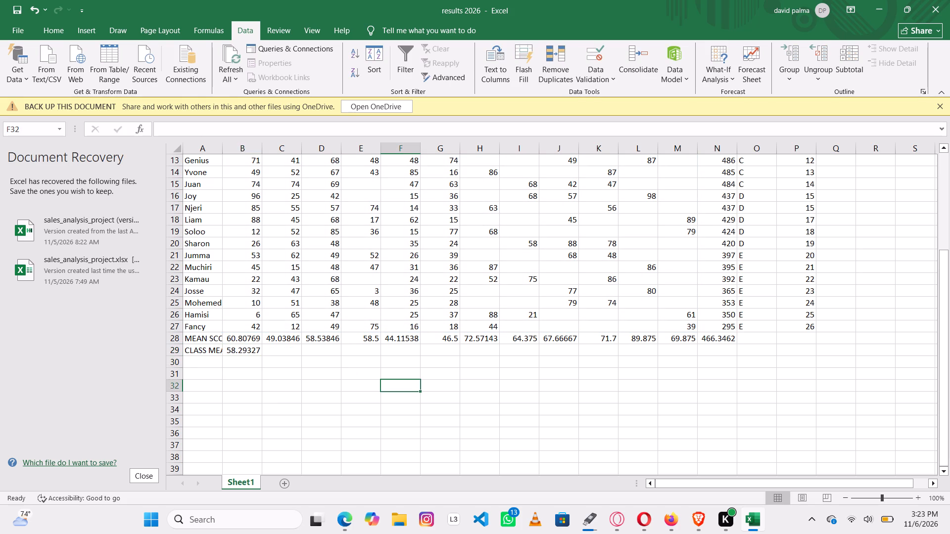
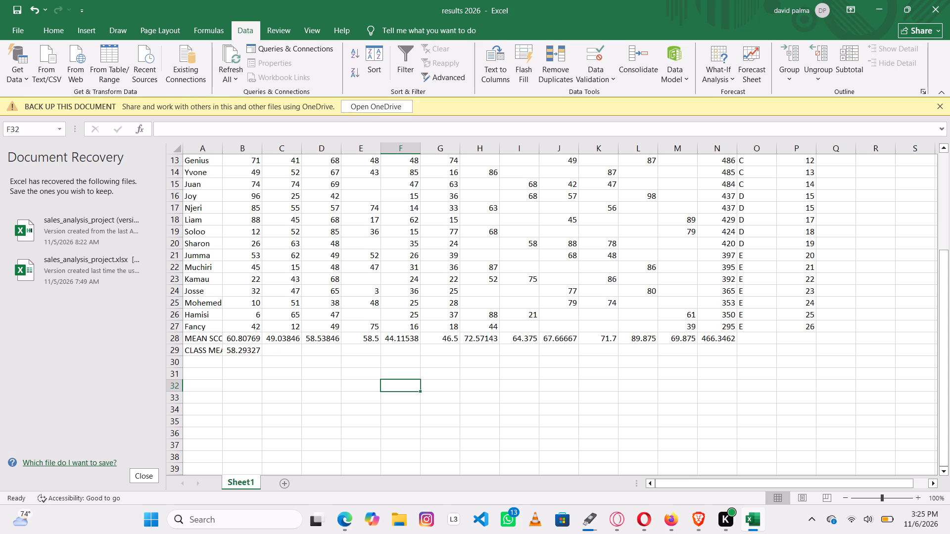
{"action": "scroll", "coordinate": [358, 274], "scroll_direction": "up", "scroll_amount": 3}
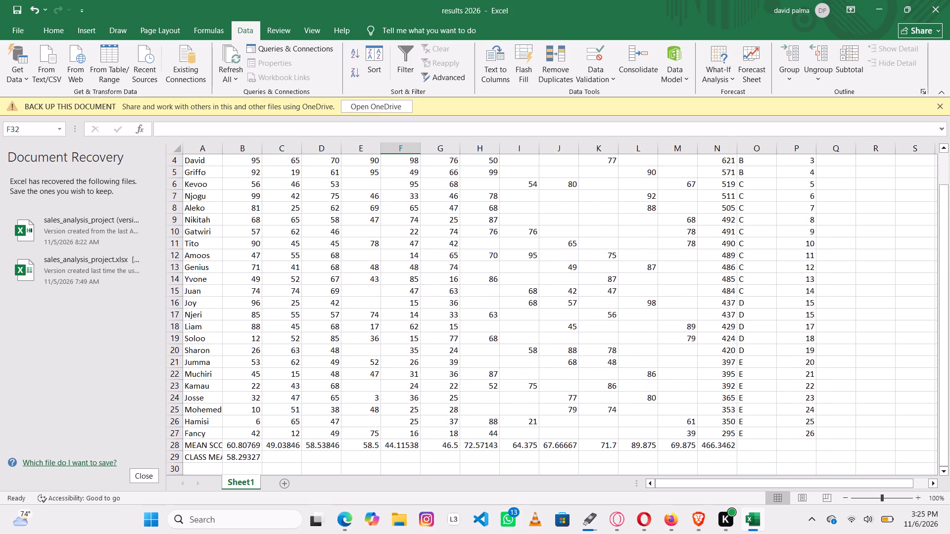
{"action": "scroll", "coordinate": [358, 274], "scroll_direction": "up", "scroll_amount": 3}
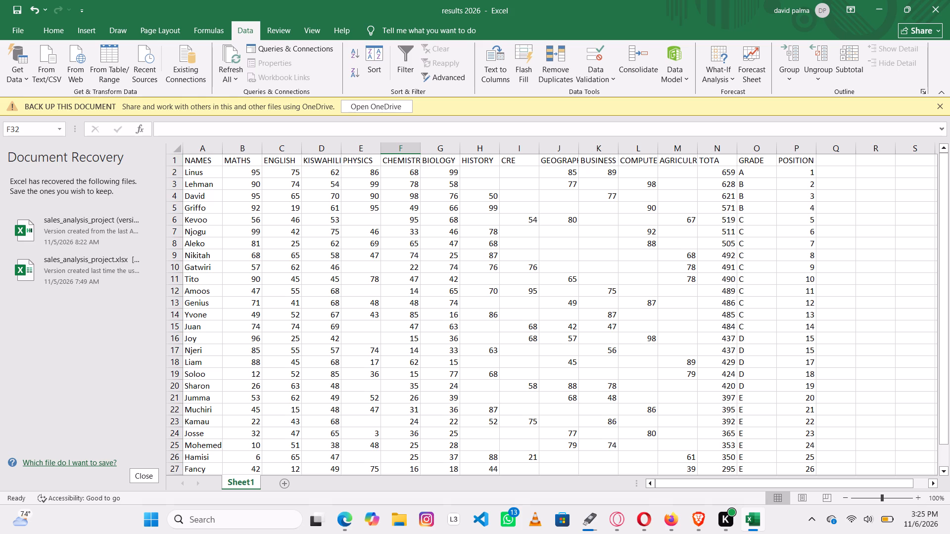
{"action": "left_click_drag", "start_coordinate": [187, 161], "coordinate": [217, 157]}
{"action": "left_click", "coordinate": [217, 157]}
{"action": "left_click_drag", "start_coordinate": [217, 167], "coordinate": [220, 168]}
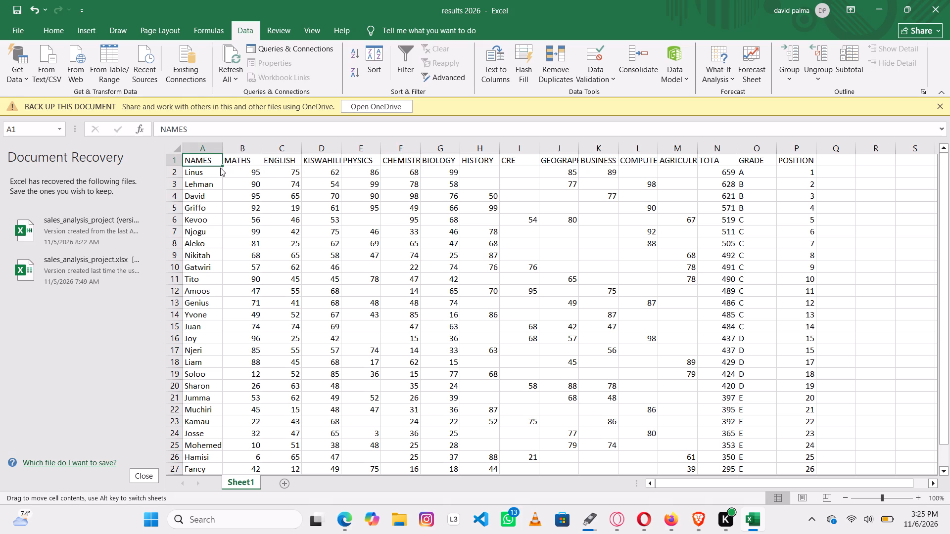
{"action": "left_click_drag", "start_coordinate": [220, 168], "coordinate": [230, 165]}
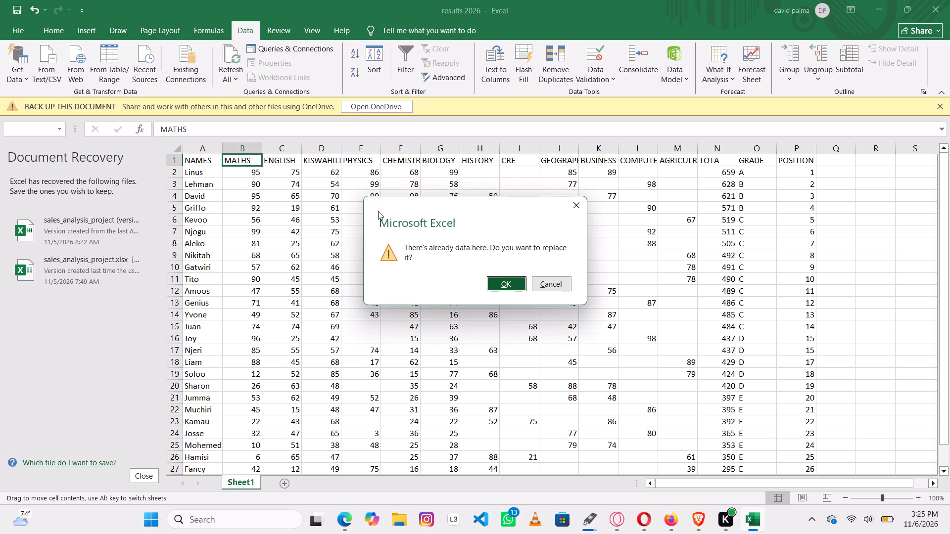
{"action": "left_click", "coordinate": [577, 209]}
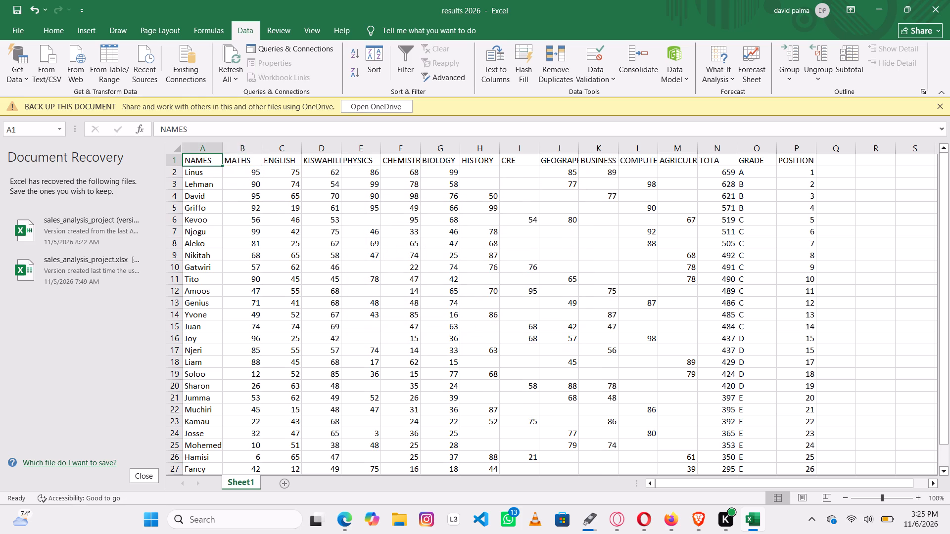
Fill the NAMES header from A1 across the header row through column M.
{"action": "left_click_drag", "start_coordinate": [225, 167], "coordinate": [422, 164]}
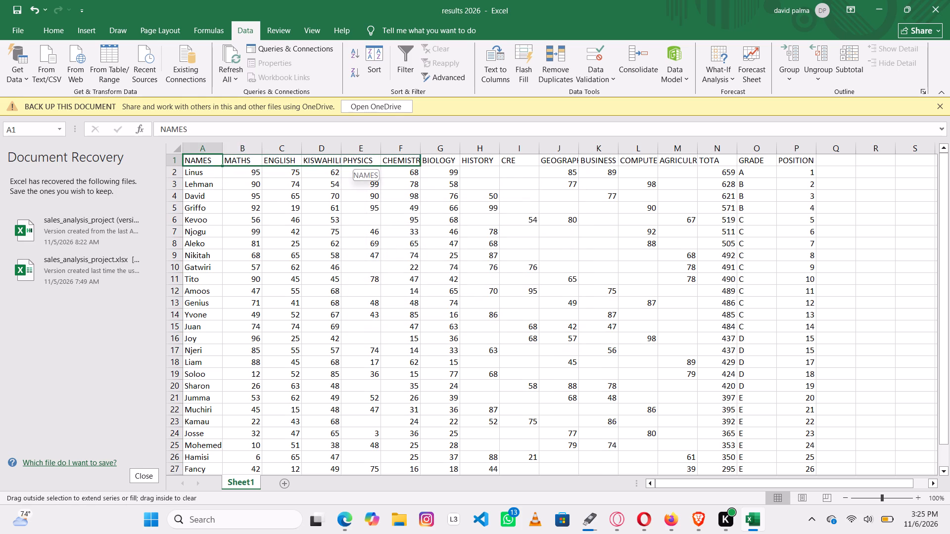
{"action": "left_click_drag", "start_coordinate": [422, 164], "coordinate": [721, 164]}
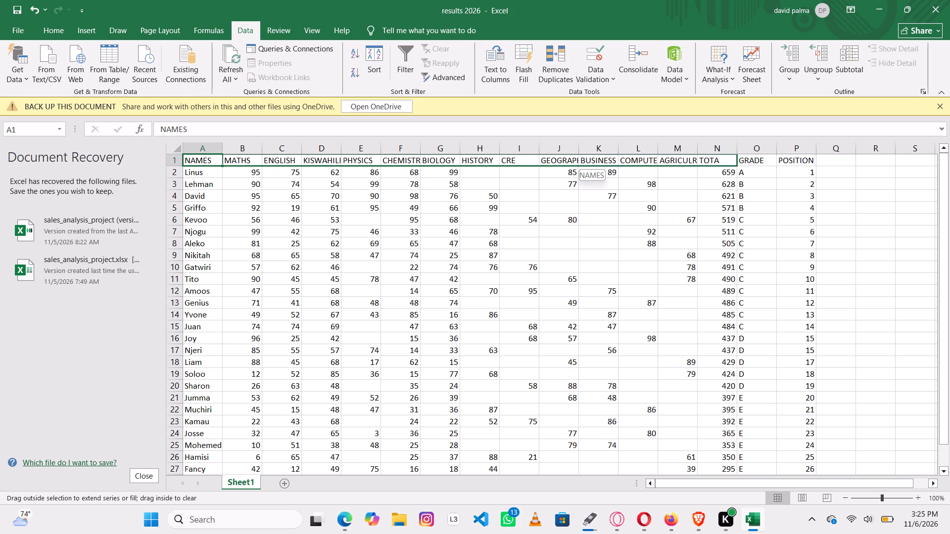
{"action": "left_click_drag", "start_coordinate": [721, 164], "coordinate": [683, 167]}
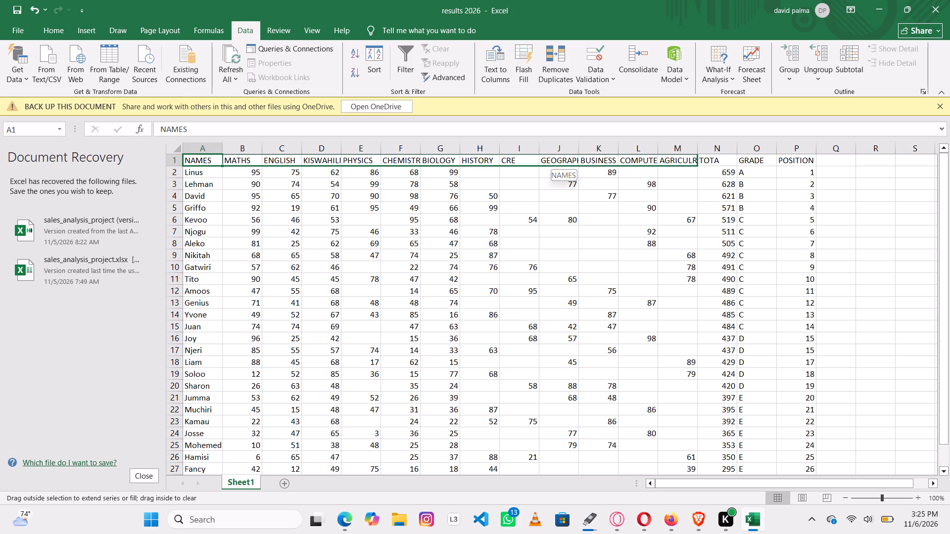
{"action": "left_click_drag", "start_coordinate": [683, 167], "coordinate": [682, 167]}
Fill the MEAN SCORE label from A28 across row 28 through column N.
{"action": "scroll", "coordinate": [404, 259], "scroll_direction": "down", "scroll_amount": 2}
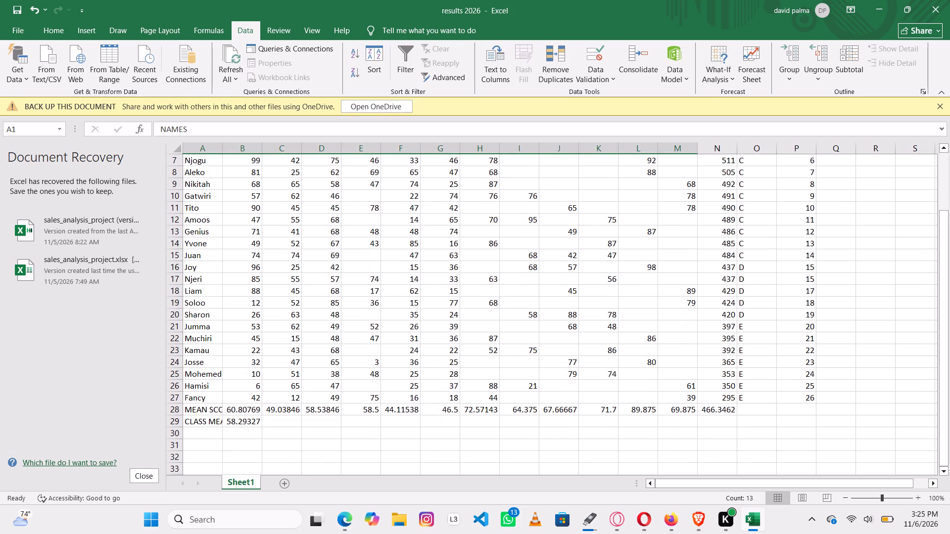
{"action": "left_click_drag", "start_coordinate": [187, 409], "coordinate": [208, 408]}
{"action": "left_click_drag", "start_coordinate": [222, 415], "coordinate": [289, 415]}
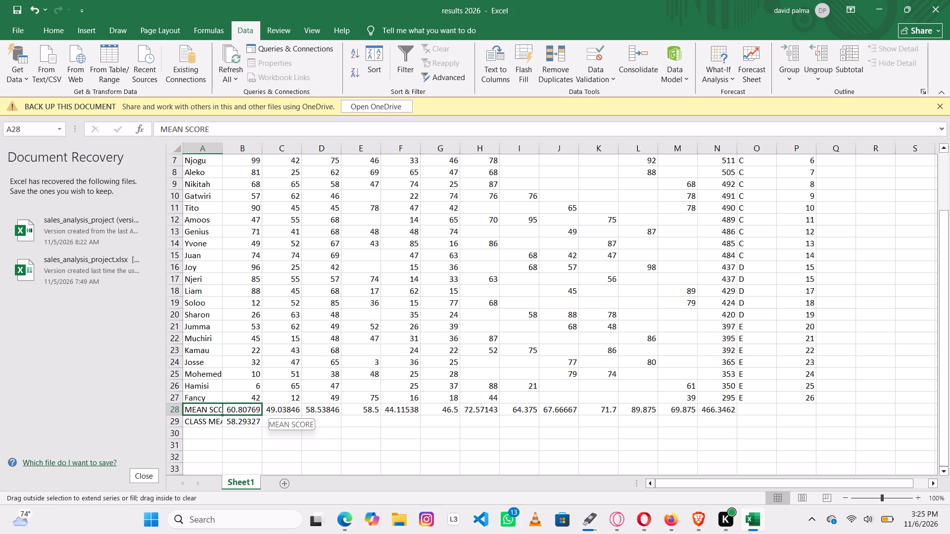
{"action": "left_click_drag", "start_coordinate": [289, 415], "coordinate": [538, 414]}
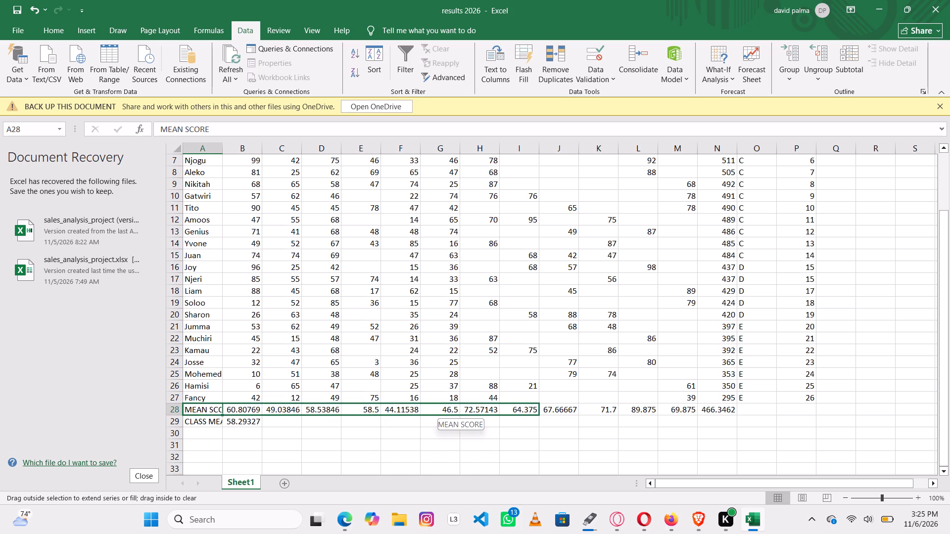
{"action": "left_click_drag", "start_coordinate": [538, 414], "coordinate": [728, 416]}
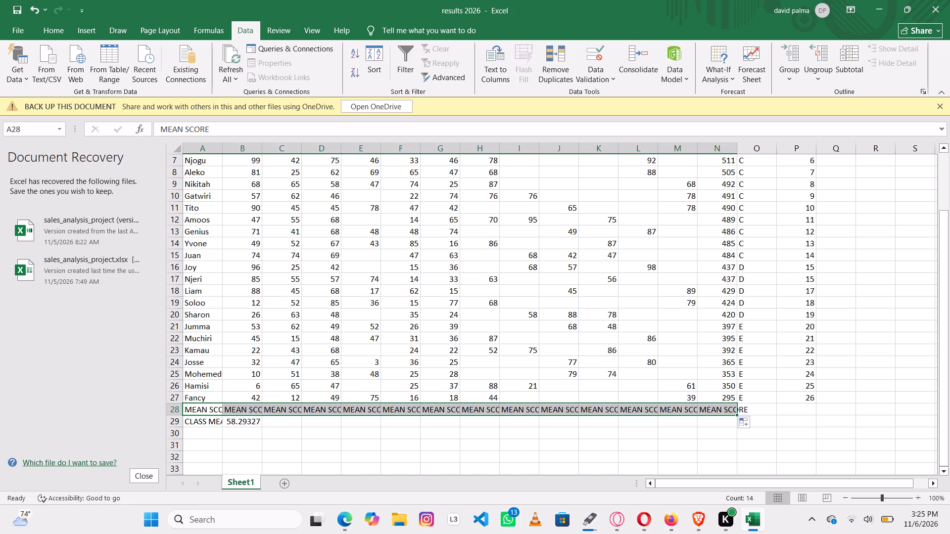
Review the sheet from the header row down to the MEAN SCORE and CLASS MEAN SCORE rows.
{"action": "scroll", "coordinate": [287, 317], "scroll_direction": "up", "scroll_amount": 5}
{"action": "scroll", "coordinate": [287, 317], "scroll_direction": "down", "scroll_amount": 3}
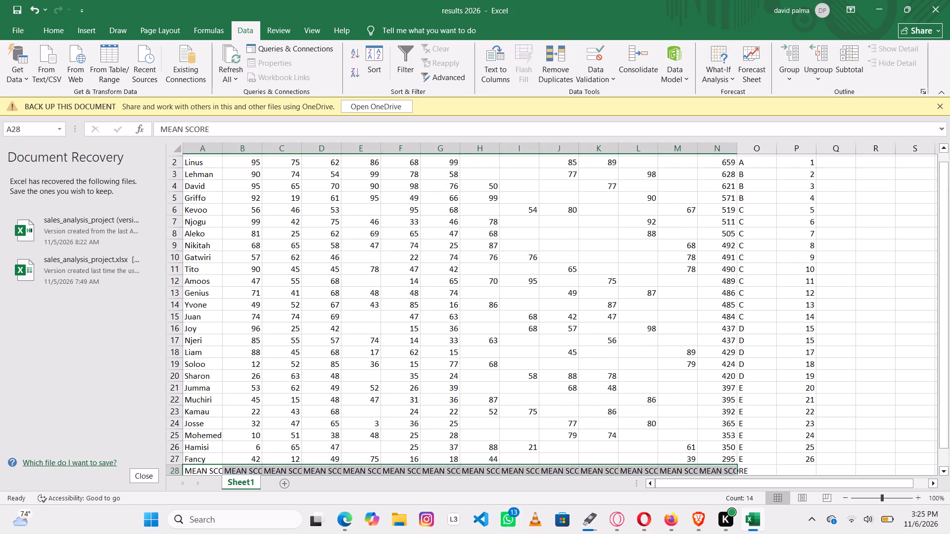
{"action": "scroll", "coordinate": [287, 317], "scroll_direction": "down", "scroll_amount": 1}
{"action": "scroll", "coordinate": [287, 317], "scroll_direction": "up", "scroll_amount": 4}
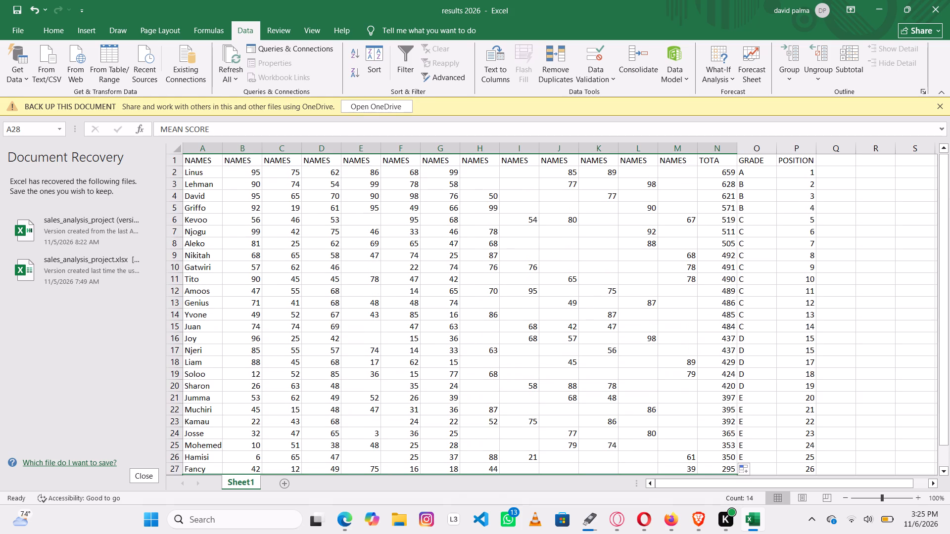
{"action": "scroll", "coordinate": [279, 315], "scroll_direction": "up", "scroll_amount": 2}
{"action": "scroll", "coordinate": [279, 315], "scroll_direction": "down", "scroll_amount": 2}
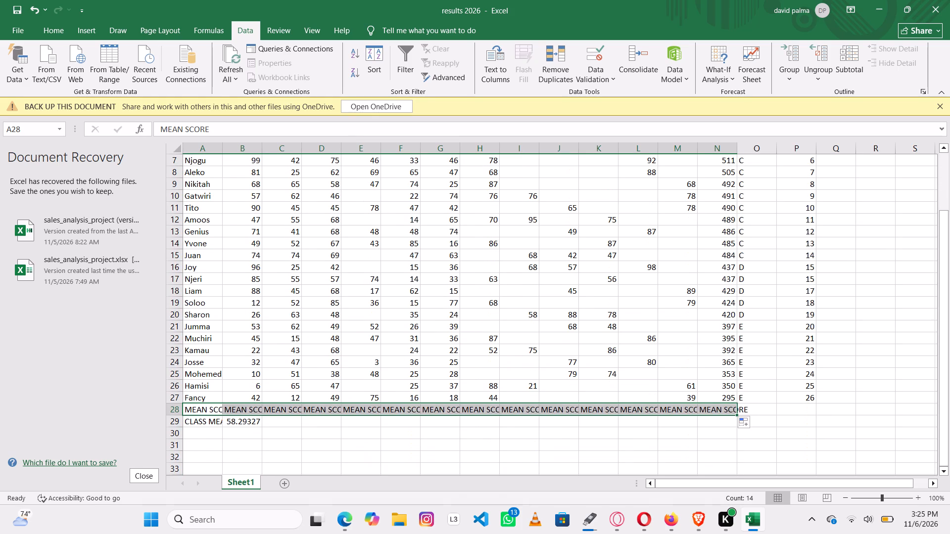
{"action": "scroll", "coordinate": [274, 319], "scroll_direction": "up", "scroll_amount": 3}
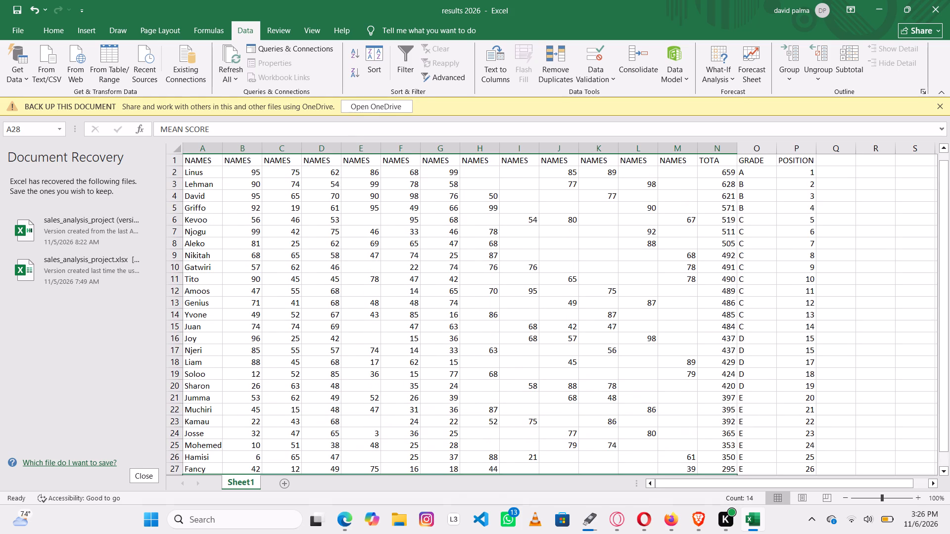
{"action": "scroll", "coordinate": [275, 320], "scroll_direction": "up", "scroll_amount": 2}
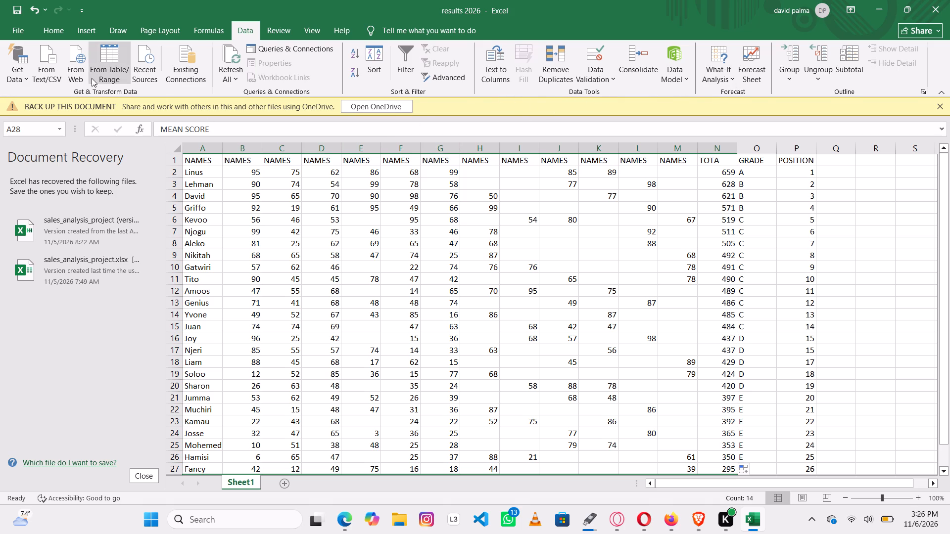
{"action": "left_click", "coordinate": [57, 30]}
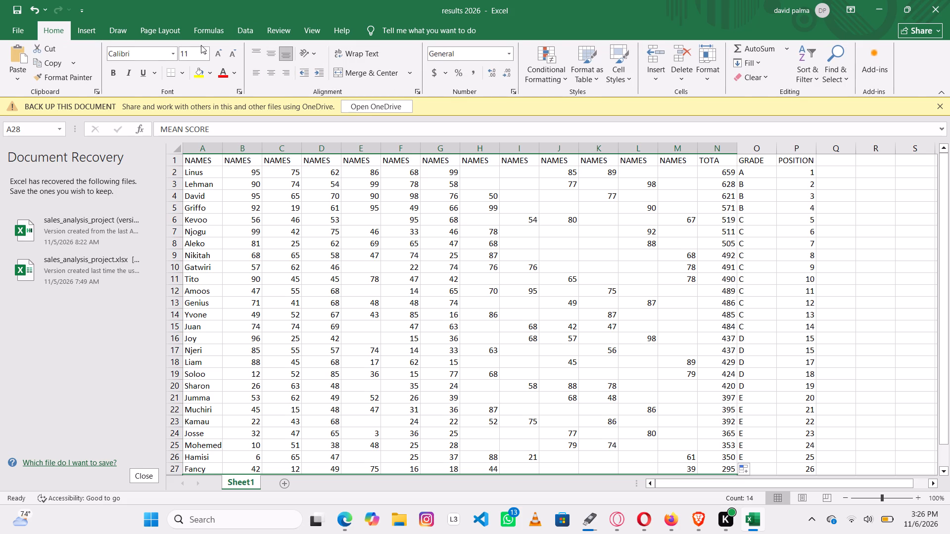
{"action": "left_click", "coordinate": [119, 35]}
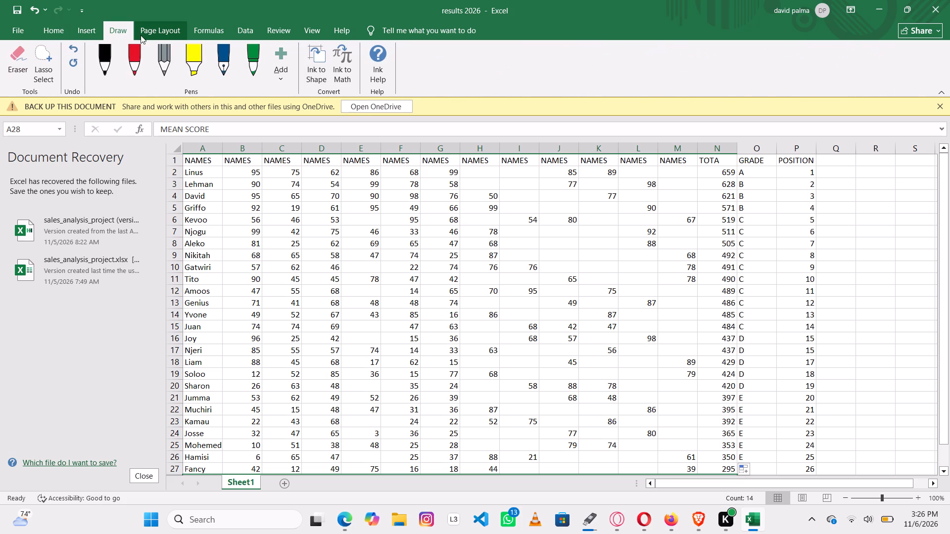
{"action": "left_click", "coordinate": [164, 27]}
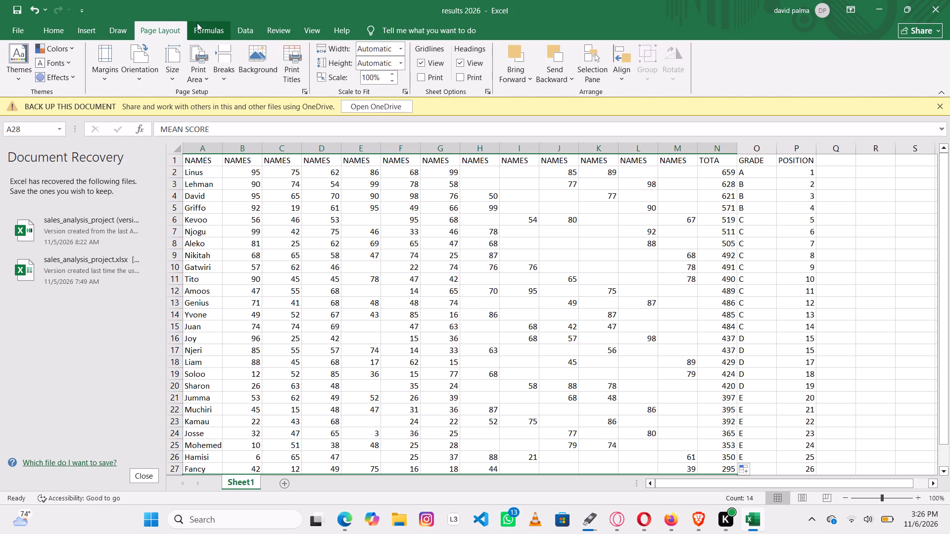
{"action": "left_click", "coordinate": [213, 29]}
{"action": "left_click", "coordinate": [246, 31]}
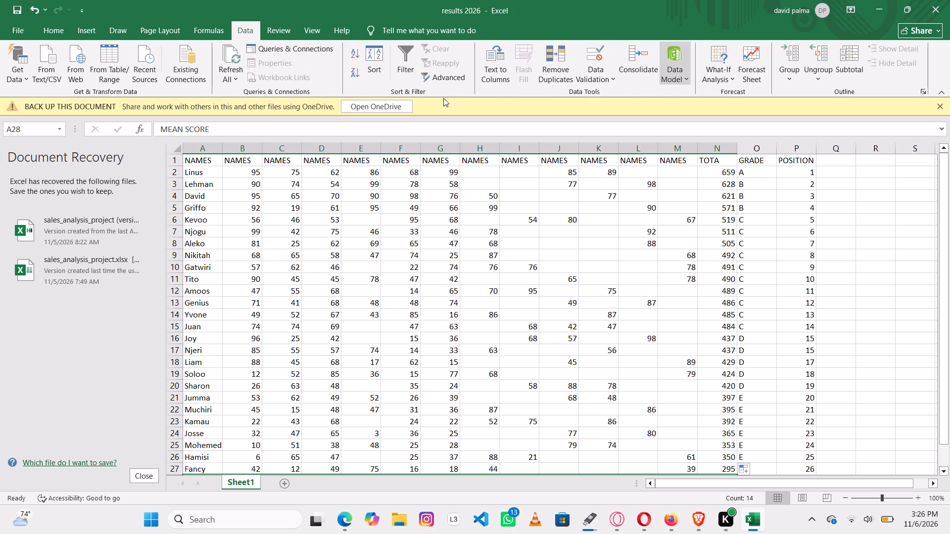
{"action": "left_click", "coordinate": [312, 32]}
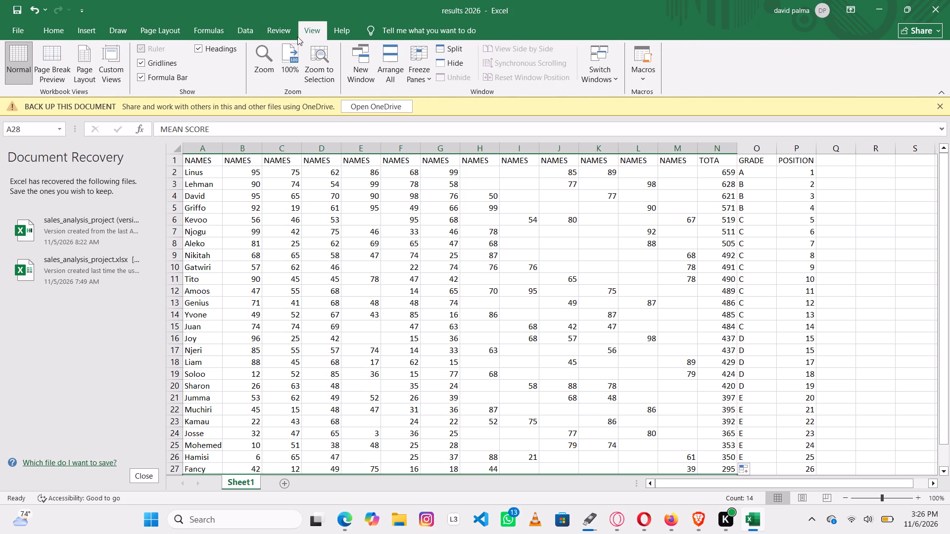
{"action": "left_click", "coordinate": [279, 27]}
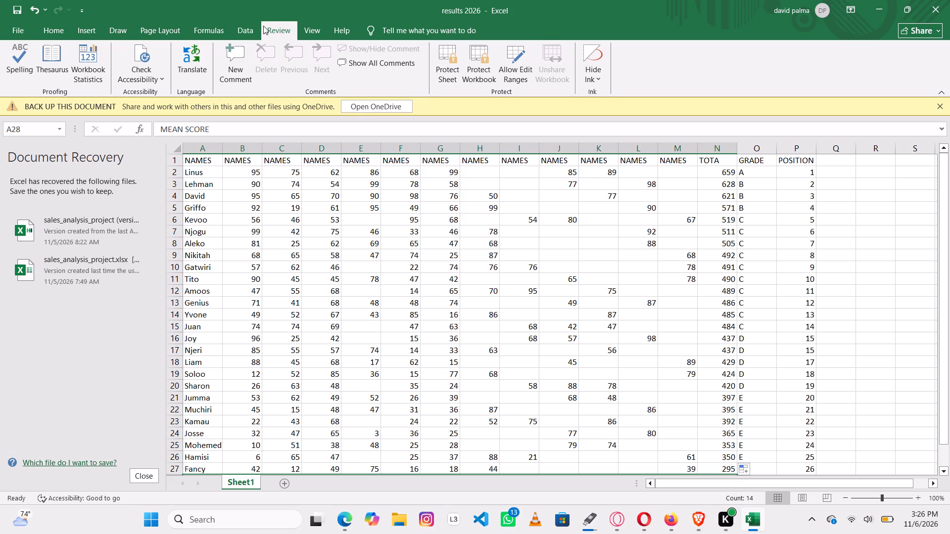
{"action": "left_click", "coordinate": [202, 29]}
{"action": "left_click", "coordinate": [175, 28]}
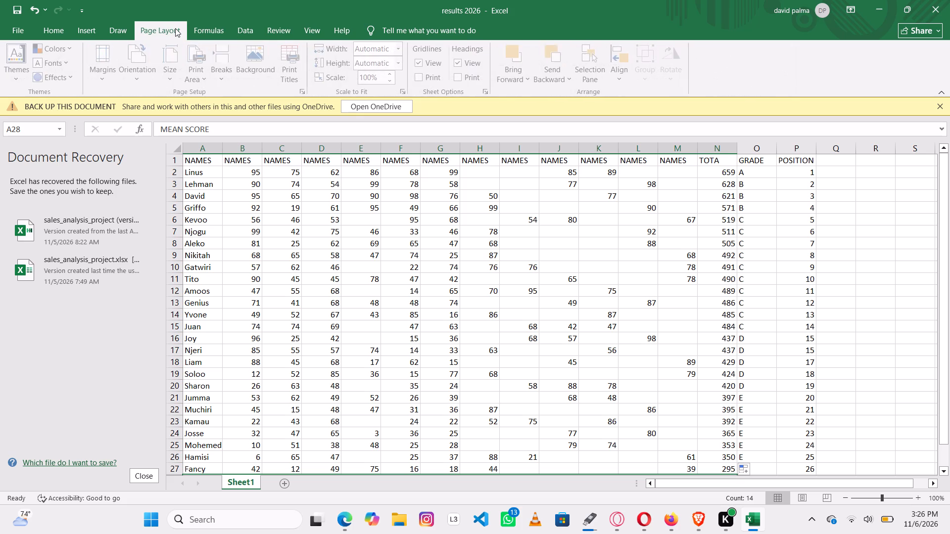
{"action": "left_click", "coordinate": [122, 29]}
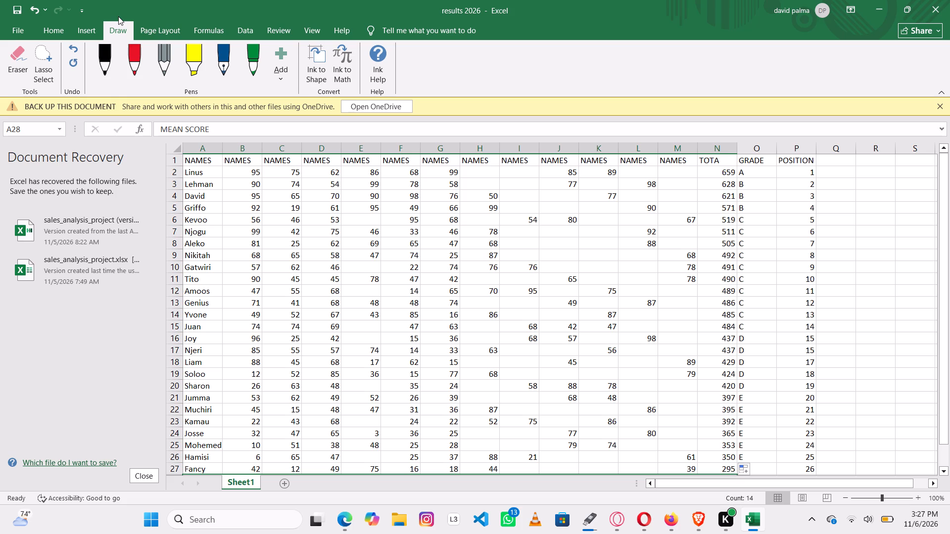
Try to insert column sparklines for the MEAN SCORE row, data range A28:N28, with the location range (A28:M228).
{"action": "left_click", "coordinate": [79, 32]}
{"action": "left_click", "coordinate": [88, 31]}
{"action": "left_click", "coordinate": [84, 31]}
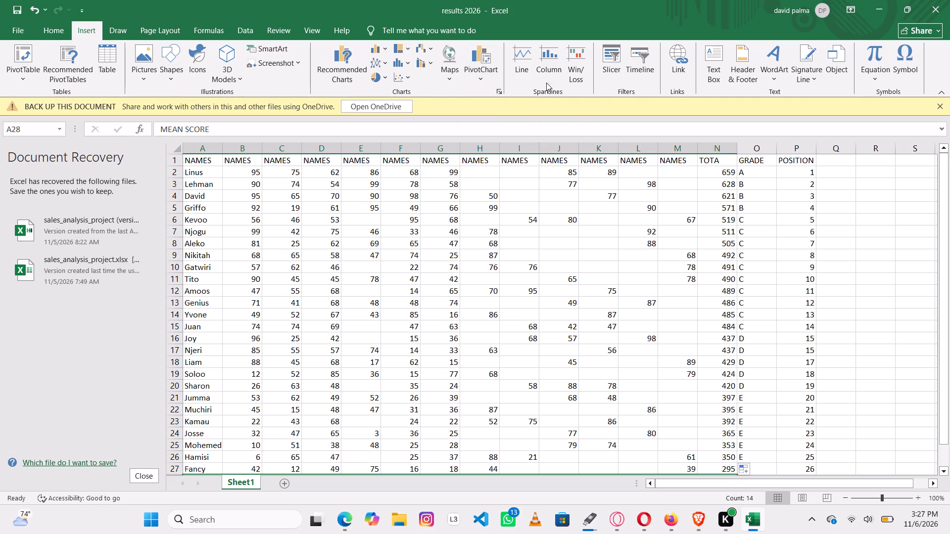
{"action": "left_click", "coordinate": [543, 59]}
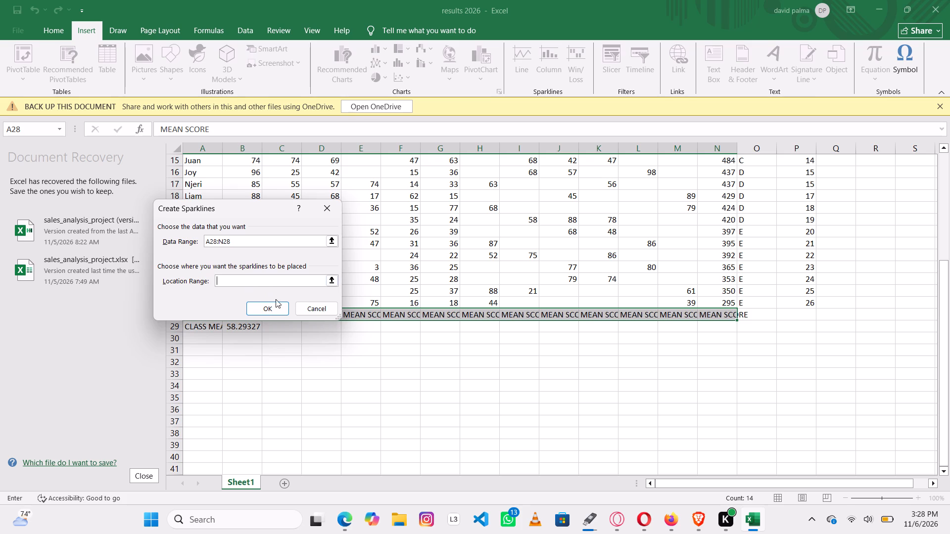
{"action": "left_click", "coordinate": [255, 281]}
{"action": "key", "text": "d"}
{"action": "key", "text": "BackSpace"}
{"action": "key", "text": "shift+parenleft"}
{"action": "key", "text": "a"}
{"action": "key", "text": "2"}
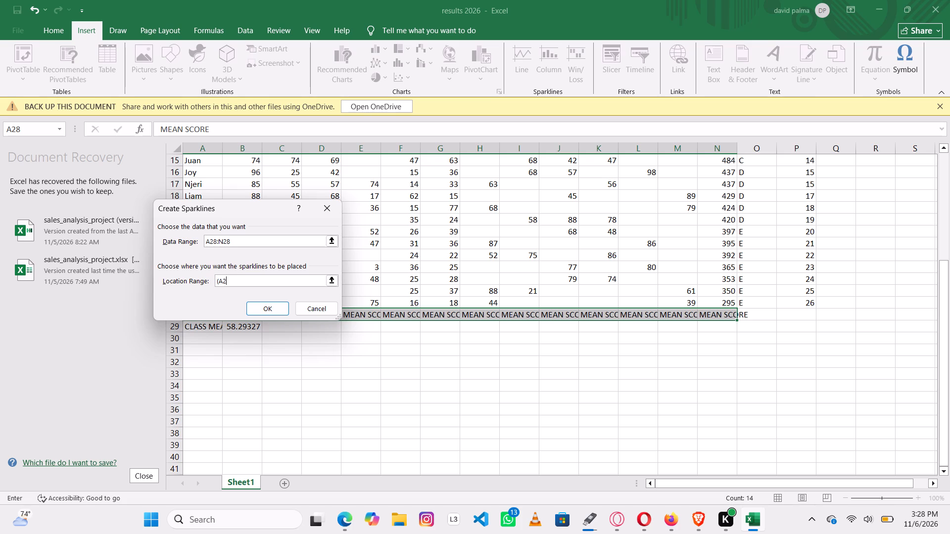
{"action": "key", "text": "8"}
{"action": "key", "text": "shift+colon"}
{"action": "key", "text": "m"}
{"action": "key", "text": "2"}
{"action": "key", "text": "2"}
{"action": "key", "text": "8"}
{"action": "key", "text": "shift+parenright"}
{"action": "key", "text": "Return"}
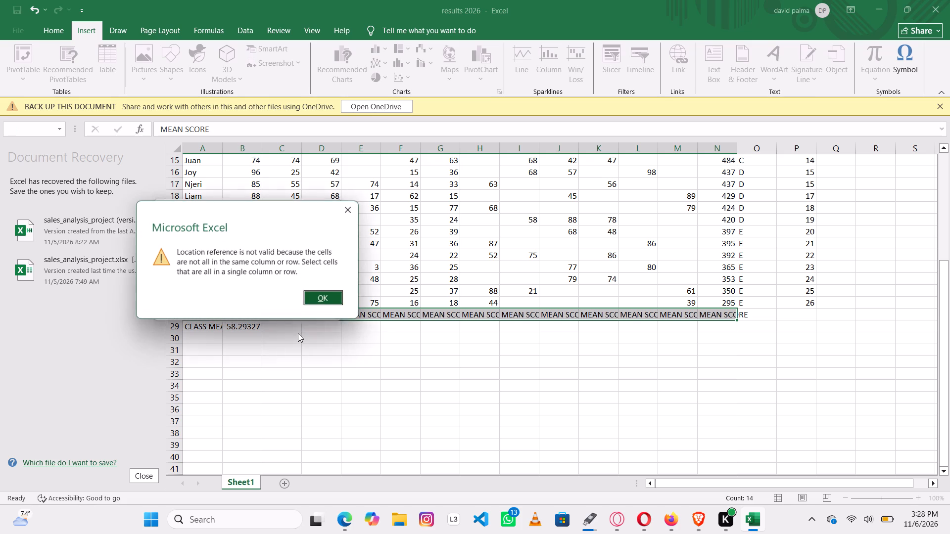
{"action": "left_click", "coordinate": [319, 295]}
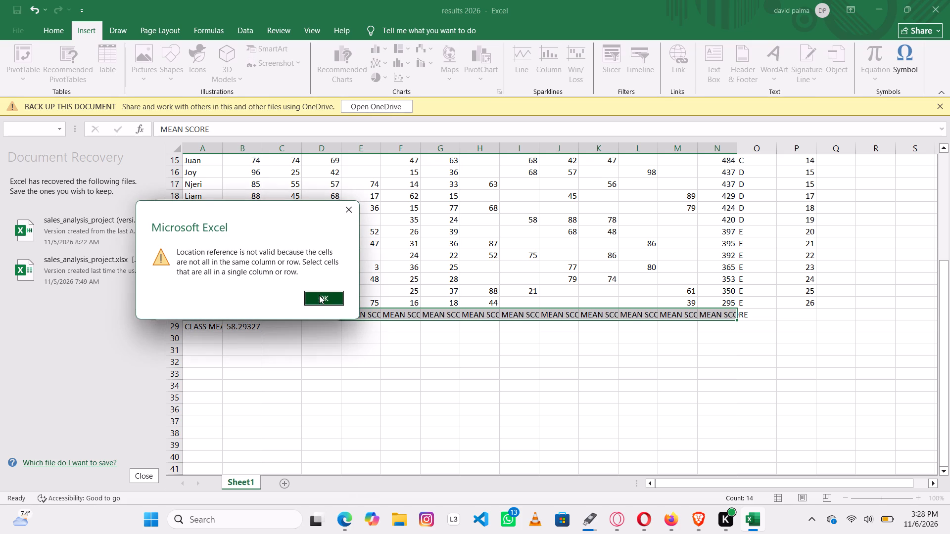
Clear the location range entered for the column sparklines.
{"action": "left_click", "coordinate": [288, 277]}
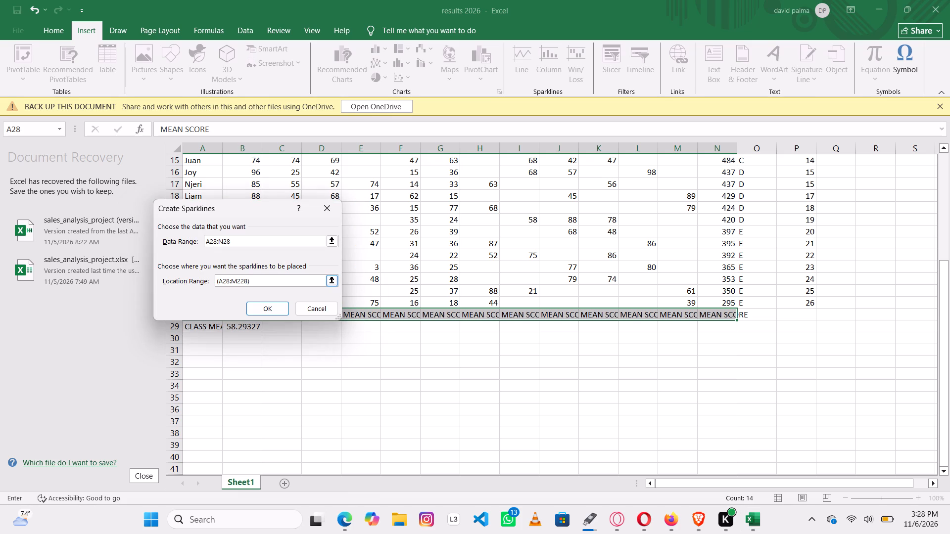
{"action": "key", "text": "BackSpace"}
{"action": "key", "text": "BackSpace"}
{"action": "key", "text": "BackSpace"}
{"action": "key", "text": "BackSpace"}
{"action": "key", "text": "BackSpace"}
{"action": "key", "text": "BackSpace"}
{"action": "key", "text": "BackSpace"}
{"action": "key", "text": "BackSpace"}
{"action": "key", "text": "BackSpace"}
{"action": "key", "text": "BackSpace"}
{"action": "key", "text": "BackSpace"}
{"action": "key", "text": "BackSpace"}
{"action": "key", "text": "BackSpace"}
{"action": "key", "text": "BackSpace"}
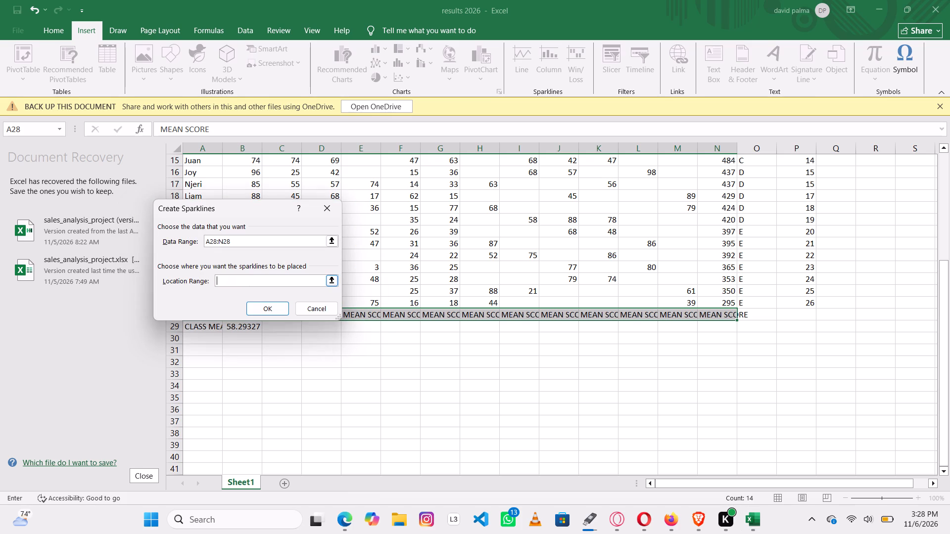
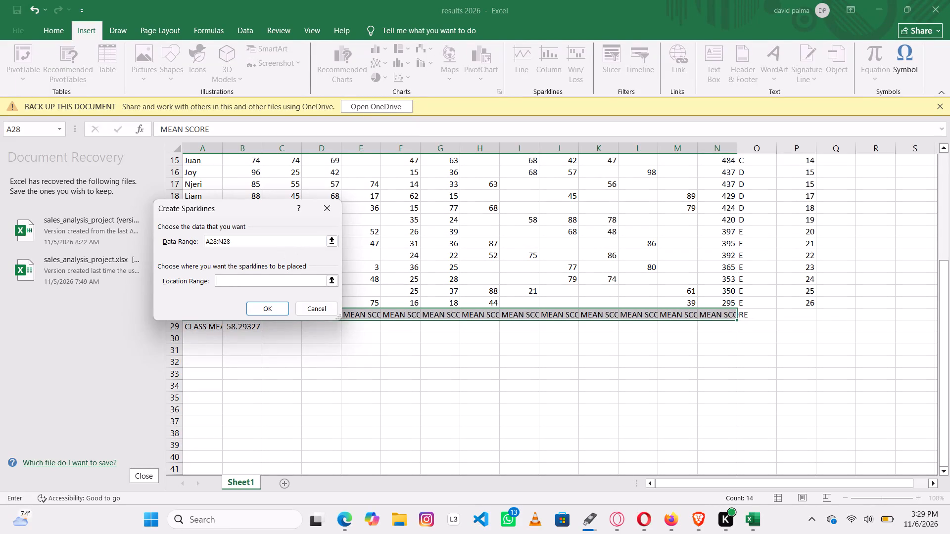
Cancel the sparkline creation and insert a 2-D clustered column chart from the MEAN SCORE row, cells A28:N28.
{"action": "left_click", "coordinate": [326, 211]}
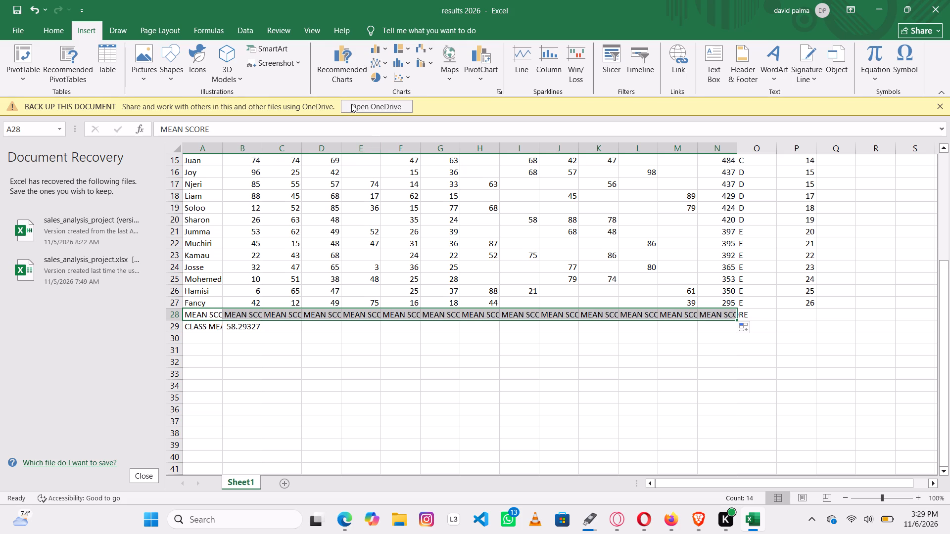
{"action": "left_click", "coordinate": [384, 48]}
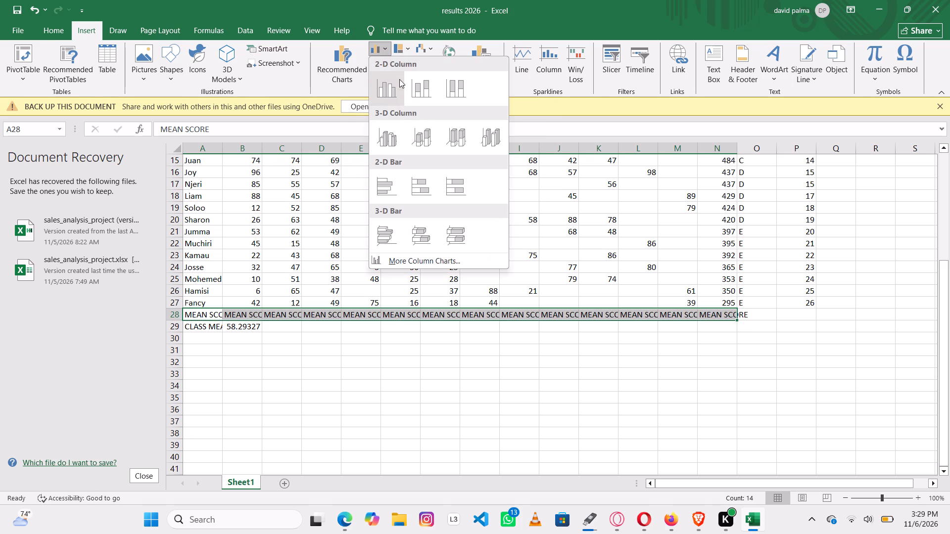
{"action": "left_click", "coordinate": [395, 91]}
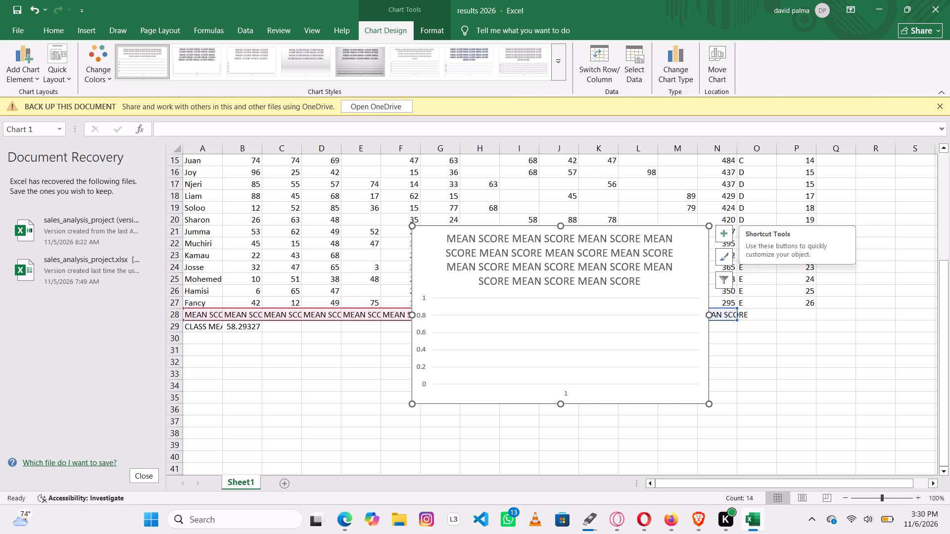
{"action": "scroll", "coordinate": [520, 300], "scroll_direction": "down", "scroll_amount": 2}
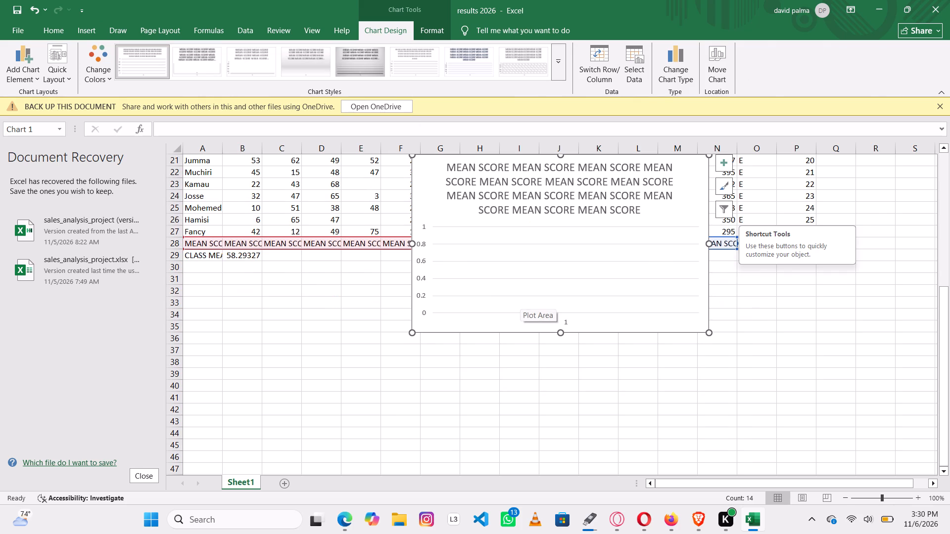
{"action": "scroll", "coordinate": [519, 300], "scroll_direction": "up", "scroll_amount": 2}
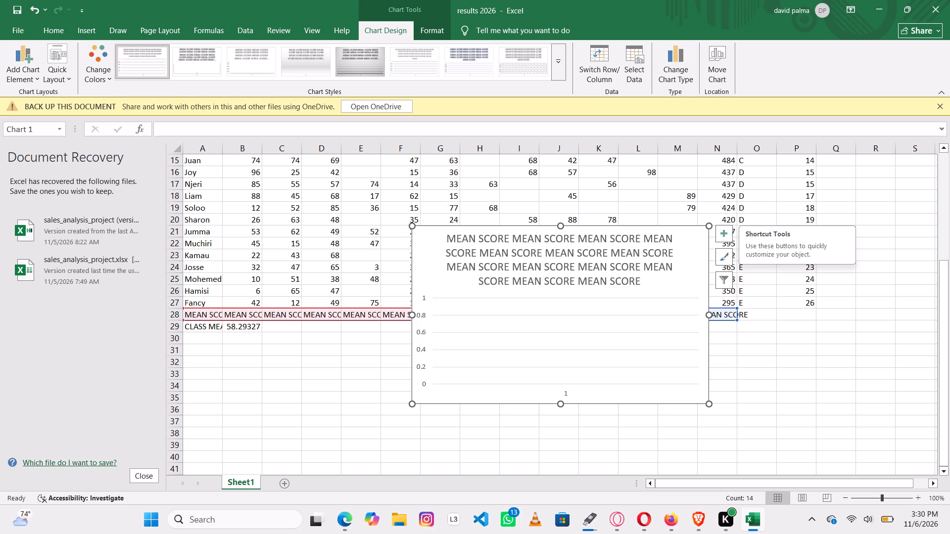
{"action": "left_click_drag", "start_coordinate": [358, 385], "coordinate": [352, 385]}
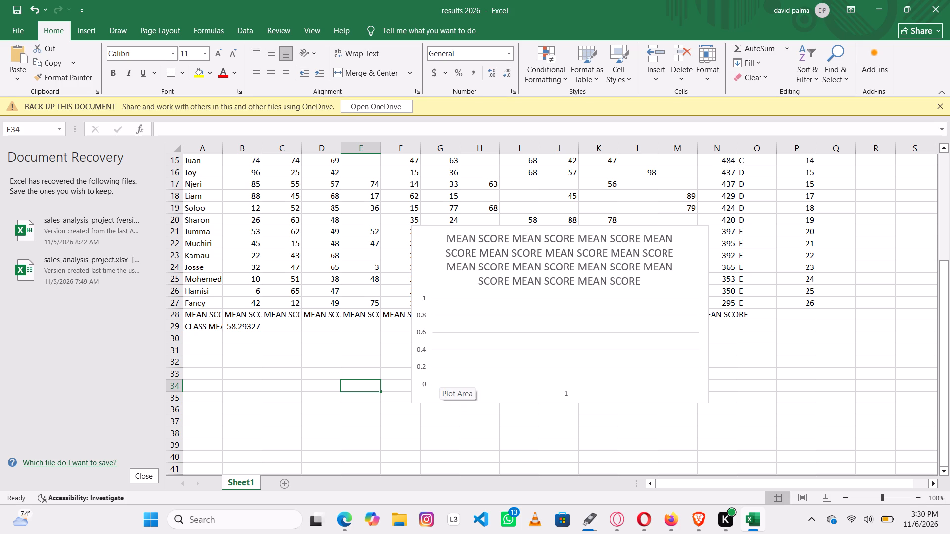
Move the column chart below the results table so it spans about columns C to J, rows 30 to 44.
{"action": "left_click_drag", "start_coordinate": [610, 293], "coordinate": [631, 341]}
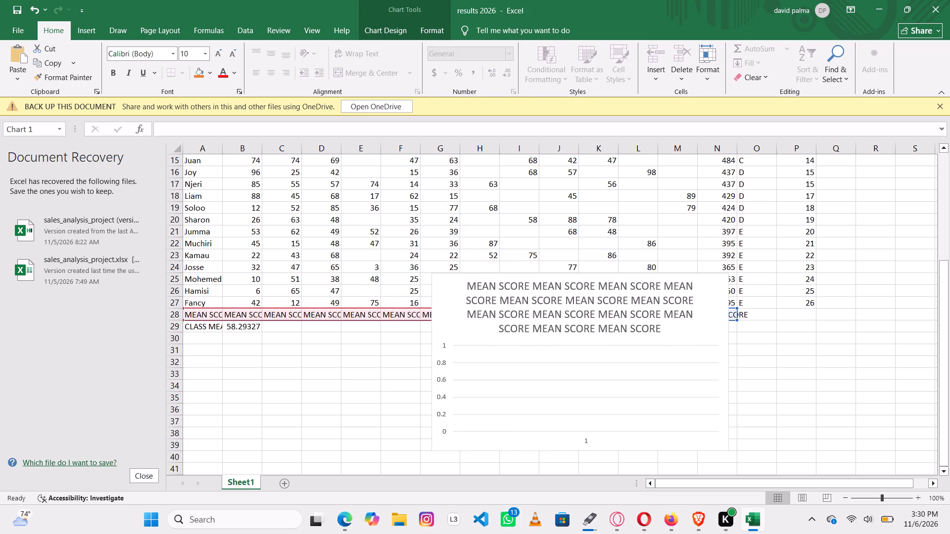
{"action": "left_click_drag", "start_coordinate": [631, 341], "coordinate": [626, 338]}
{"action": "scroll", "coordinate": [603, 340], "scroll_direction": "down", "scroll_amount": 2}
{"action": "left_click_drag", "start_coordinate": [602, 341], "coordinate": [602, 362]}
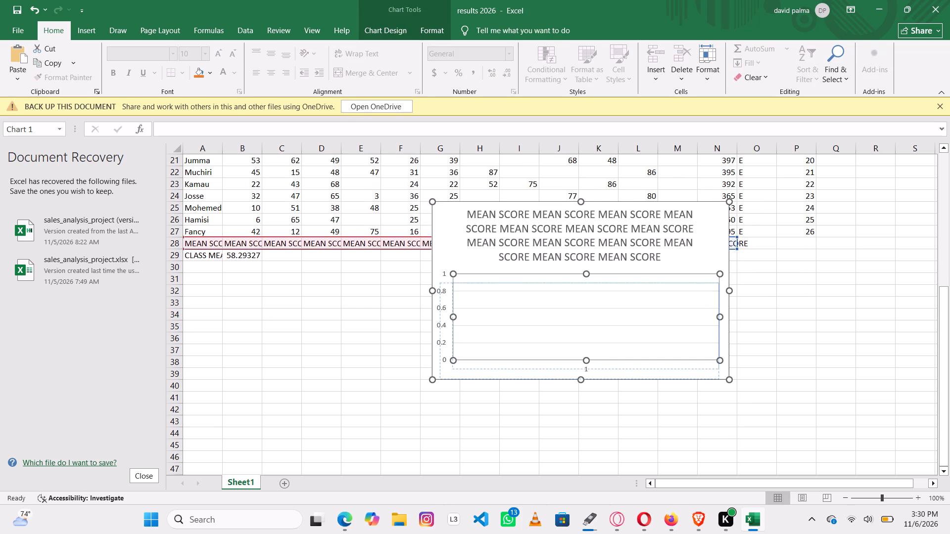
{"action": "left_click_drag", "start_coordinate": [602, 362], "coordinate": [602, 382]}
{"action": "left_click_drag", "start_coordinate": [431, 336], "coordinate": [334, 391]}
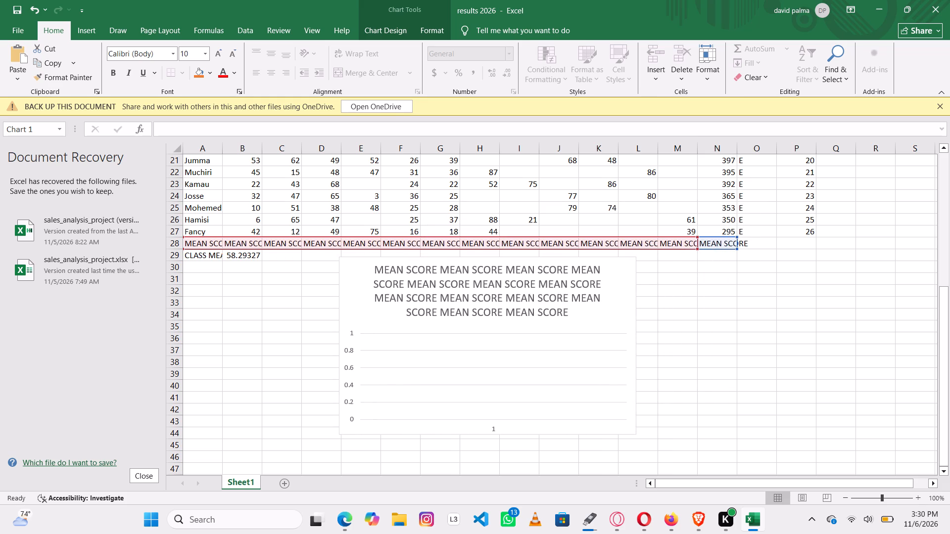
{"action": "left_click_drag", "start_coordinate": [334, 391], "coordinate": [266, 399]}
{"action": "left_click", "coordinate": [237, 382]}
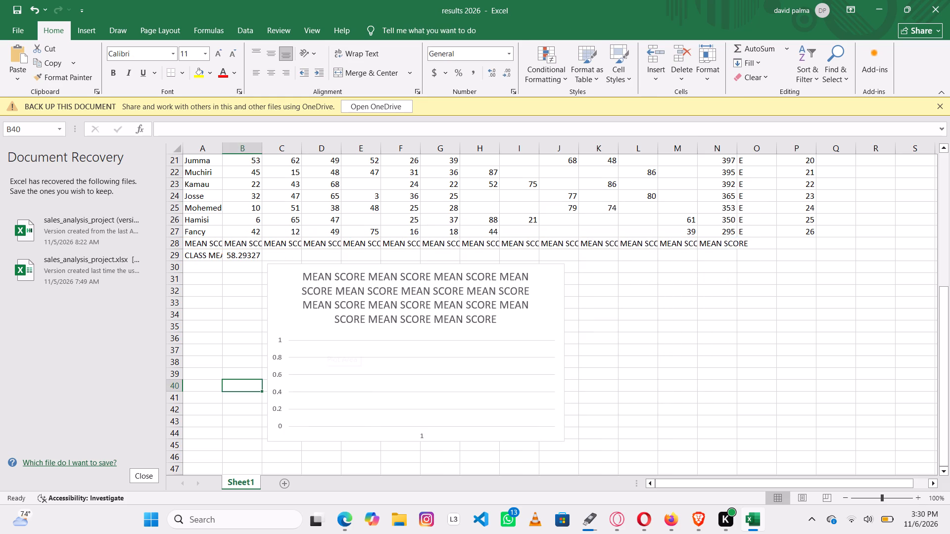
{"action": "key", "text": "BackSpace"}
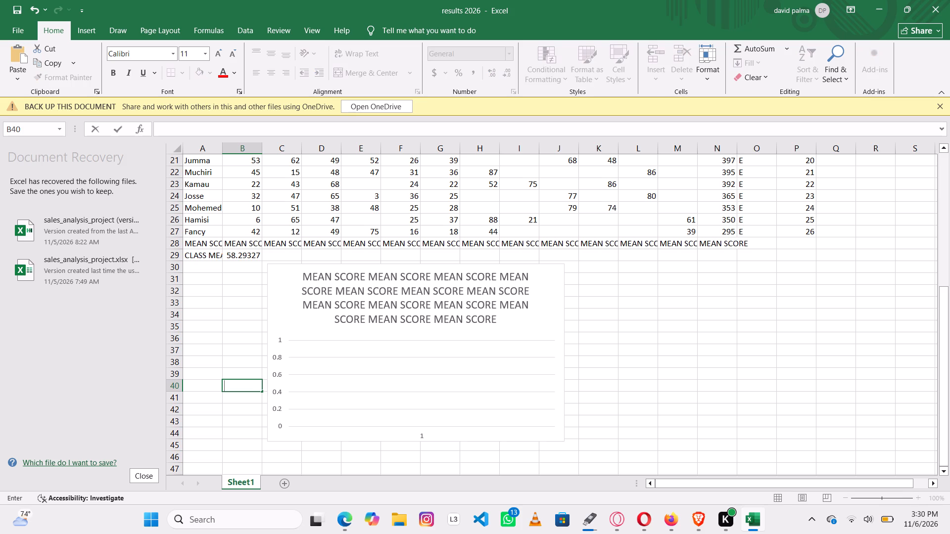
Select the repeated MEAN SCORE labels in B28:N28 and clear the one in cell N28.
{"action": "left_click", "coordinate": [748, 247]}
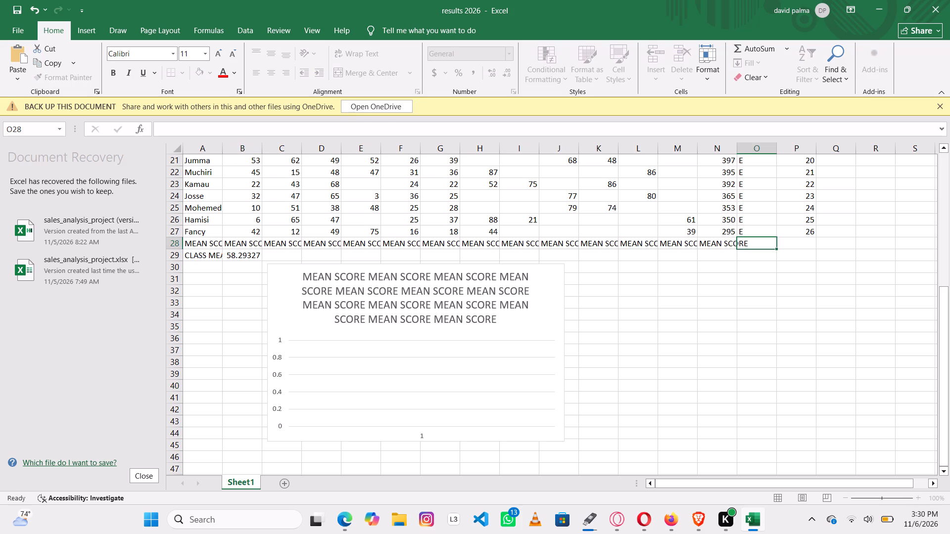
{"action": "left_click", "coordinate": [729, 246]}
{"action": "left_click_drag", "start_coordinate": [729, 246], "coordinate": [332, 241]}
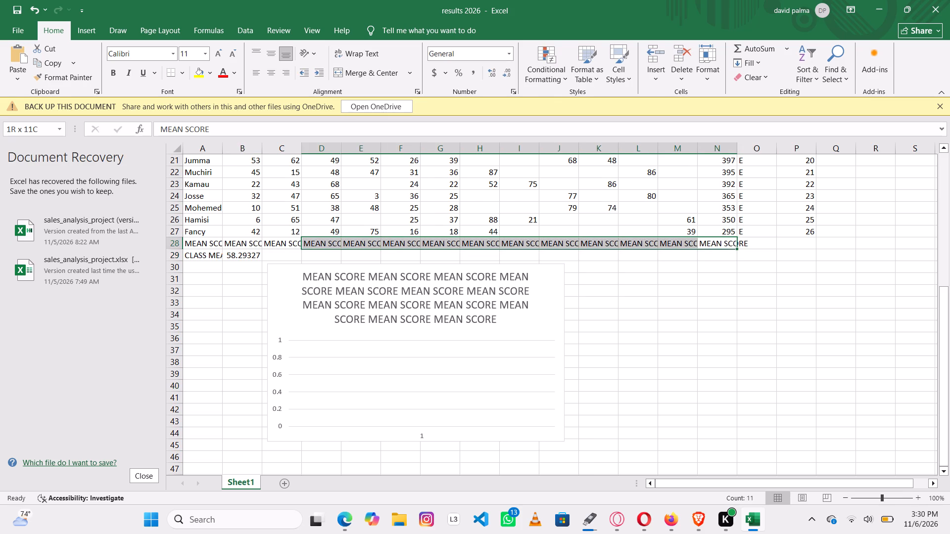
{"action": "left_click_drag", "start_coordinate": [332, 241], "coordinate": [251, 246]}
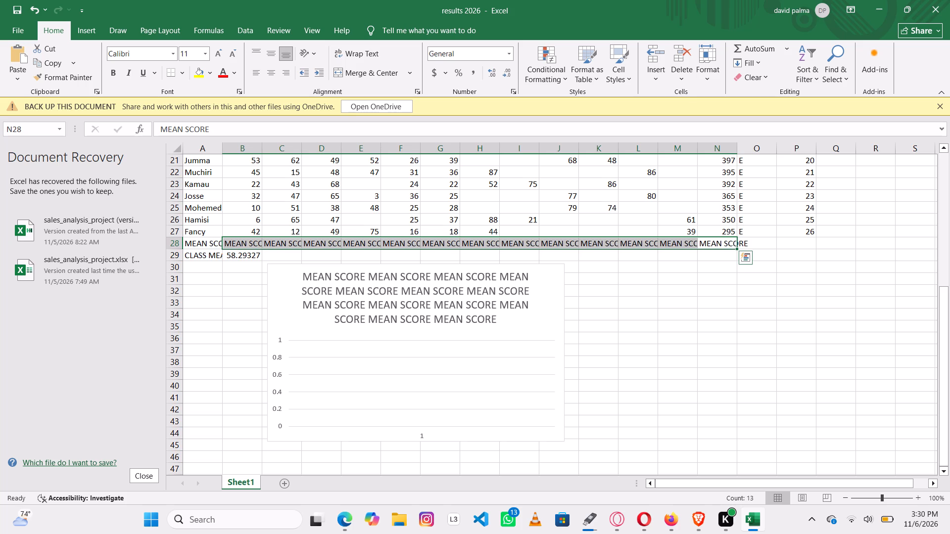
{"action": "key", "text": "BackSpace"}
{"action": "key", "text": "BackSpace"}
{"action": "key", "text": "BackSpace"}
{"action": "key", "text": "BackSpace"}
{"action": "key", "text": "BackSpace"}
{"action": "key", "text": "BackSpace"}
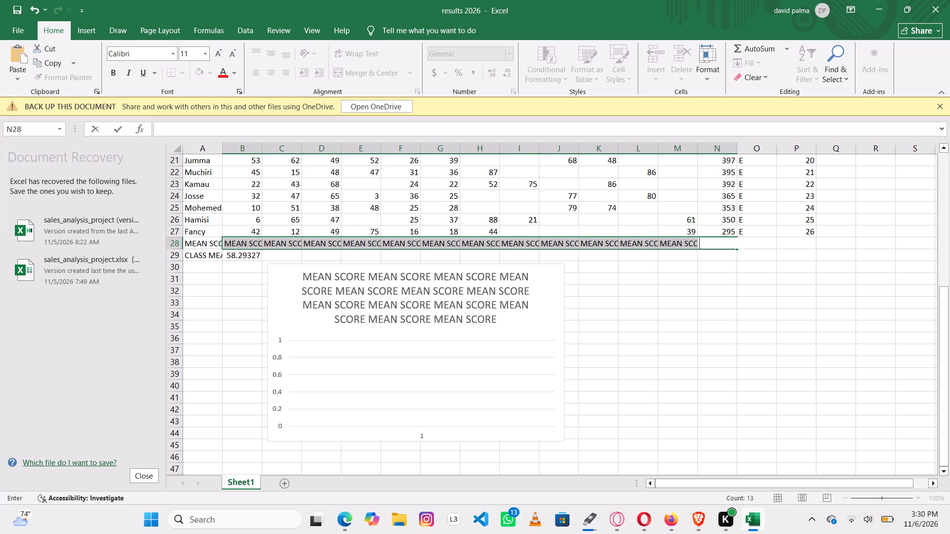
{"action": "left_click", "coordinate": [751, 411]}
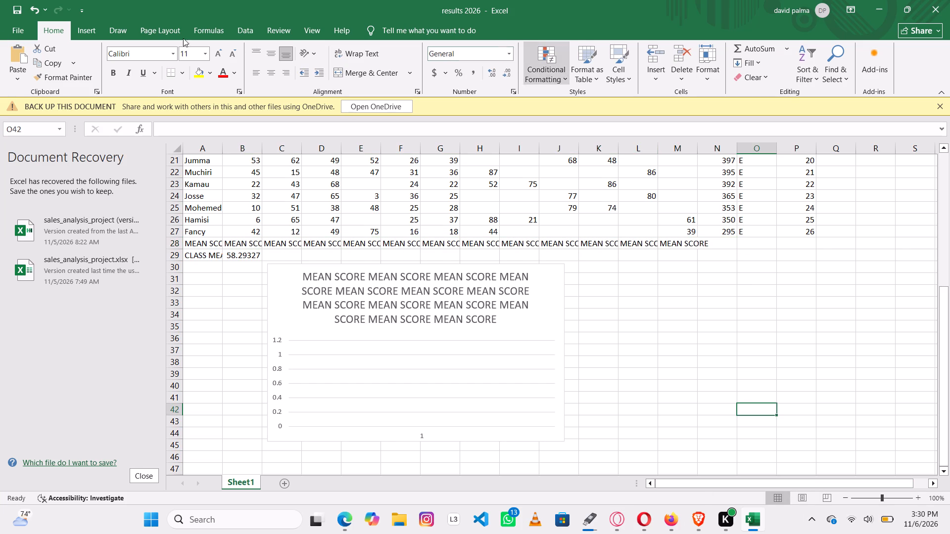
Save the results 2026 workbook.
{"action": "left_click", "coordinate": [18, 23]}
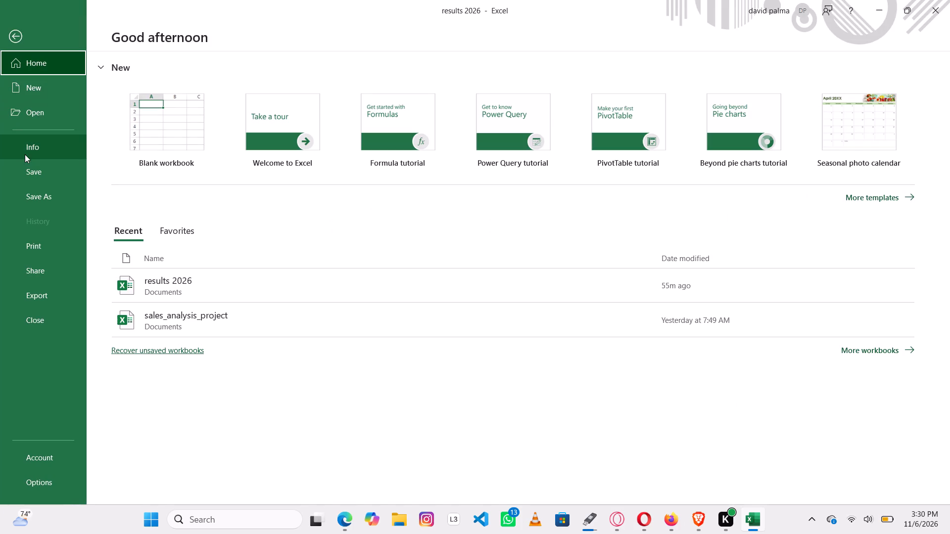
{"action": "left_click", "coordinate": [27, 170]}
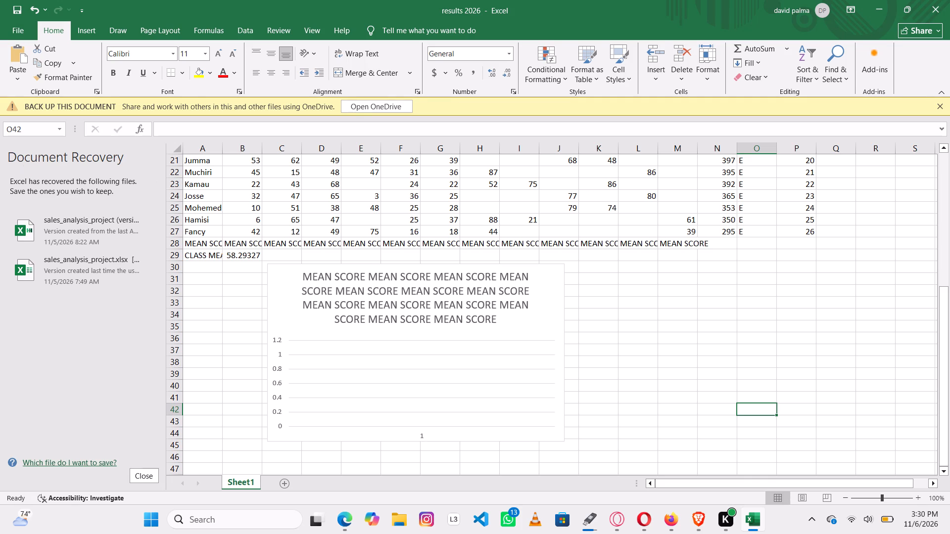